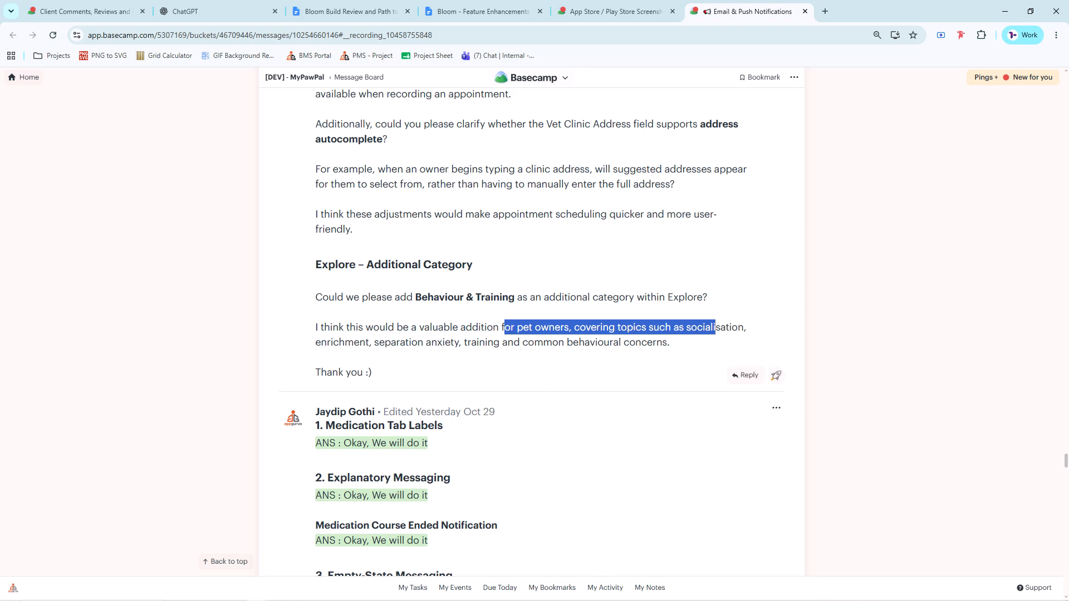
Review the developer's answers to the client's feedback, down to the project manager's post sharing the client's response and Add new reminder screenshot.
scroll(461, 343, down, 10)
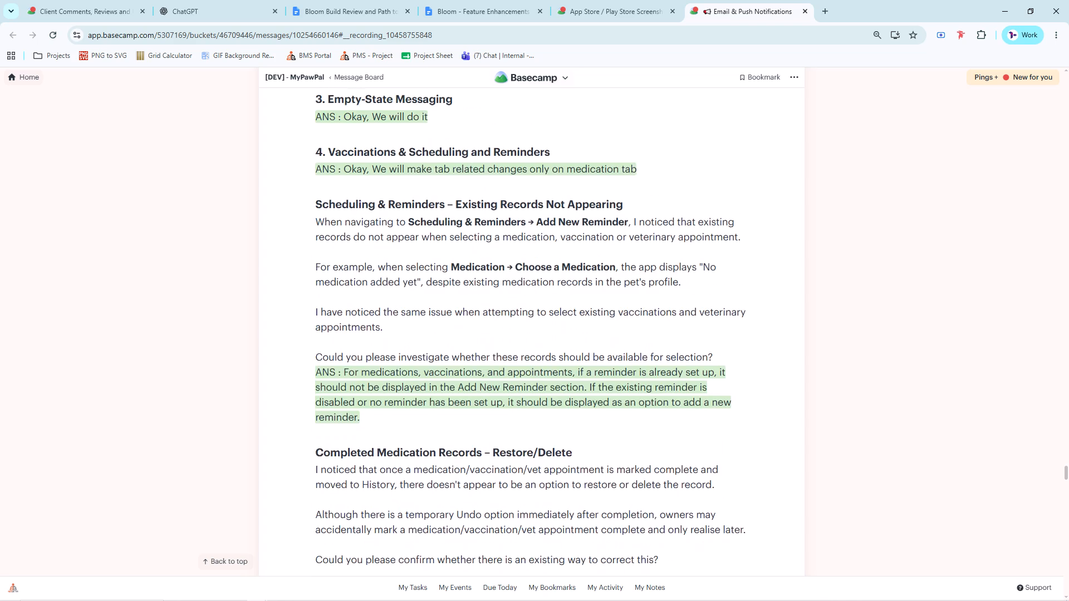
scroll(456, 328, down, 17)
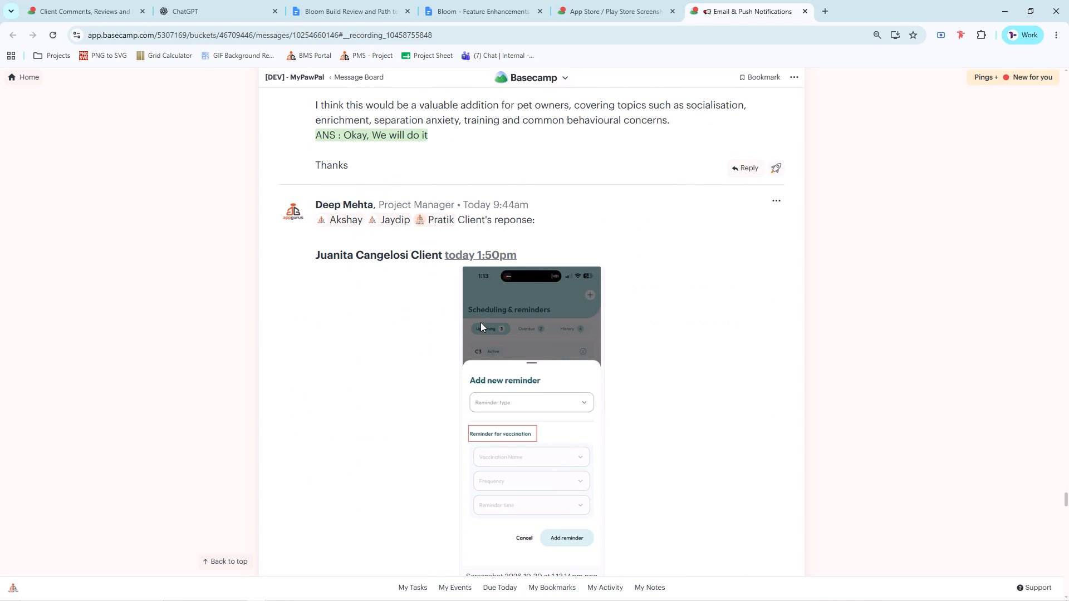
scroll(480, 322, down, 1)
scroll(482, 323, up, 4)
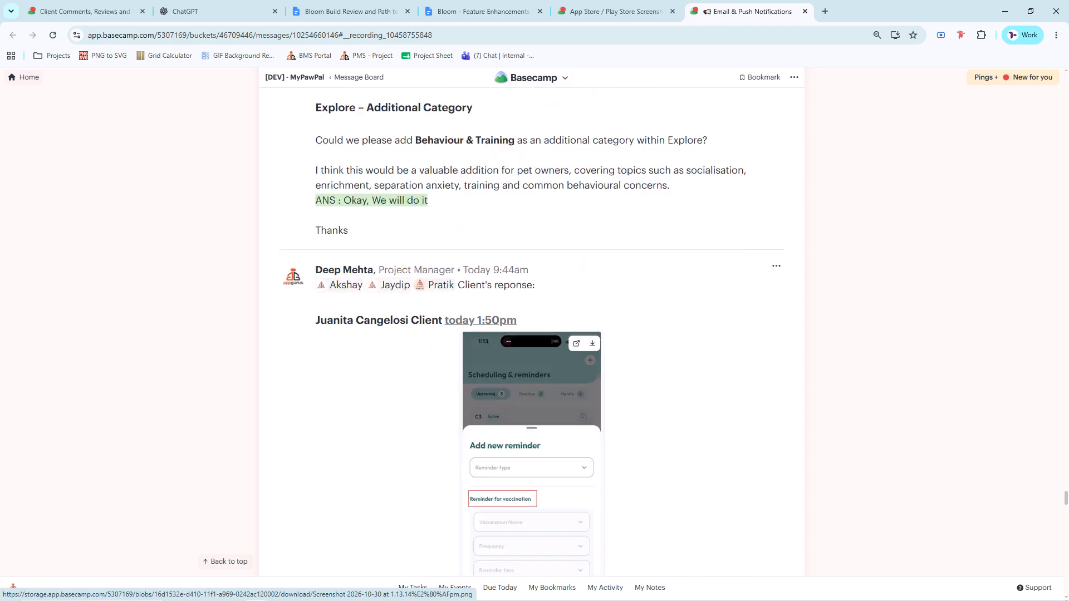
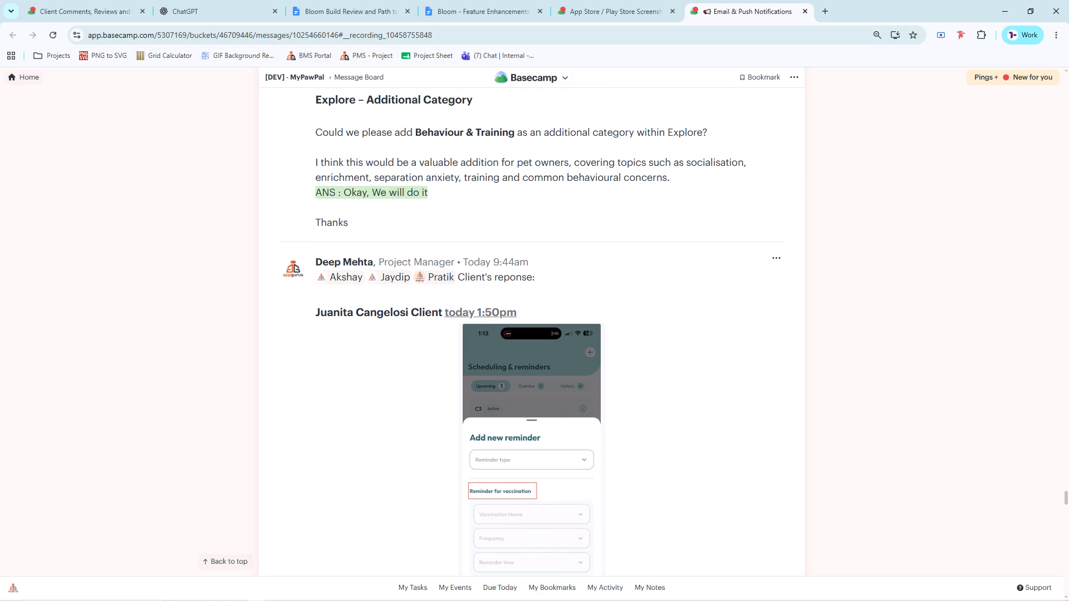
Examine the client's Add new reminder and Mark as complete screenshots in the message thread.
click(314, 308)
scroll(314, 308, down, 5)
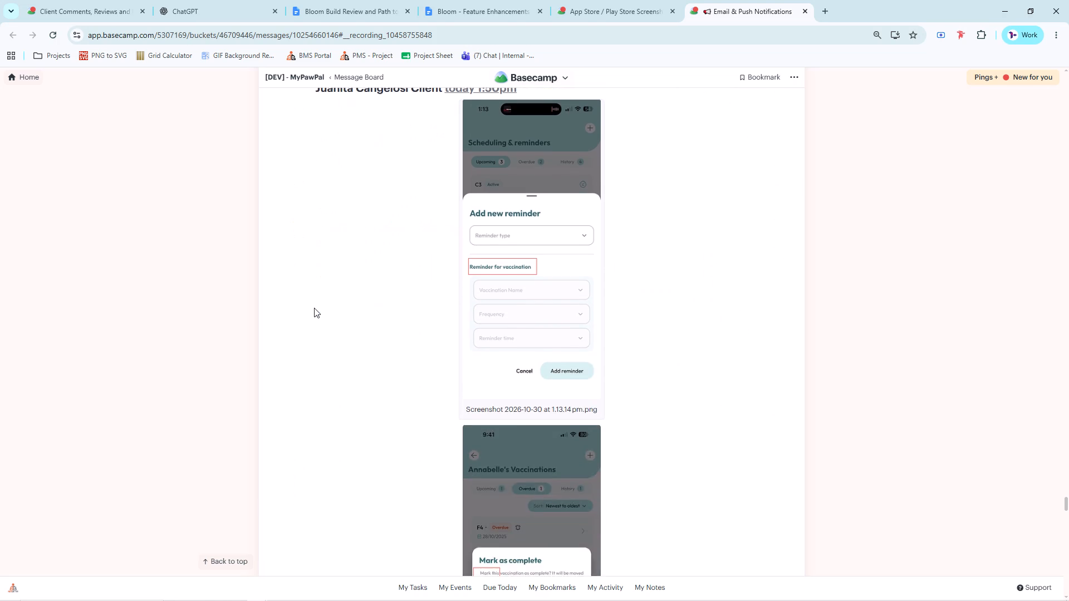
scroll(314, 308, down, 5)
scroll(314, 308, up, 3)
scroll(314, 308, down, 1)
scroll(314, 308, up, 2)
scroll(383, 271, up, 3)
In Figma's My PawPal App-UI file, duplicate the vaccination Add new reminder screen from Scheduling and reminders onto the empty canvas beside the section.
key(alt+Tab)
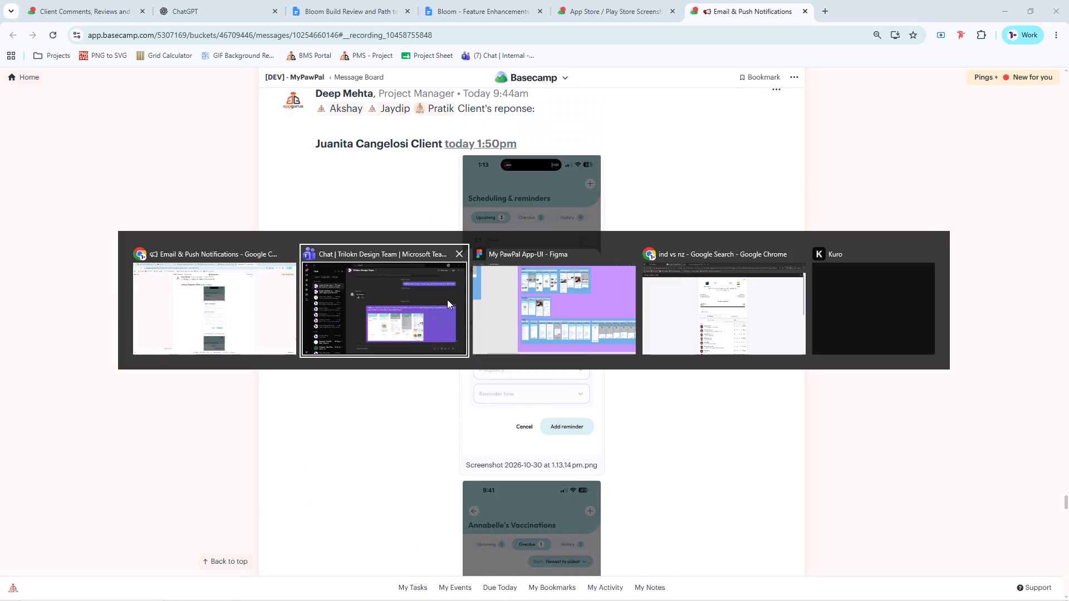
key(alt+Tab)
ctrl+scroll(522, 267, down, 2)
ctrl+scroll(522, 267, up, 1)
ctrl+scroll(522, 267, down, 16)
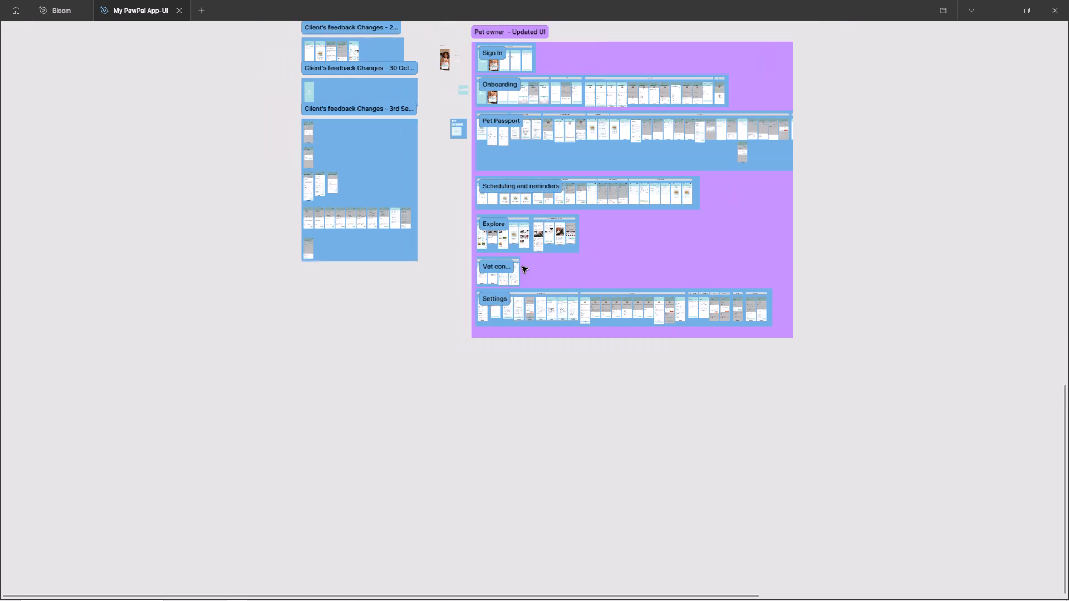
ctrl+scroll(528, 195, up, 14)
ctrl+scroll(462, 253, up, 7)
ctrl+scroll(416, 125, up, 11)
ctrl+scroll(416, 125, down, 9)
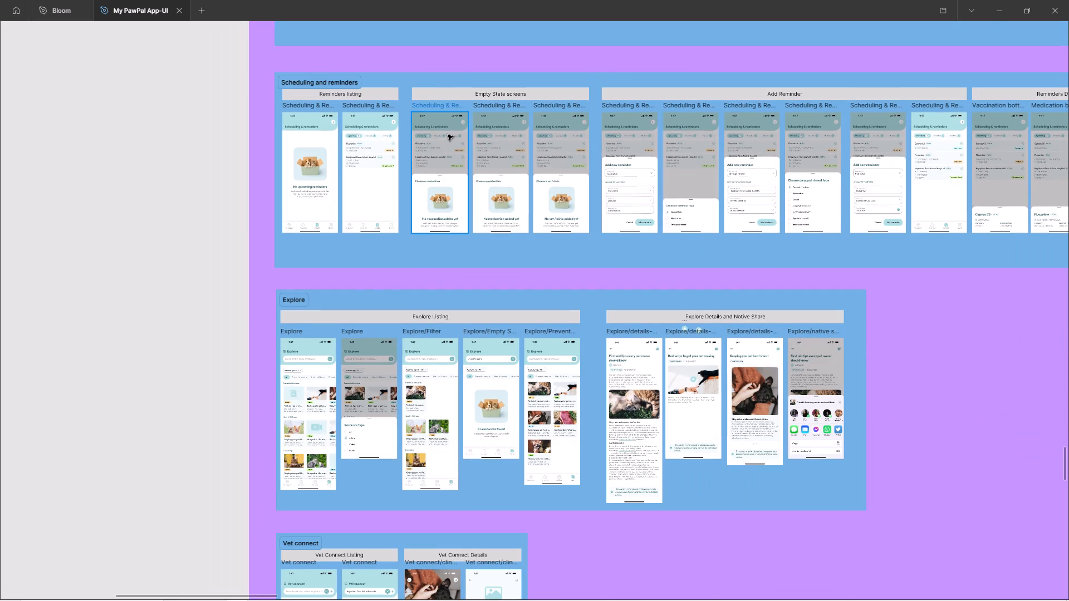
ctrl+scroll(660, 151, up, 6)
click(585, 67)
ctrl+scroll(739, 201, down, 13)
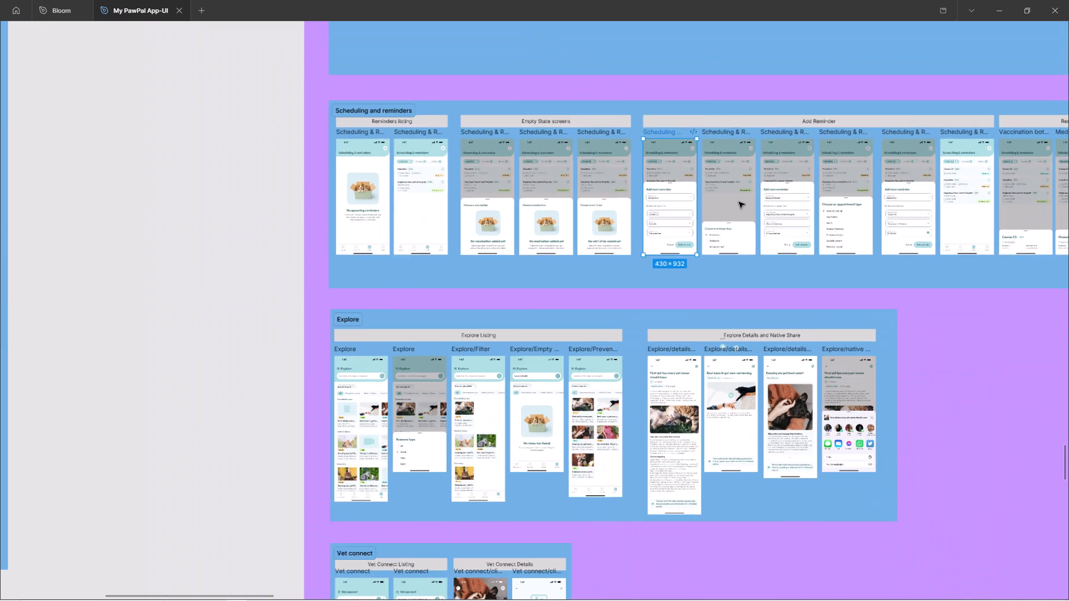
ctrl+scroll(739, 202, down, 13)
ctrl+scroll(709, 201, up, 6)
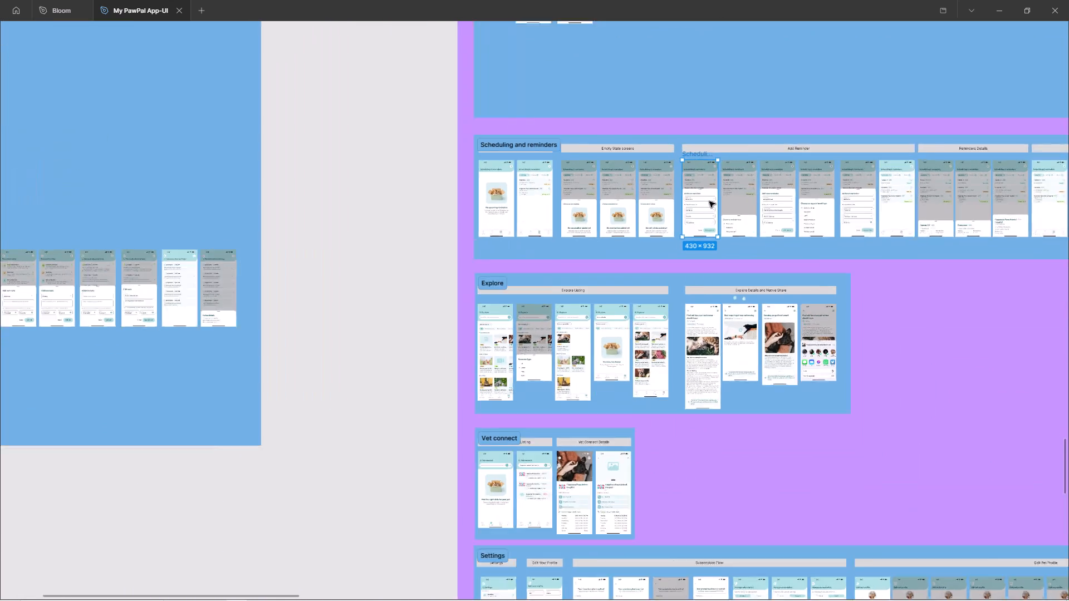
ctrl+scroll(709, 201, up, 6)
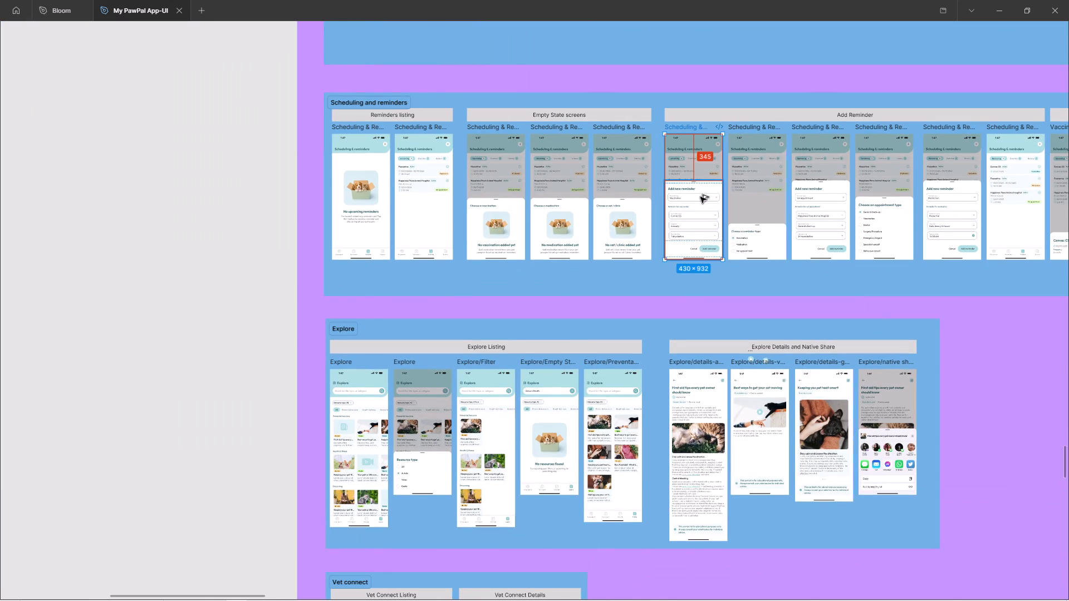
alt+drag(700, 197, 163, 248)
Replace the duplicated screen's "Reminder for vaccination" heading with "Select reminder type", copied from point 2 of the client's Basecamp response.
key(space)
key(space)
key(space)
key(space)
key(space)
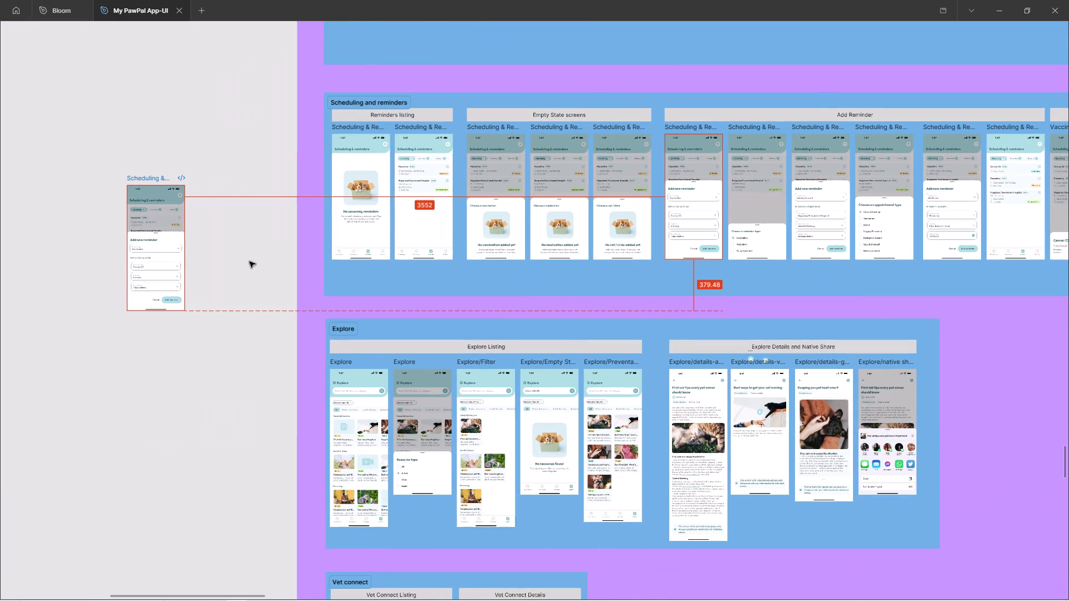
drag(247, 254, 458, 280)
ctrl+scroll(361, 305, up, 16)
ctrl+scroll(350, 292, down, 1)
ctrl+scroll(350, 292, up, 5)
ctrl+scroll(350, 292, down, 1)
ctrl+scroll(350, 292, up, 4)
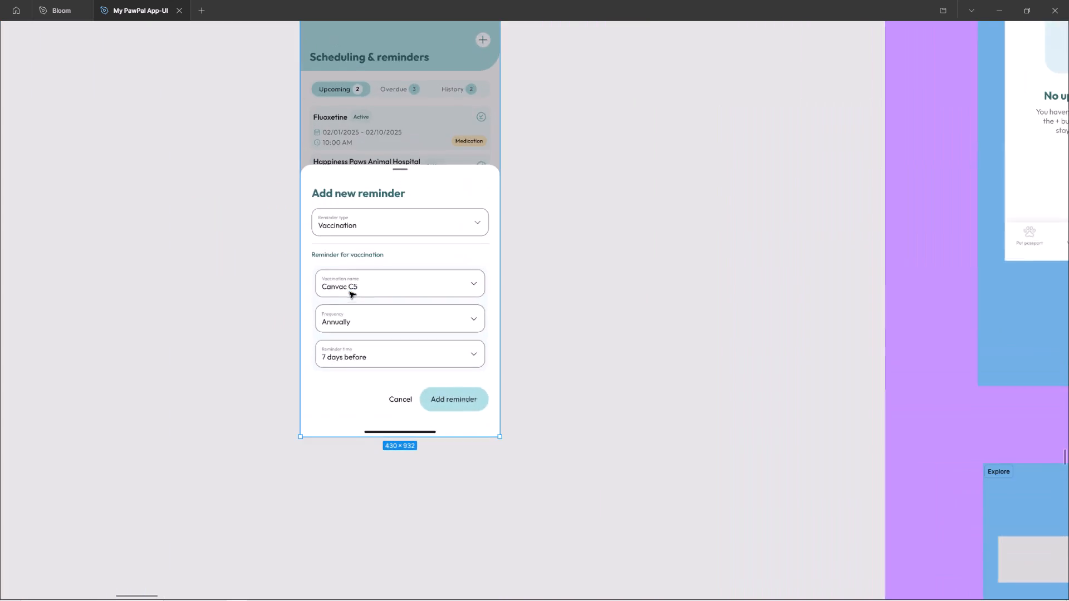
ctrl+scroll(350, 292, up, 3)
key(alt+Tab)
scroll(467, 336, down, 9)
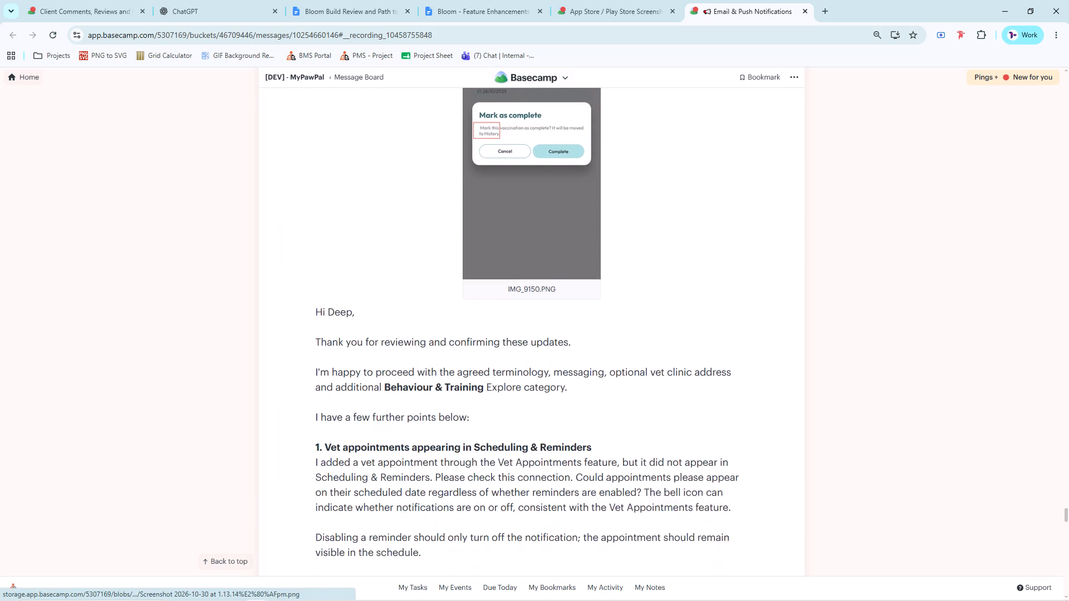
scroll(467, 341, down, 5)
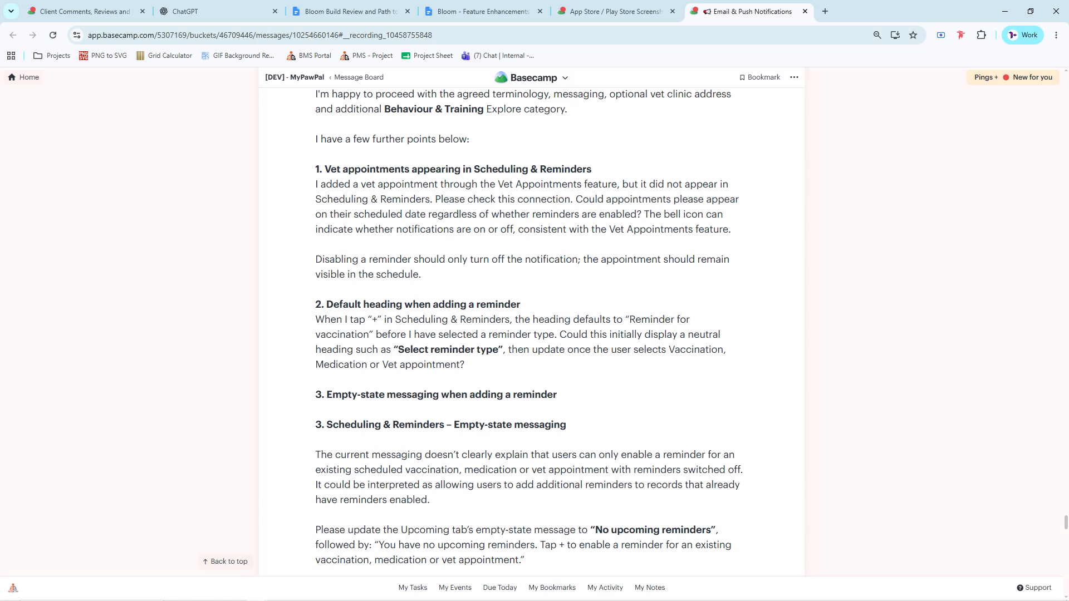
drag(398, 349, 501, 350)
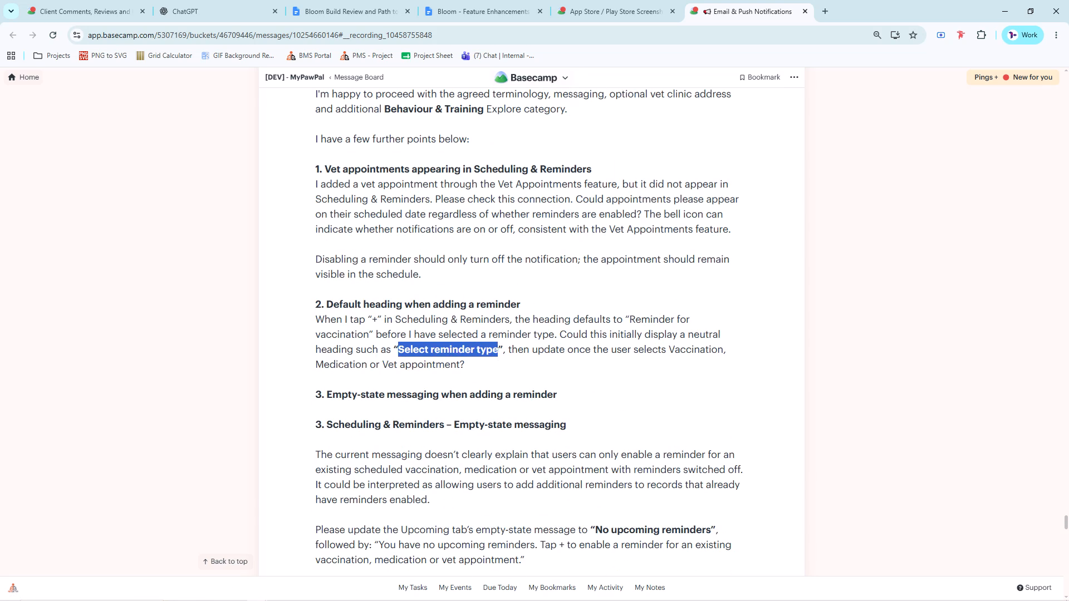
drag(501, 350, 498, 352)
key(ctrl+c)
key(alt+Tab)
ctrl+triple_click(356, 235)
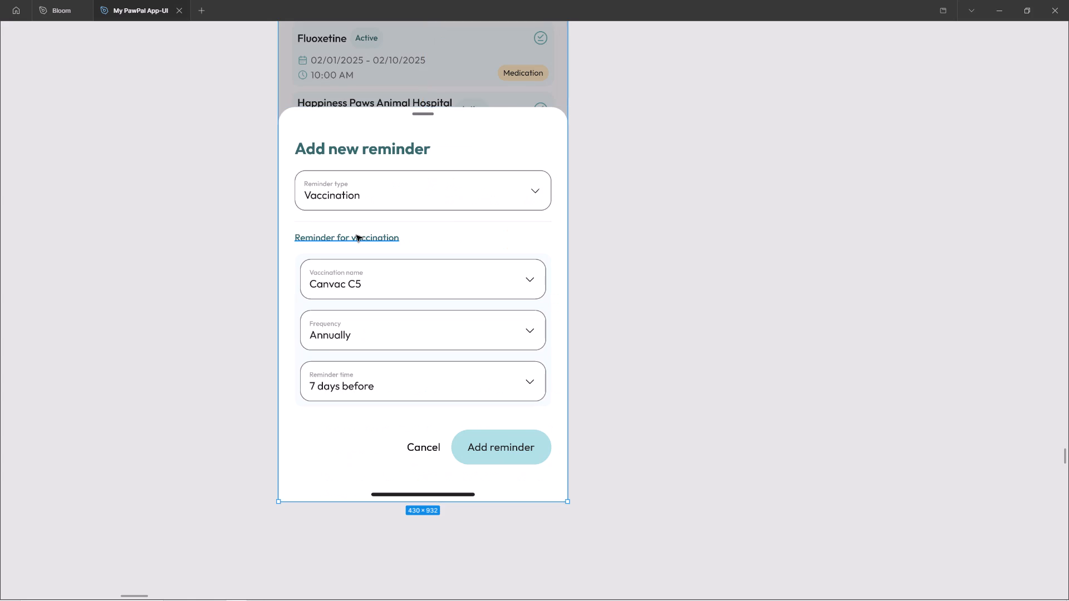
key(ctrl+shift+v)
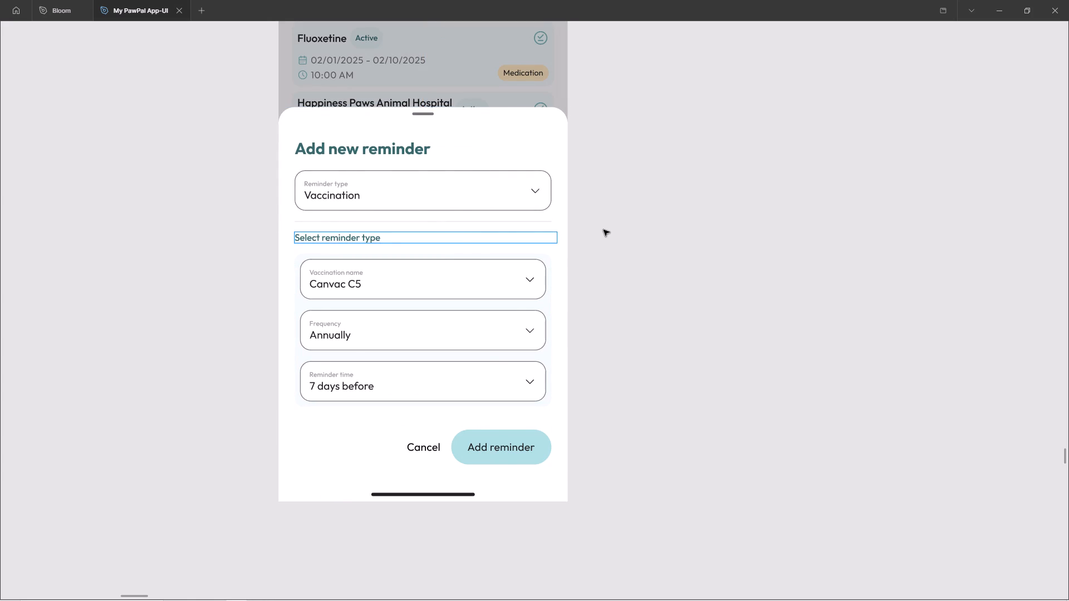
Return to Basecamp and review the client's remaining points and the annotated Add new reminder screenshot.
key(alt+Tab)
scroll(496, 349, down, 14)
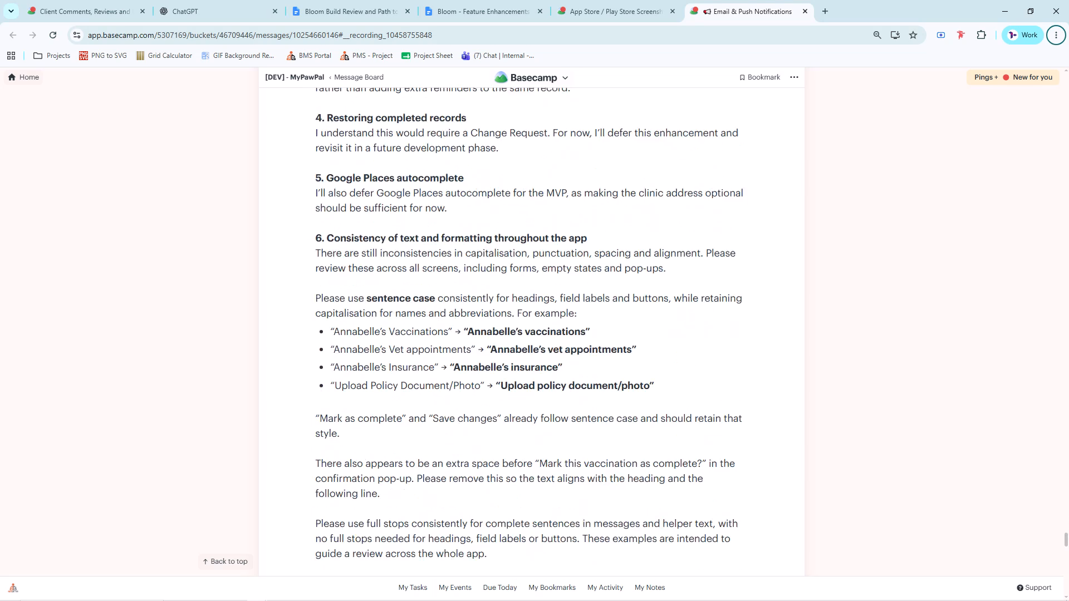
scroll(496, 348, down, 11)
scroll(496, 347, up, 3)
scroll(496, 347, down, 1)
scroll(496, 347, up, 20)
scroll(496, 347, up, 1)
scroll(498, 344, down, 1)
scroll(498, 344, up, 4)
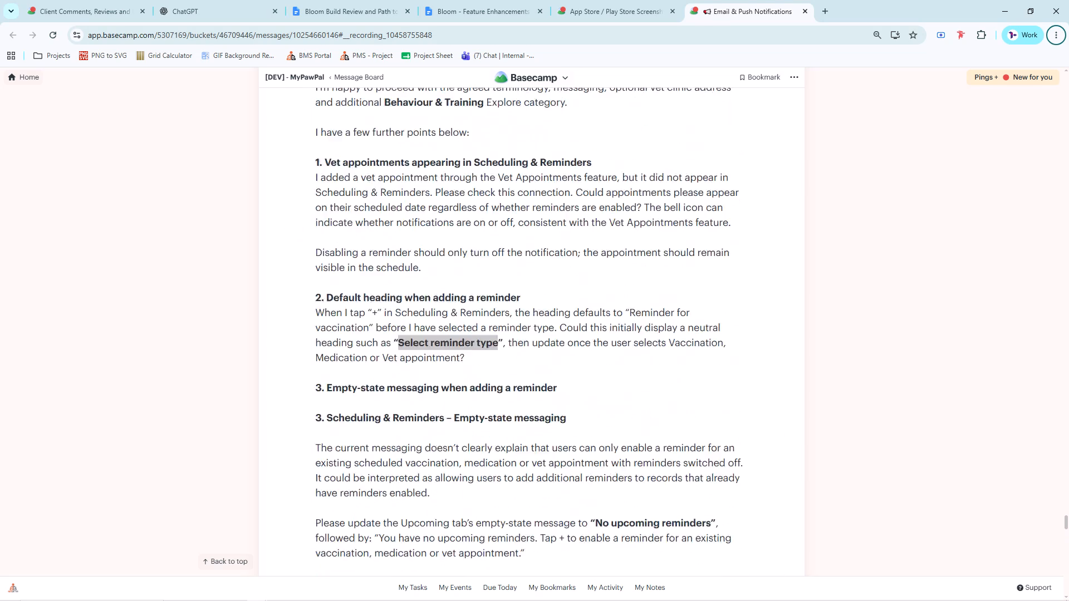
scroll(498, 344, up, 12)
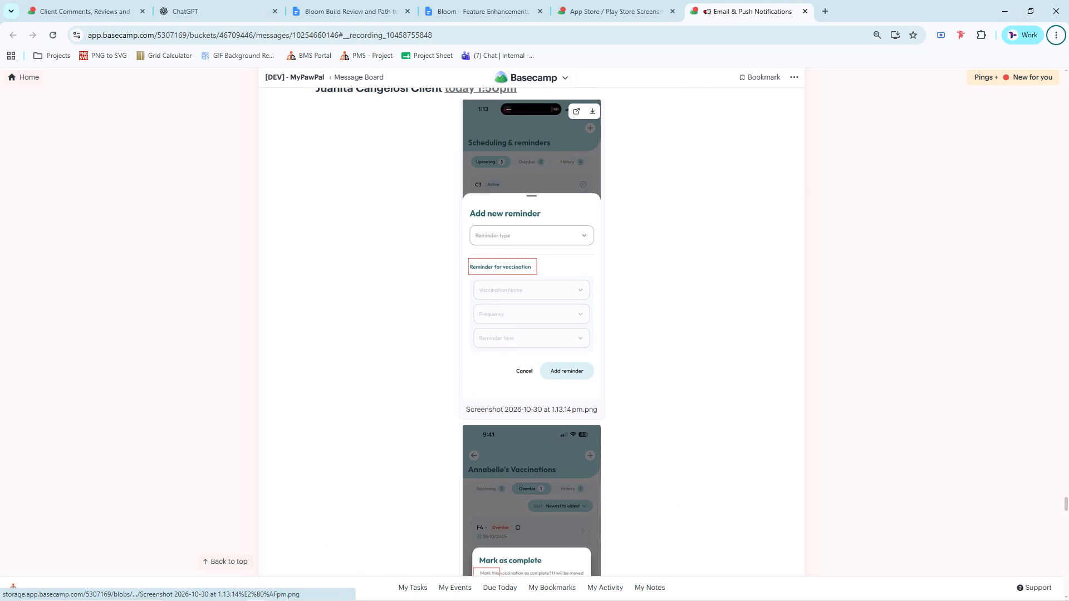
Back in Figma, set the "Select reminder type" heading's width to fill its container.
key(alt+Tab)
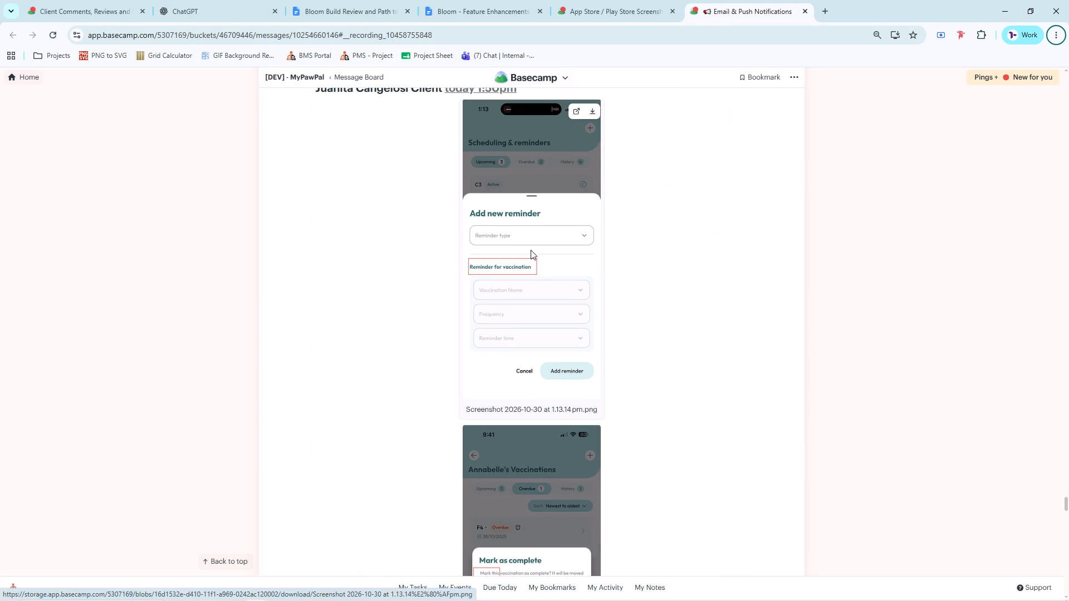
click(567, 210)
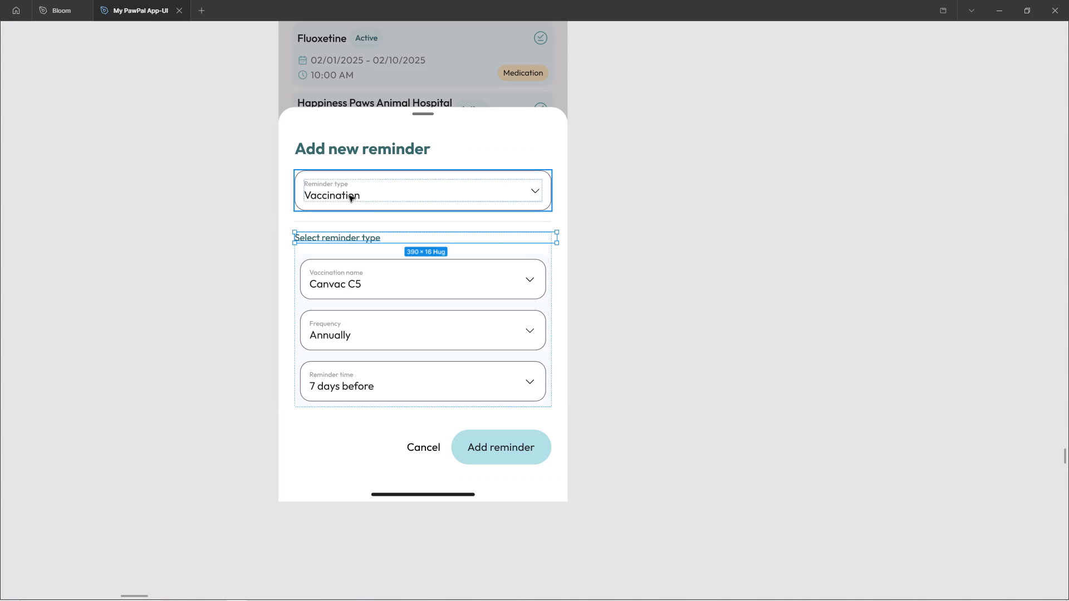
ctrl+scroll(281, 302, down, 17)
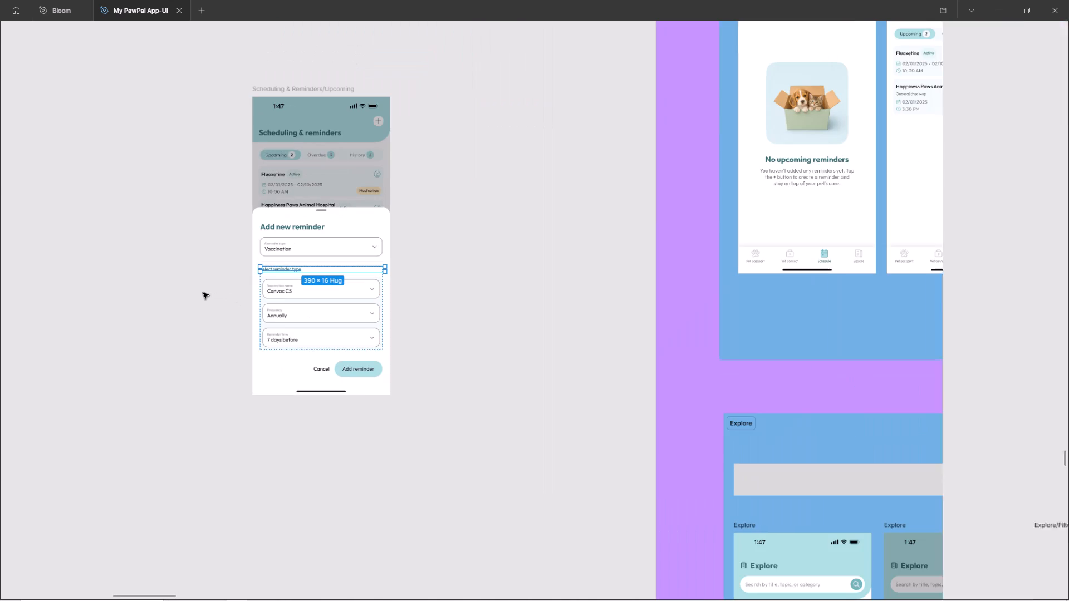
key(ctrl+backslash)
click(984, 268)
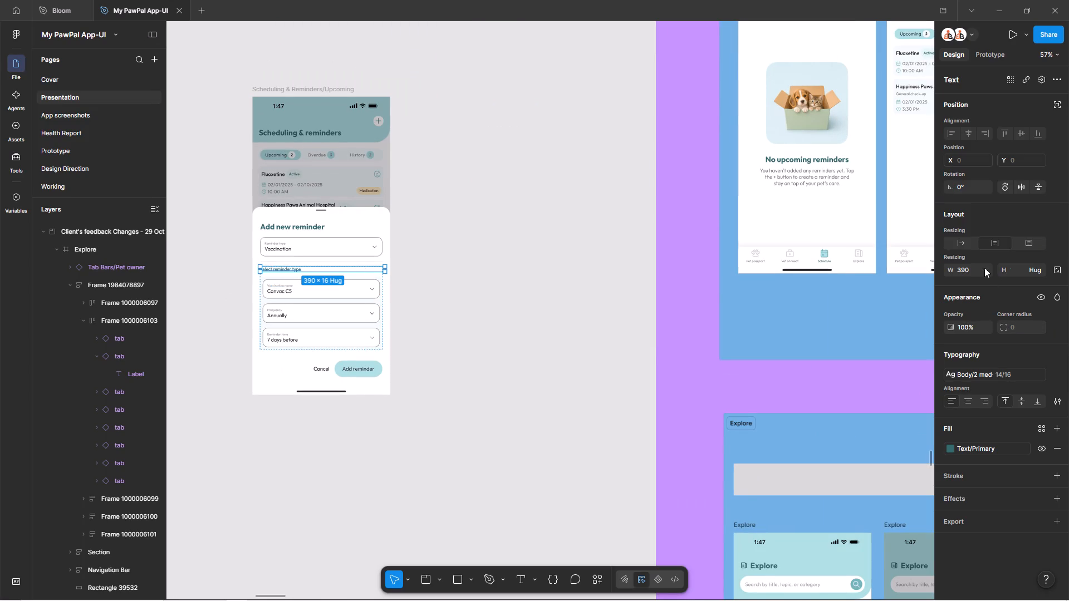
click(950, 294)
click(488, 269)
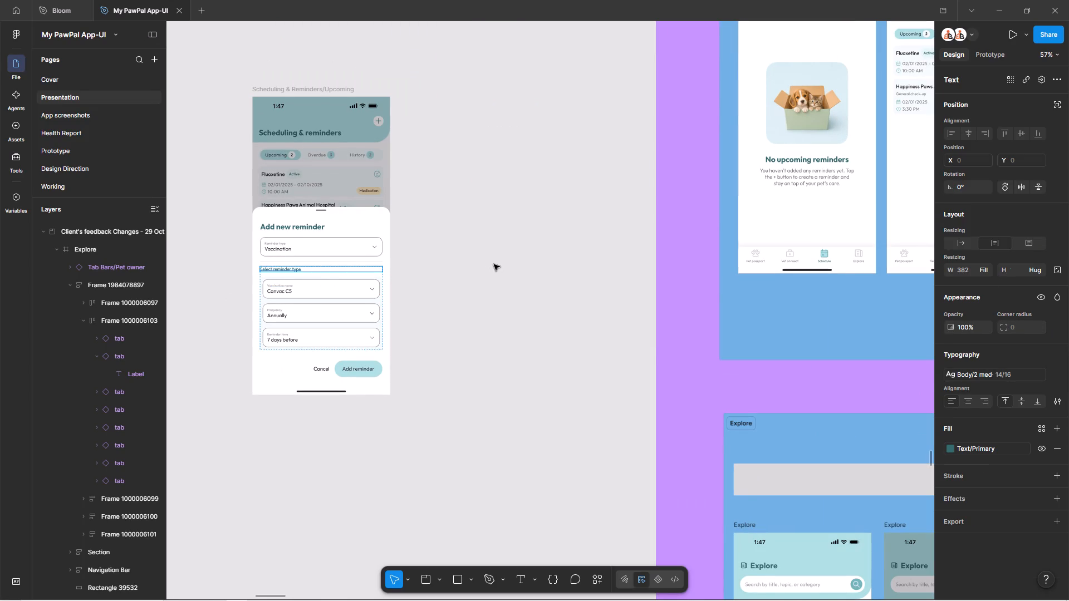
key(ctrl+backslash)
Look through the empty-state and Add Reminder screens in the Scheduling and reminders section.
shift+scroll(497, 264, down, 20)
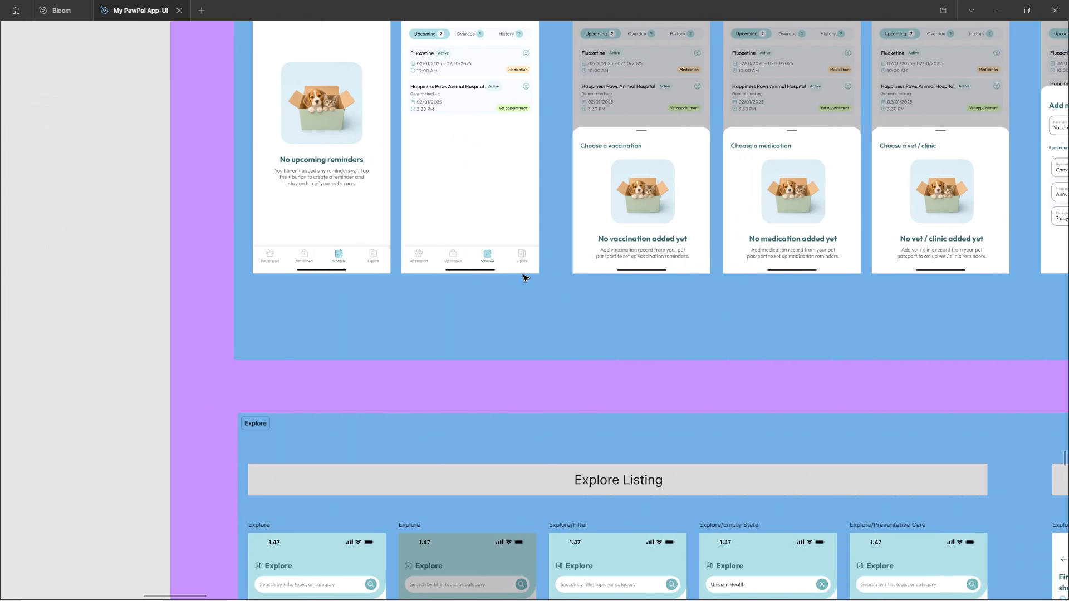
shift+scroll(523, 275, down, 5)
ctrl+scroll(489, 252, down, 5)
ctrl+scroll(933, 147, up, 7)
scroll(571, 164, down, 6)
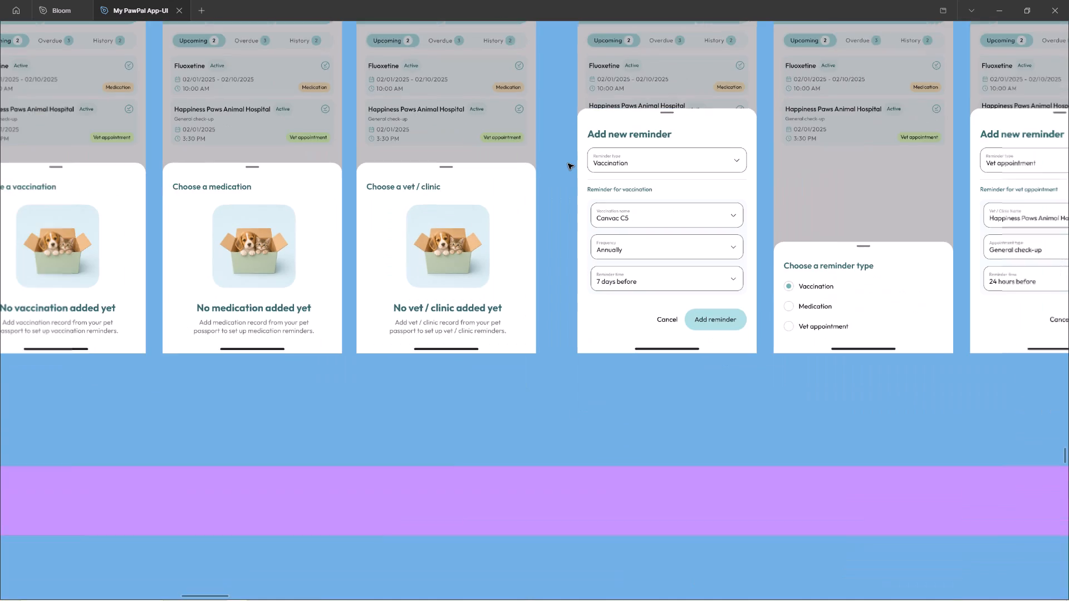
ctrl+scroll(568, 164, down, 18)
scroll(859, 216, up, 6)
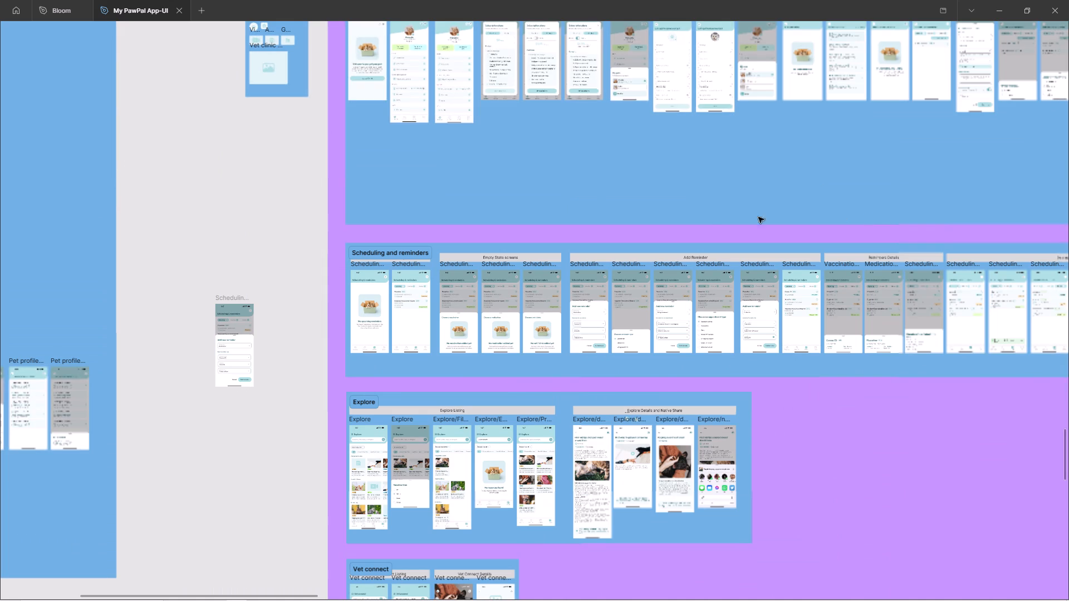
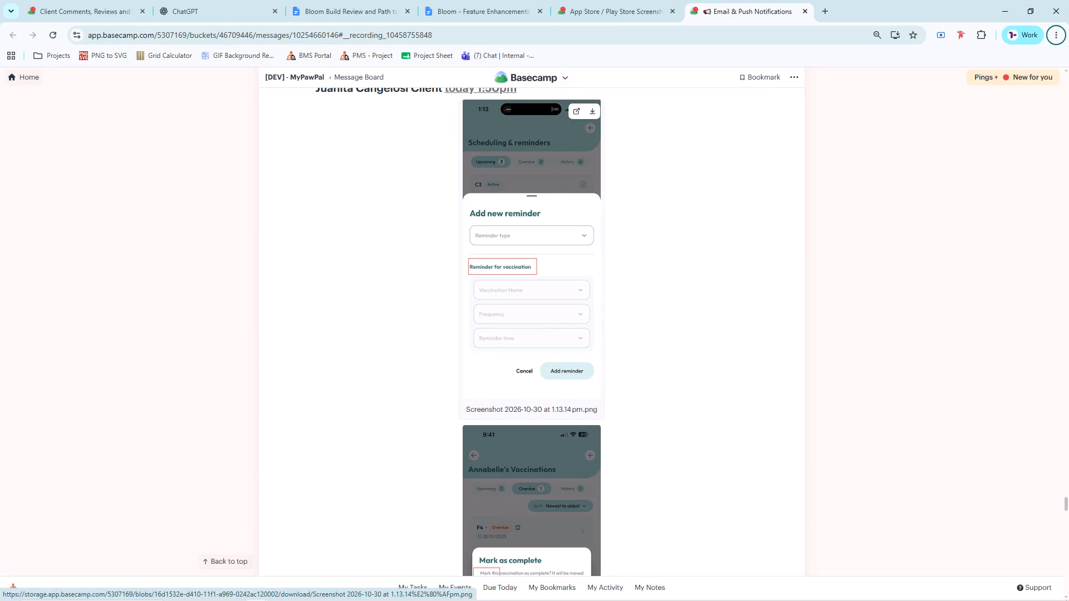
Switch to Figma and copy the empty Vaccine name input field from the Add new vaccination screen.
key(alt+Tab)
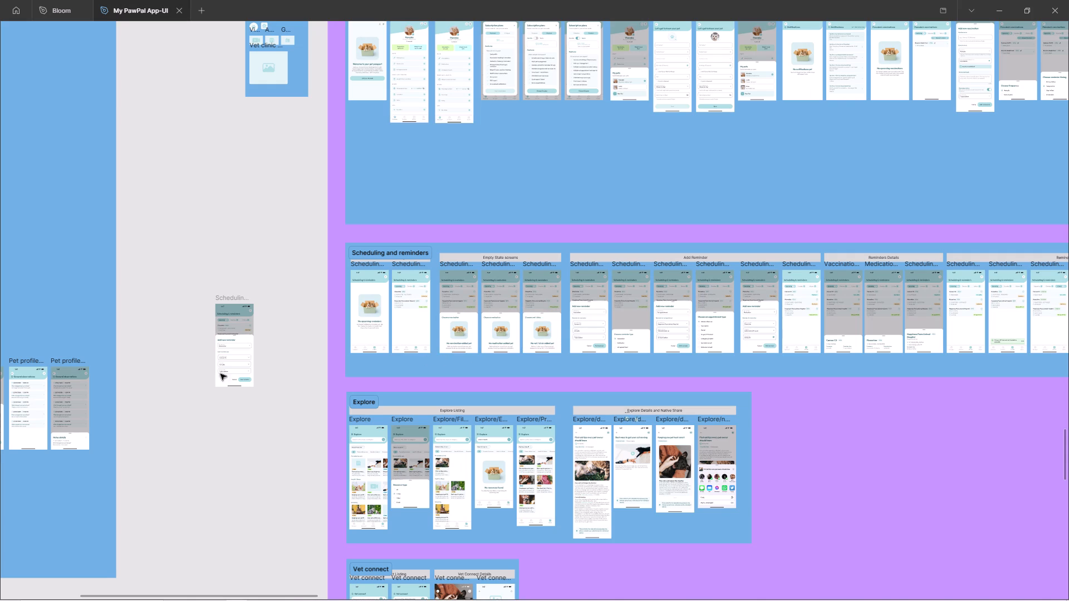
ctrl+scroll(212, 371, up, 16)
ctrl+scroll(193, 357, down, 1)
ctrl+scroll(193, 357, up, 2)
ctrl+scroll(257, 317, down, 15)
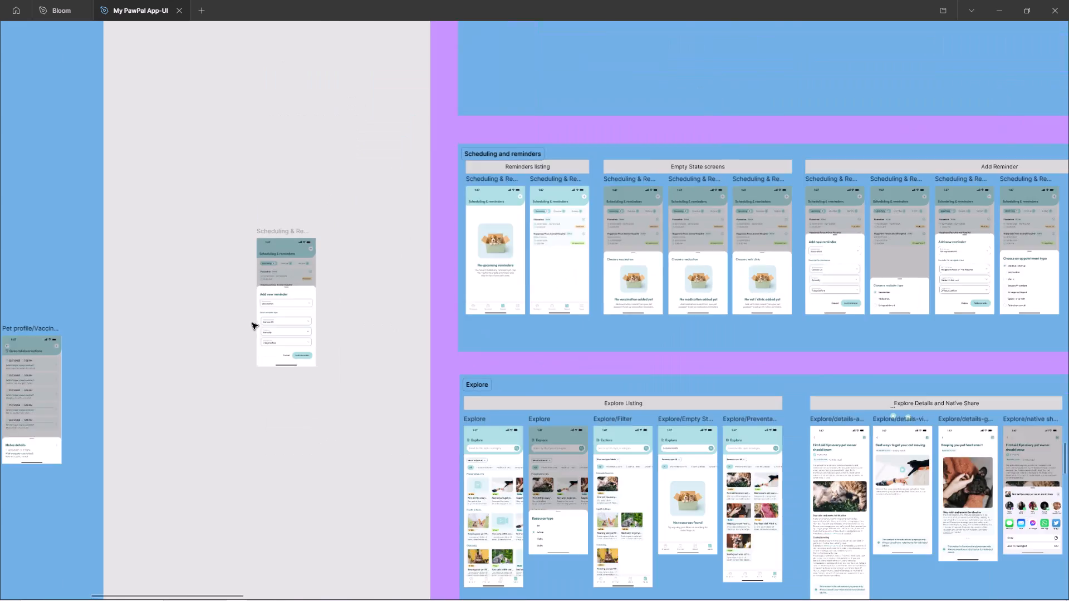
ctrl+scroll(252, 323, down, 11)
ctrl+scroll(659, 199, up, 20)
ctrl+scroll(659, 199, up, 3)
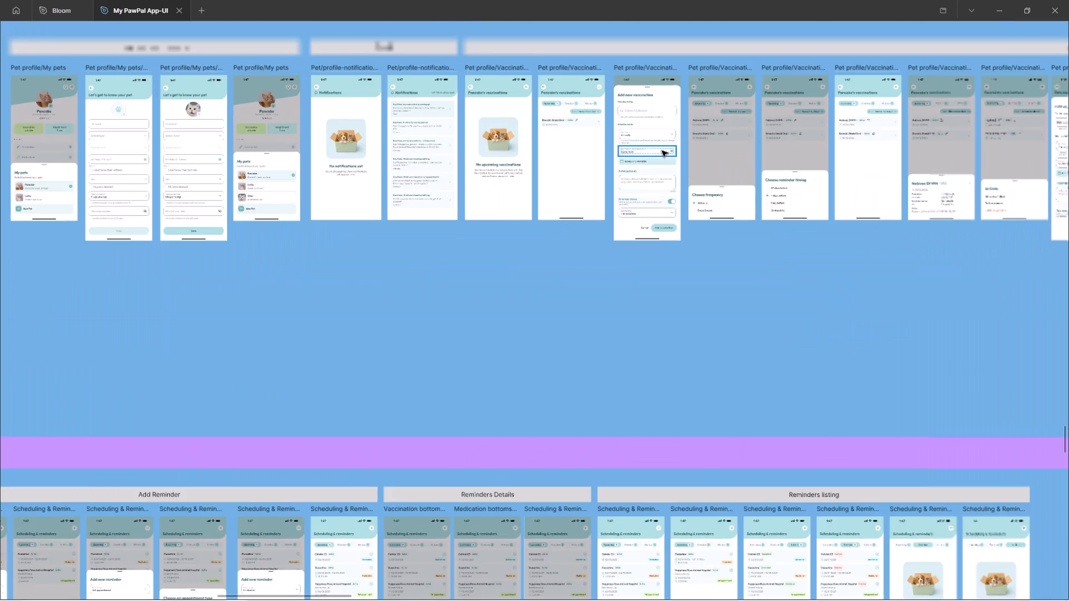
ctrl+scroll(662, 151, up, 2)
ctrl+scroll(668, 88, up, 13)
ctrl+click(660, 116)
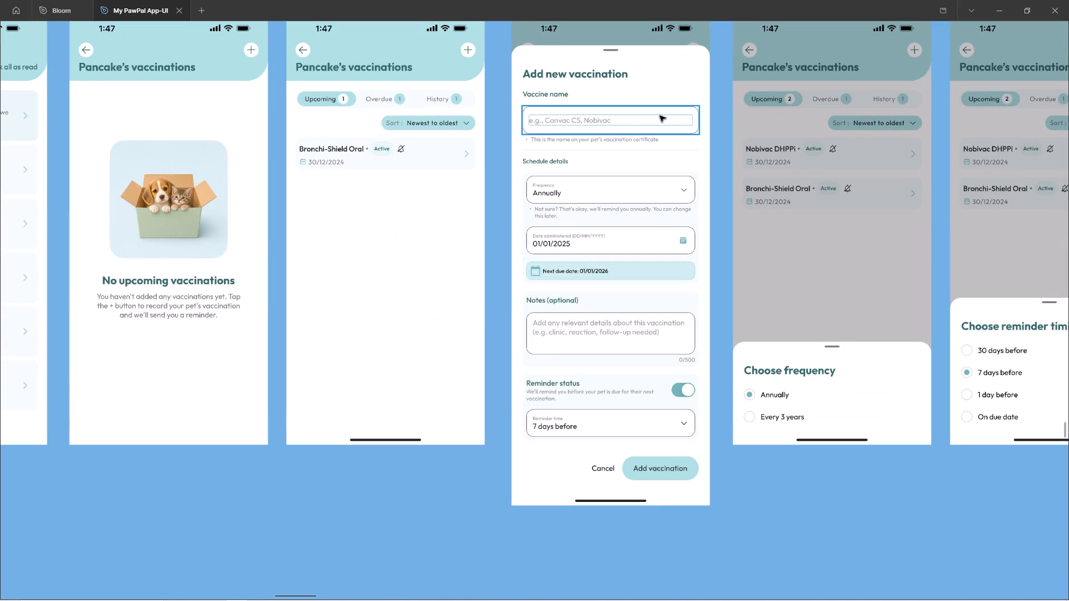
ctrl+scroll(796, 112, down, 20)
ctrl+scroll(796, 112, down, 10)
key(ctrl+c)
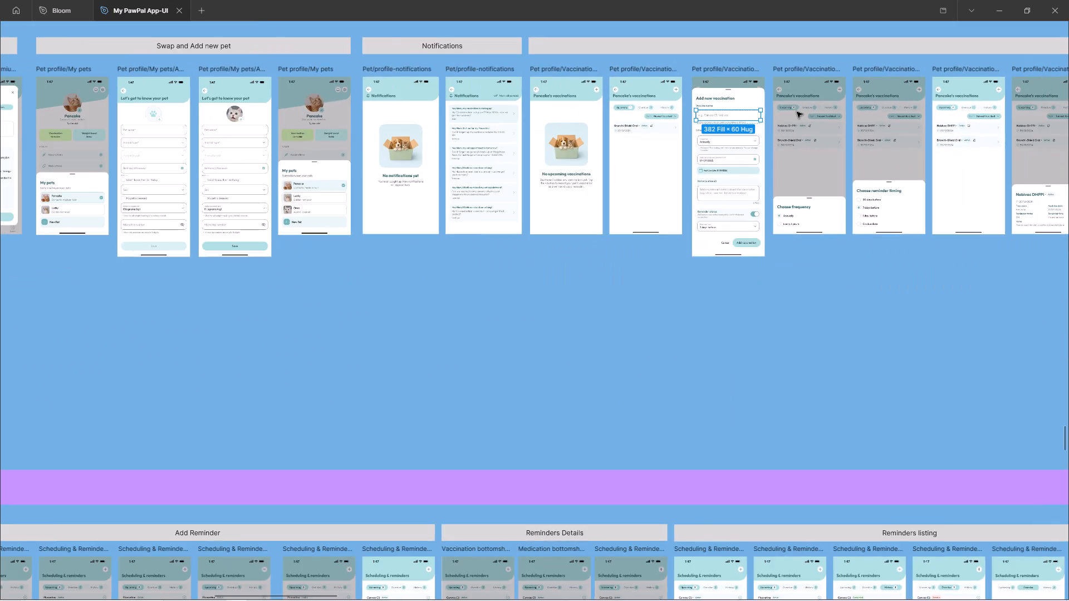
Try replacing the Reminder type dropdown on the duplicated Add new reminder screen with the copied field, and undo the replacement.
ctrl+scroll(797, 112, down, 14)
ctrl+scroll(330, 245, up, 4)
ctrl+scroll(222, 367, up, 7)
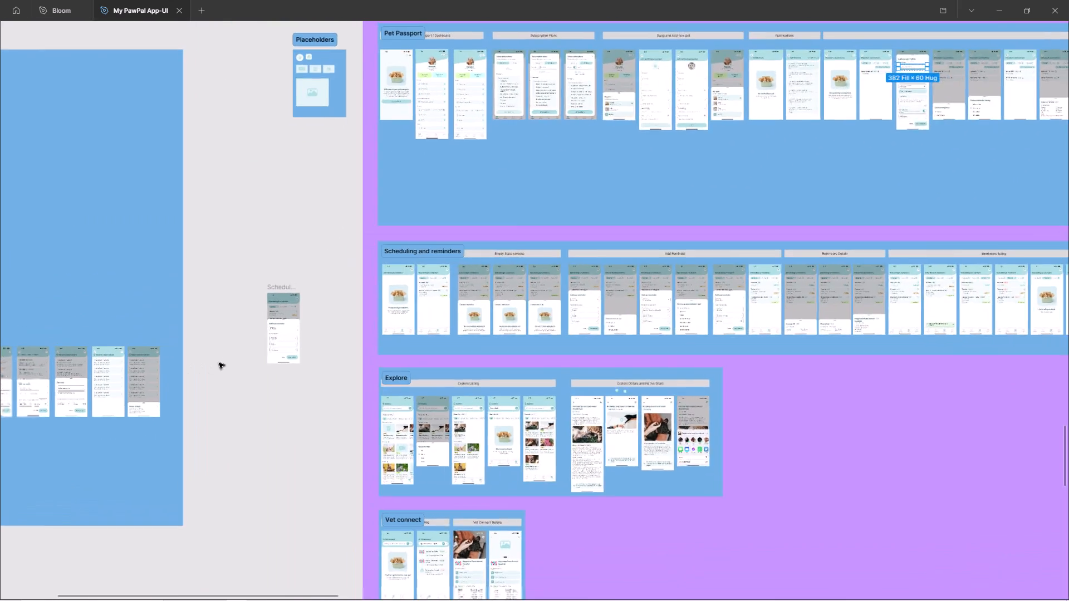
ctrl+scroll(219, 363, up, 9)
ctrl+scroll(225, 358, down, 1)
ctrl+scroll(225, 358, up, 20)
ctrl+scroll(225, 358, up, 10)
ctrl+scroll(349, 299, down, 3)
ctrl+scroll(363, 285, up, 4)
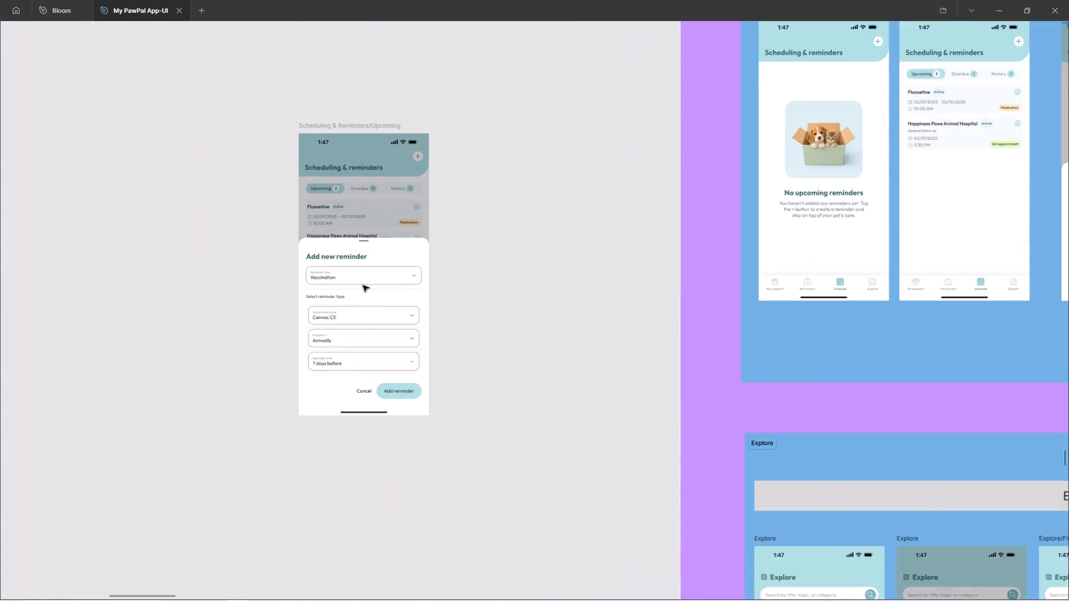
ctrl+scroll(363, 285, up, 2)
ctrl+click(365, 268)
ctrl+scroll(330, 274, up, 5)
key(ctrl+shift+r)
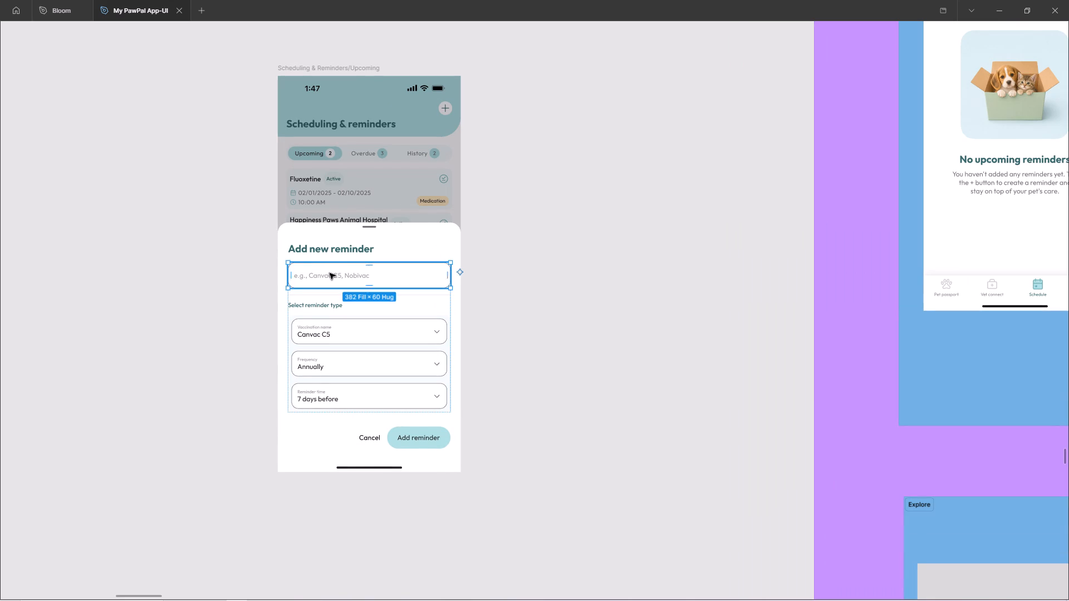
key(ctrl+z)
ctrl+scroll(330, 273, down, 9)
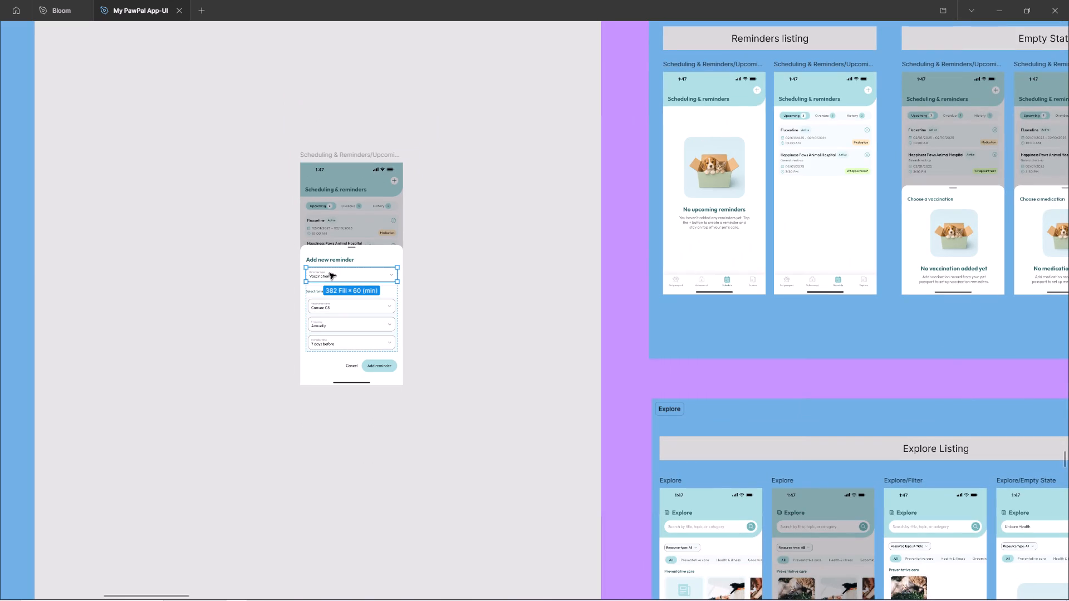
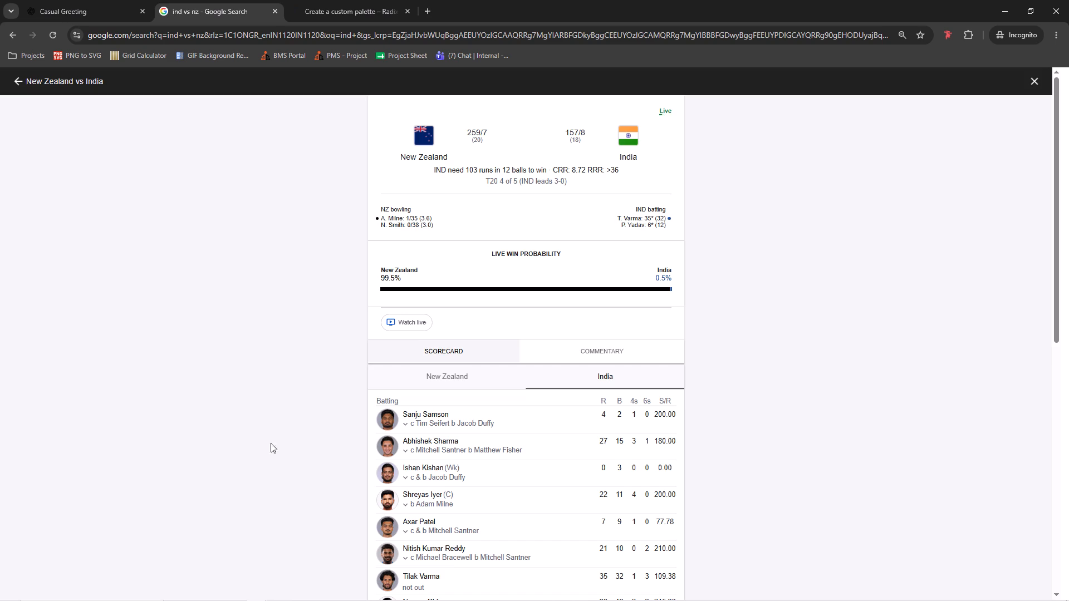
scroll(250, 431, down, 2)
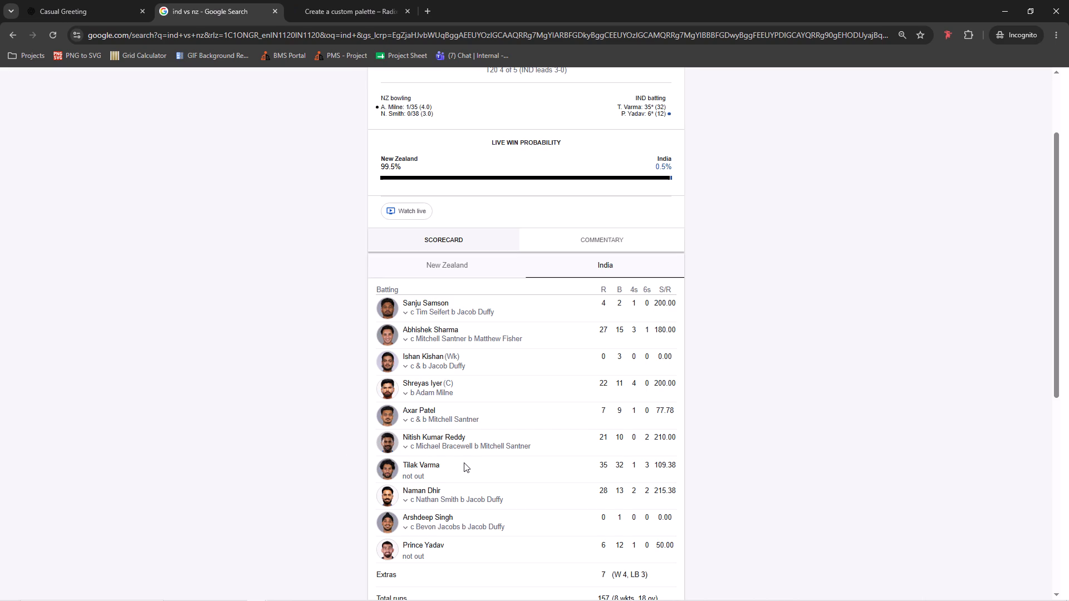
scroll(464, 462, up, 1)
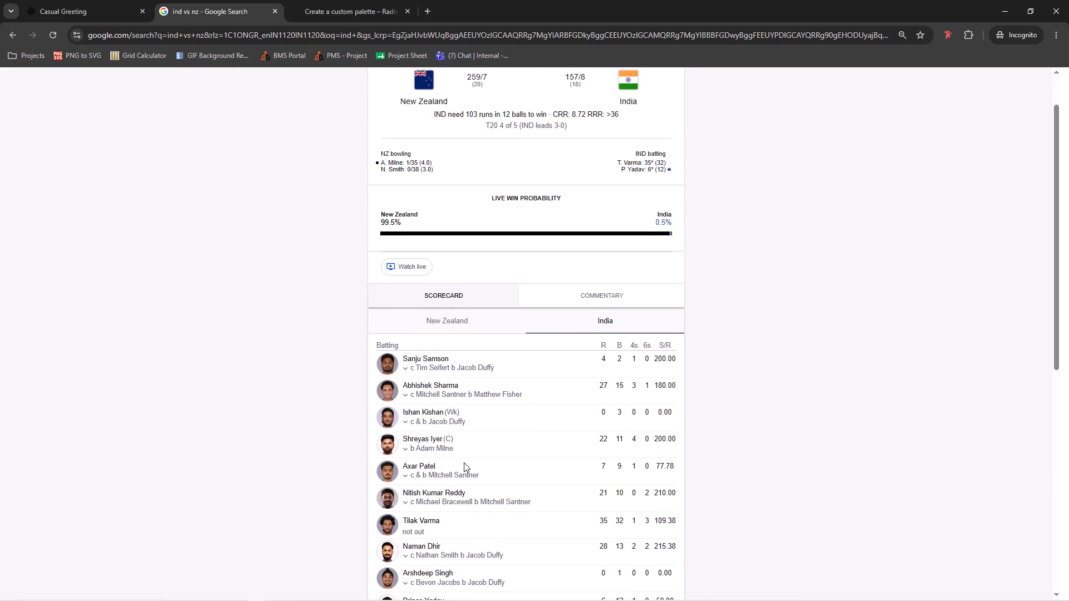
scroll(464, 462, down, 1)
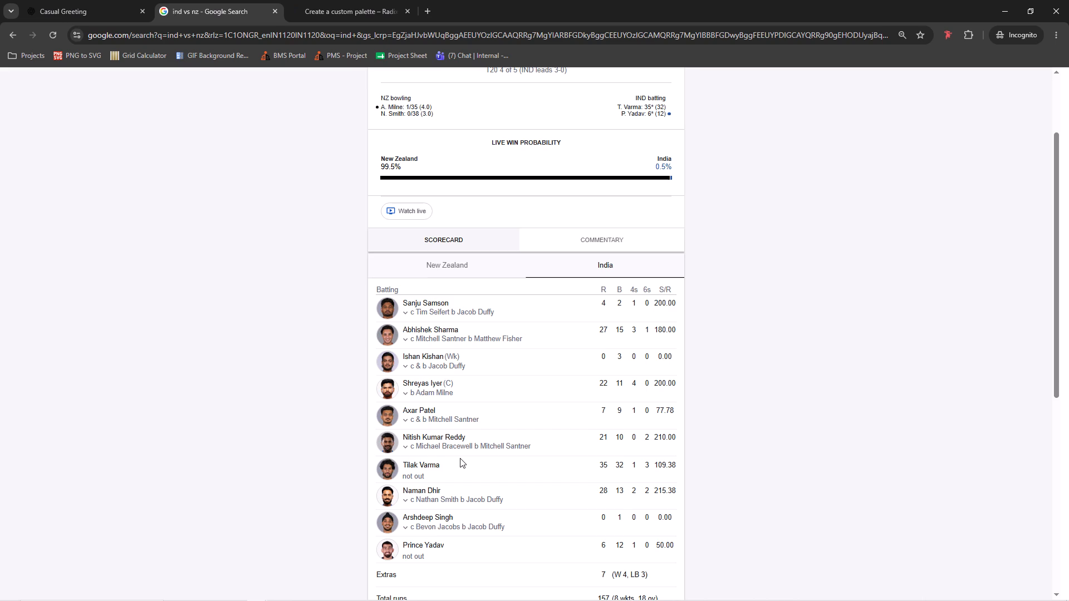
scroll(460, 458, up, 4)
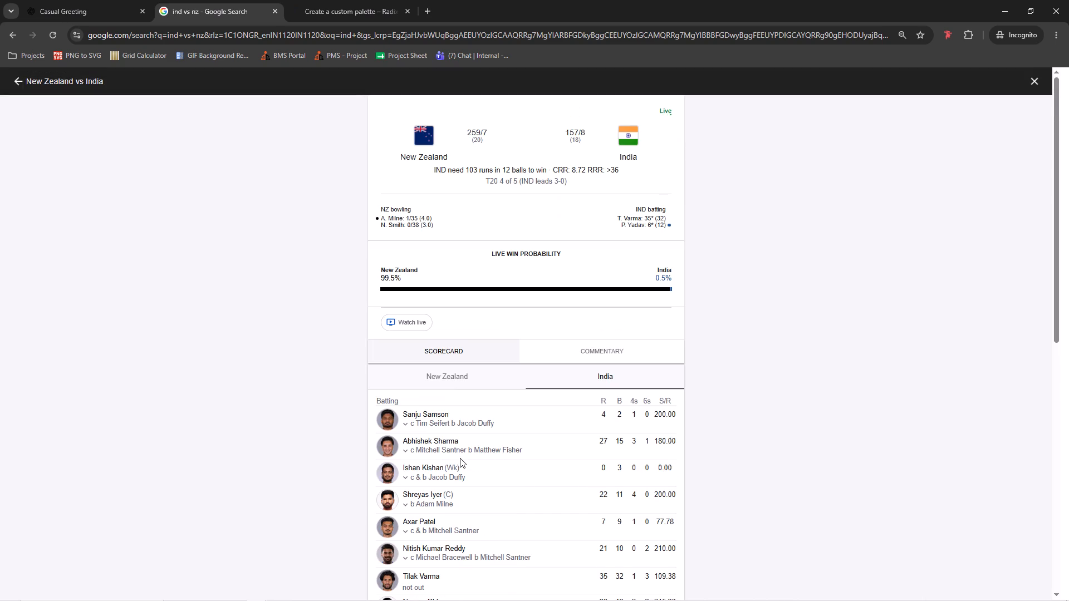
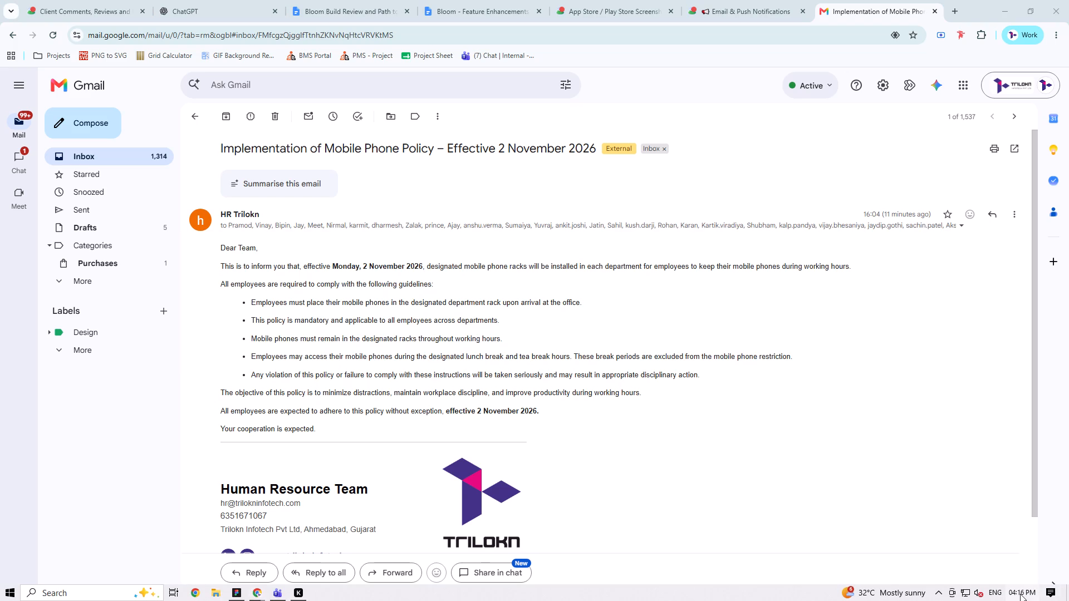
Look up November 2026 in the system calendar and check it against the mobile phone policy email.
click(1052, 220)
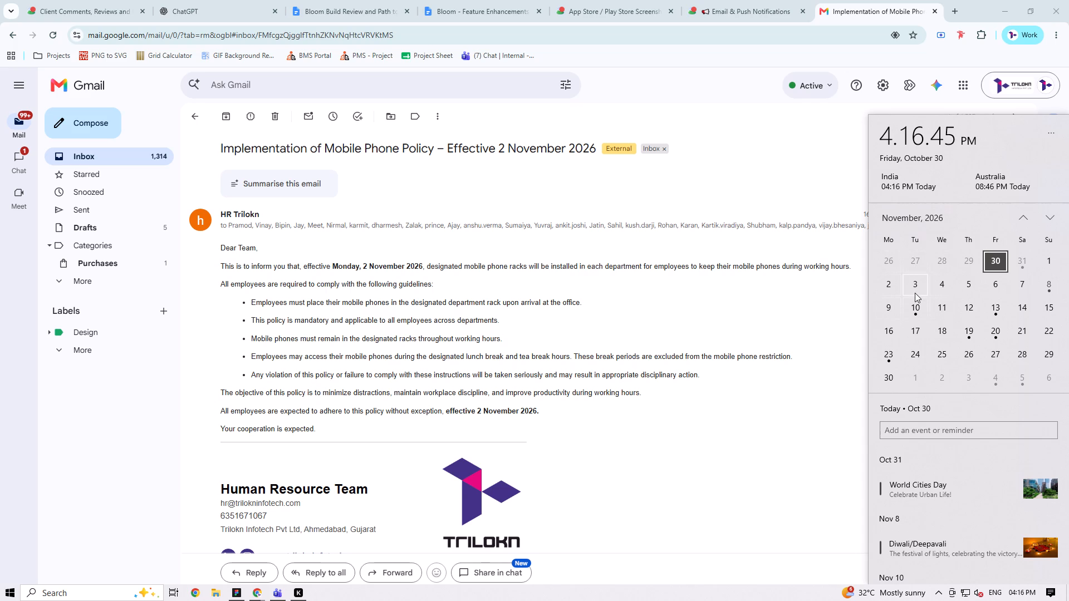
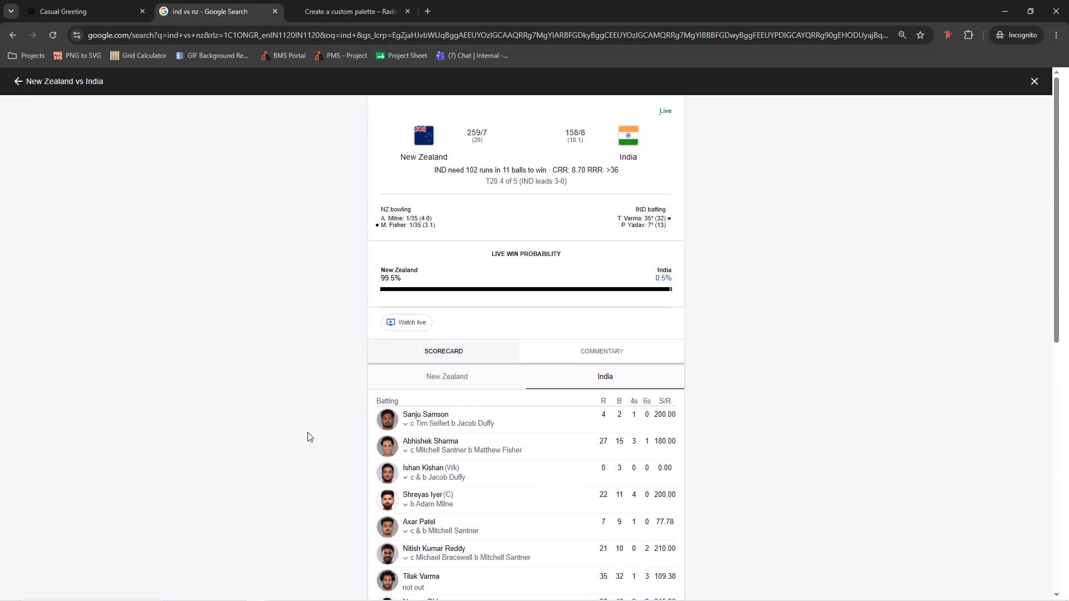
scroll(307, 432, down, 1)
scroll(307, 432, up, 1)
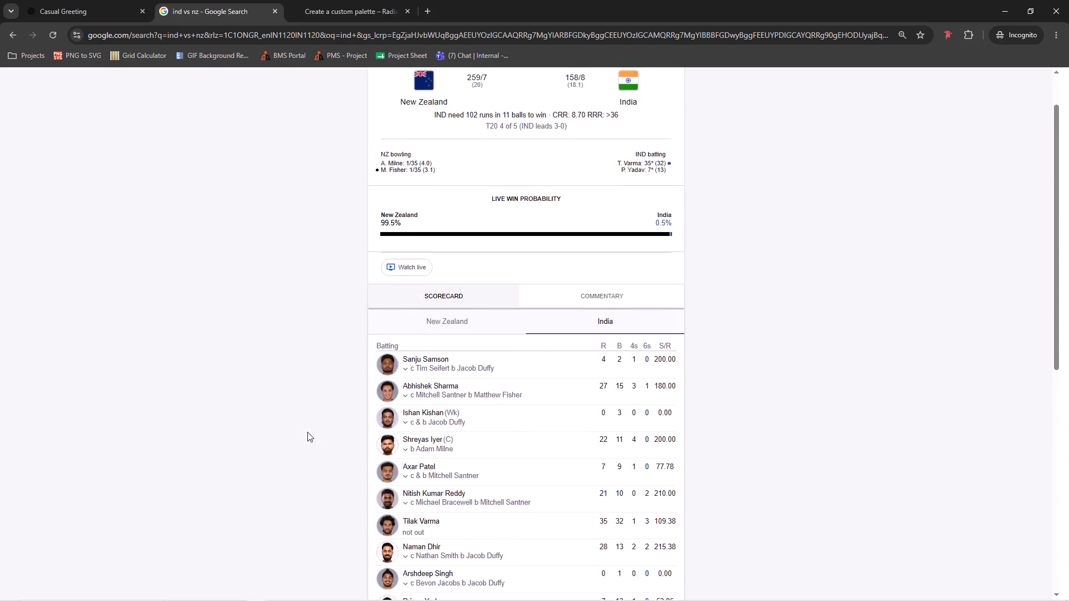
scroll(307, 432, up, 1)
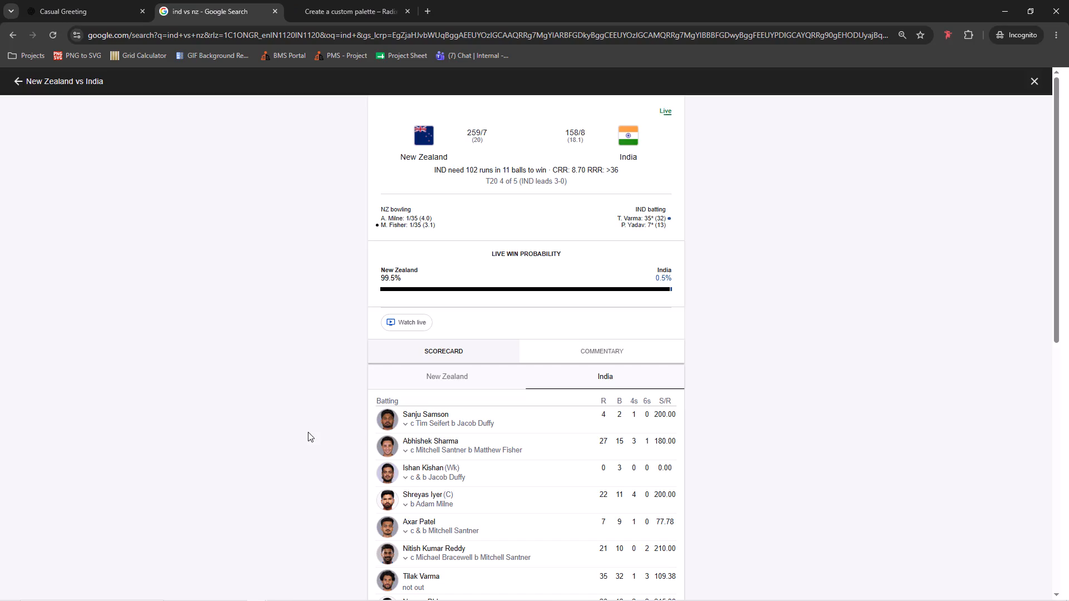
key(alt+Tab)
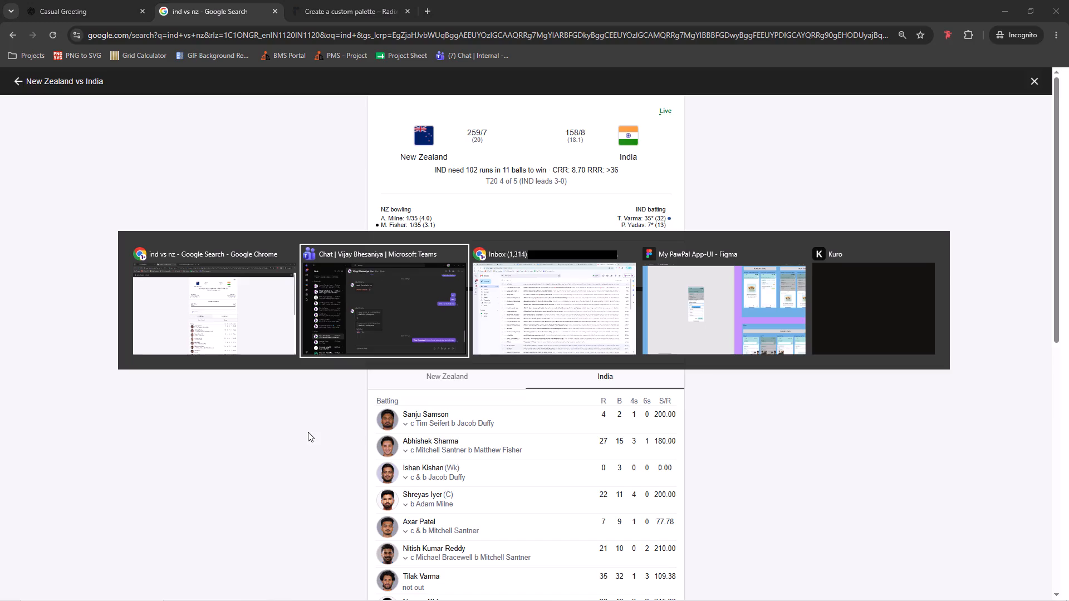
Switch to the My PawPal design in Figma and replace the Vaccination type field under Add new reminder with the copied placeholder field.
key(alt+Tab)
key(alt+Tab)
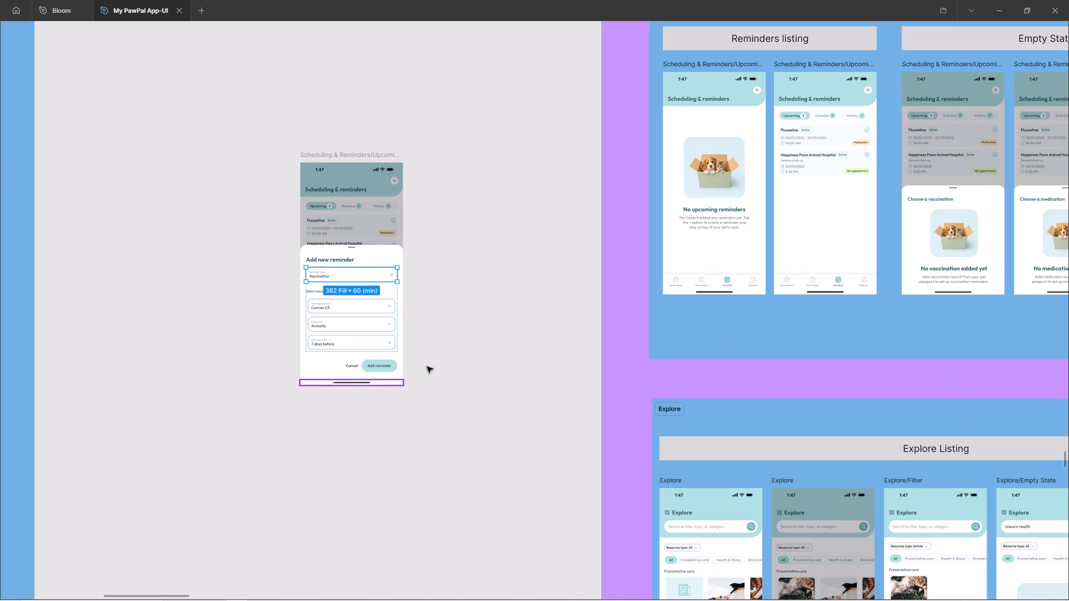
ctrl+scroll(333, 275, up, 12)
key(ctrl+shift+r)
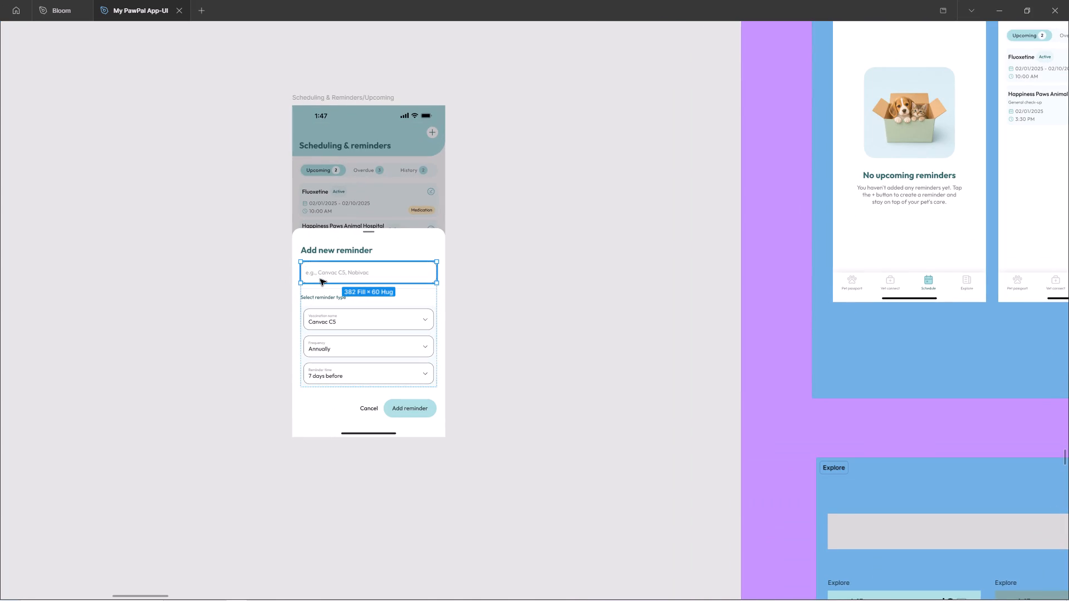
Add the Vaccination name field's chevron to the "e.g., Canvac C5, Nobivac" field by replacing a duplicate of its placeholder text.
ctrl+scroll(321, 287, up, 9)
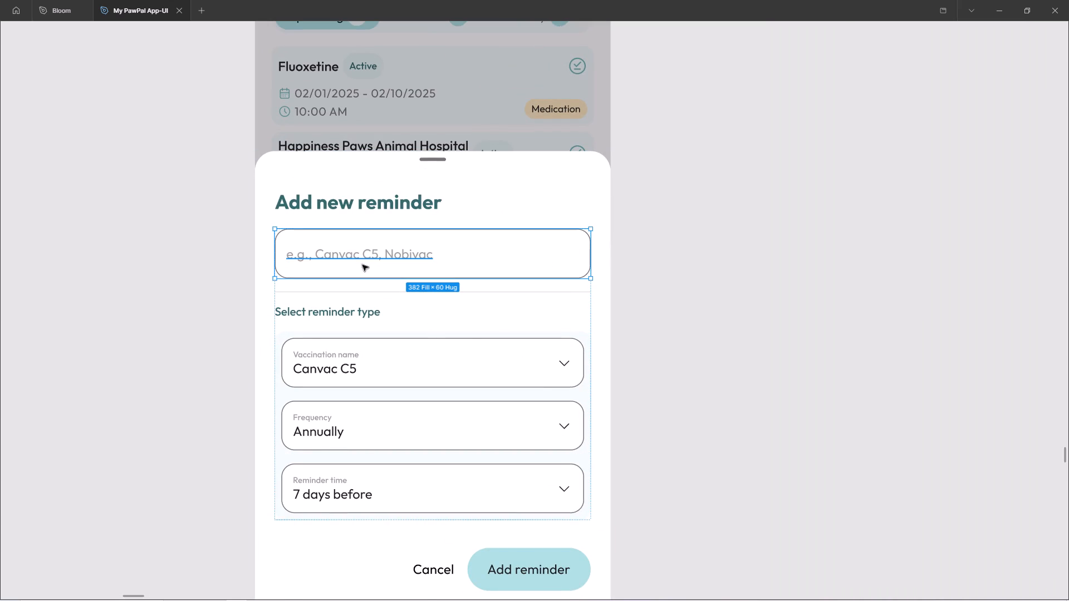
ctrl+click(560, 362)
key(shift+Return)
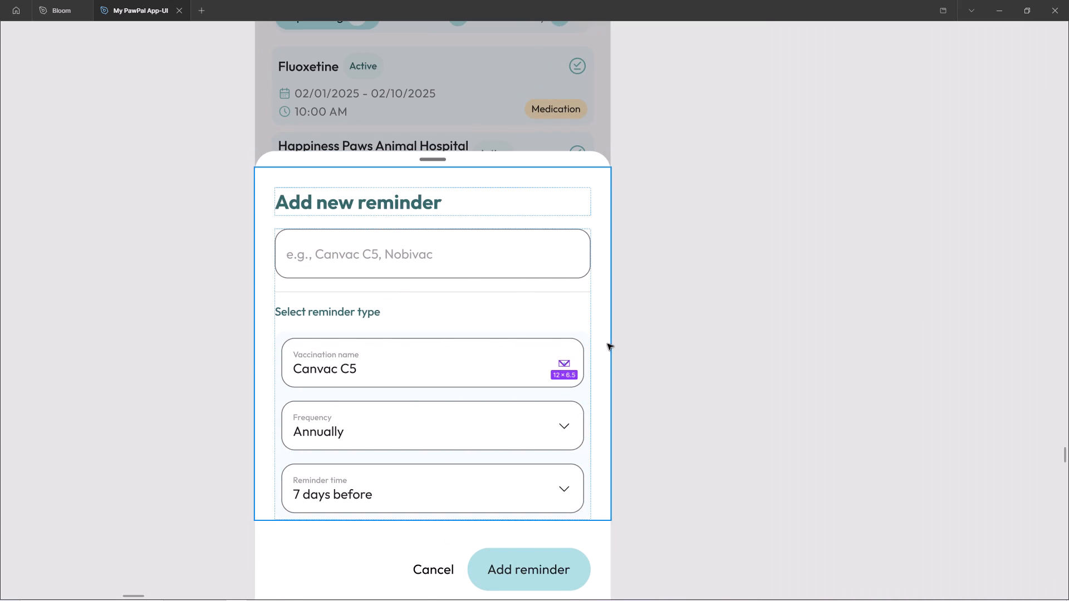
key(ctrl+c)
ctrl+click(394, 254)
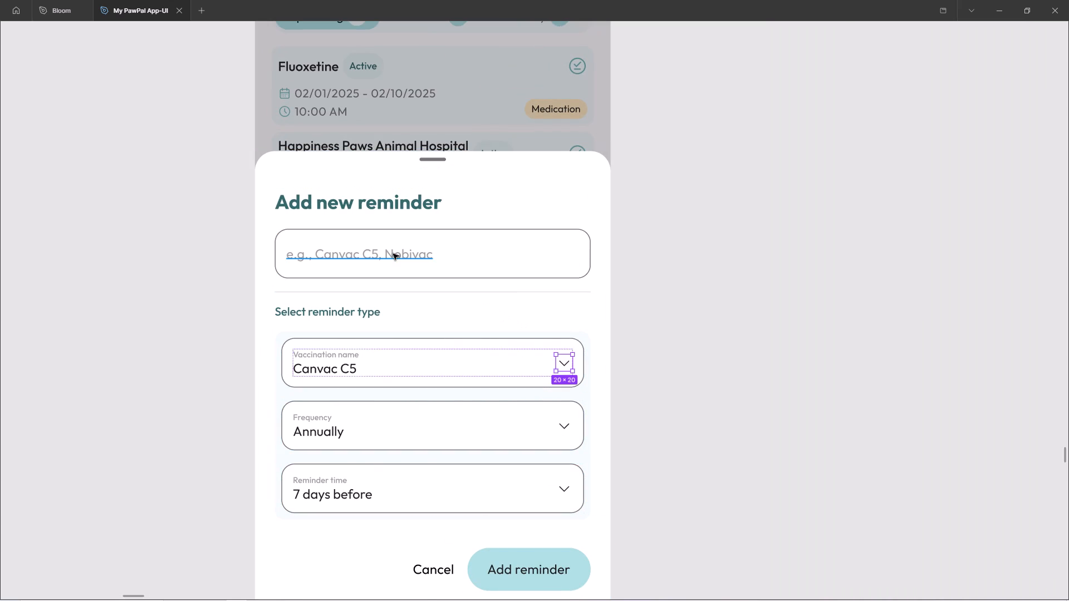
key(ctrl+d)
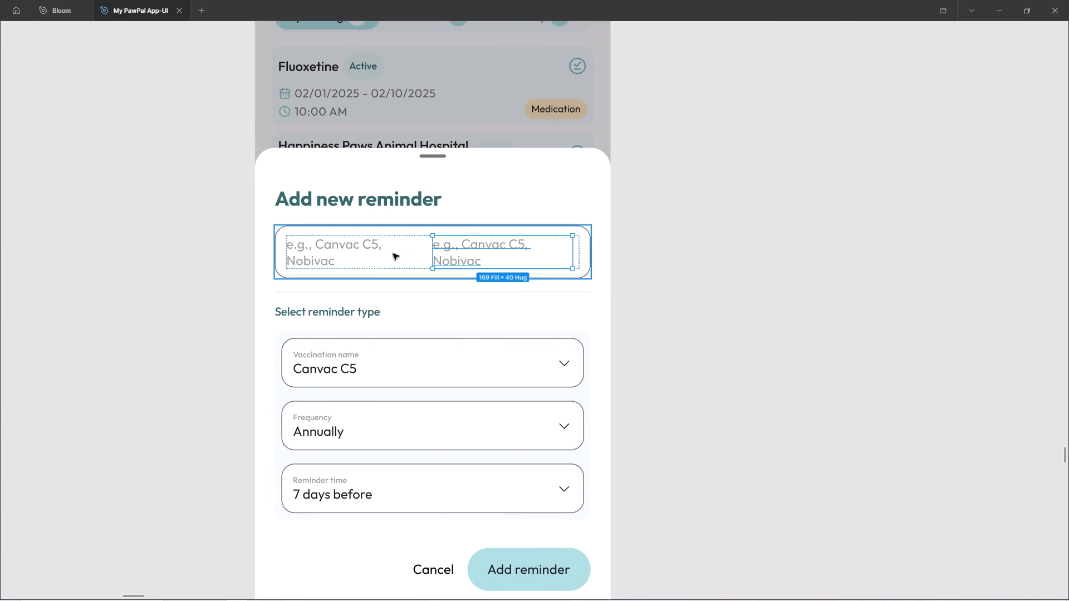
key(ctrl+shift+r)
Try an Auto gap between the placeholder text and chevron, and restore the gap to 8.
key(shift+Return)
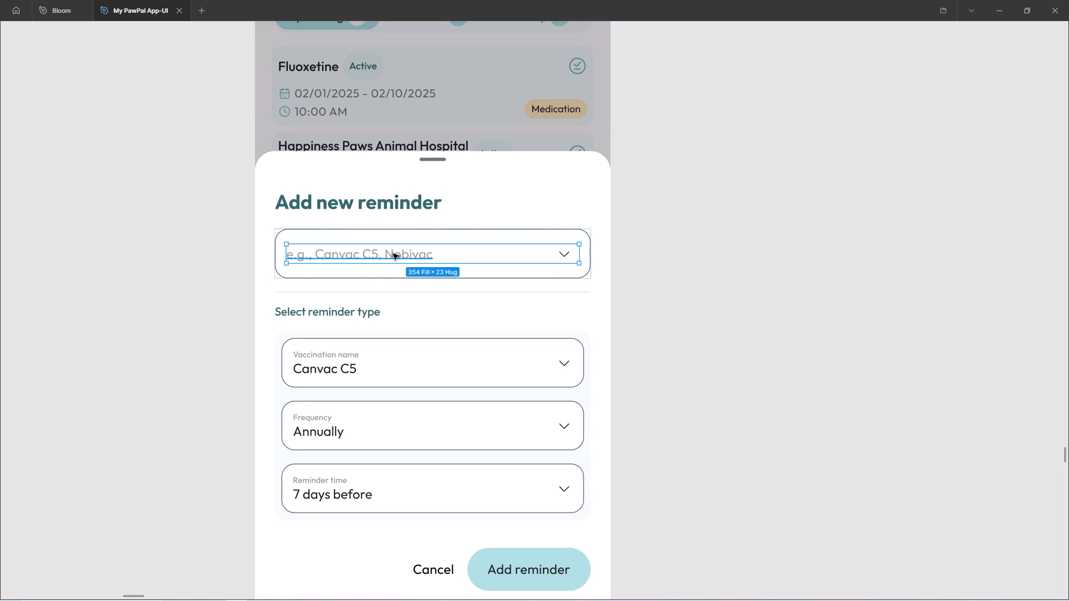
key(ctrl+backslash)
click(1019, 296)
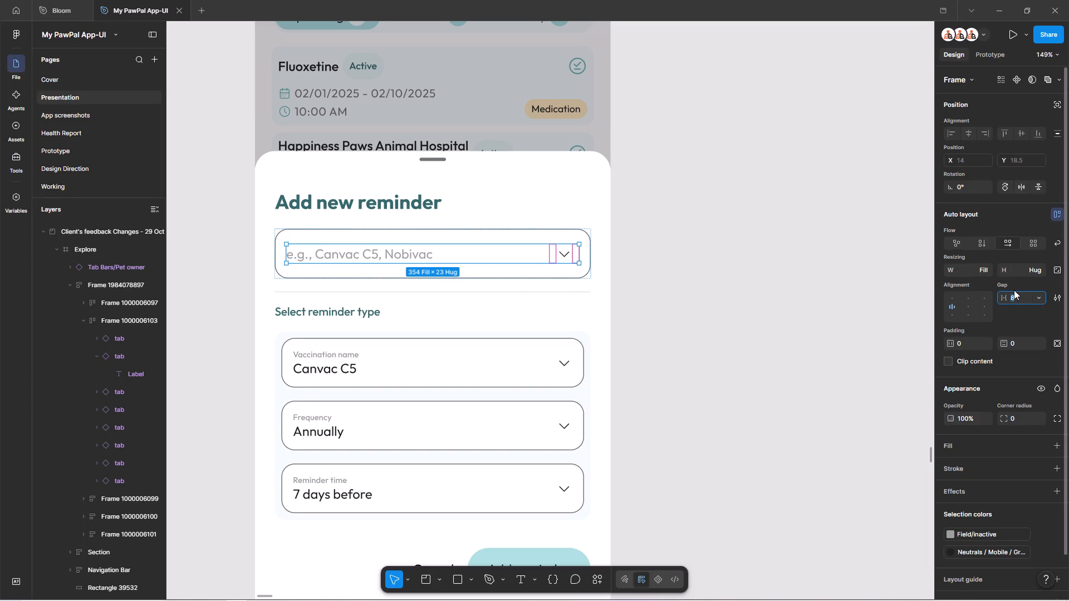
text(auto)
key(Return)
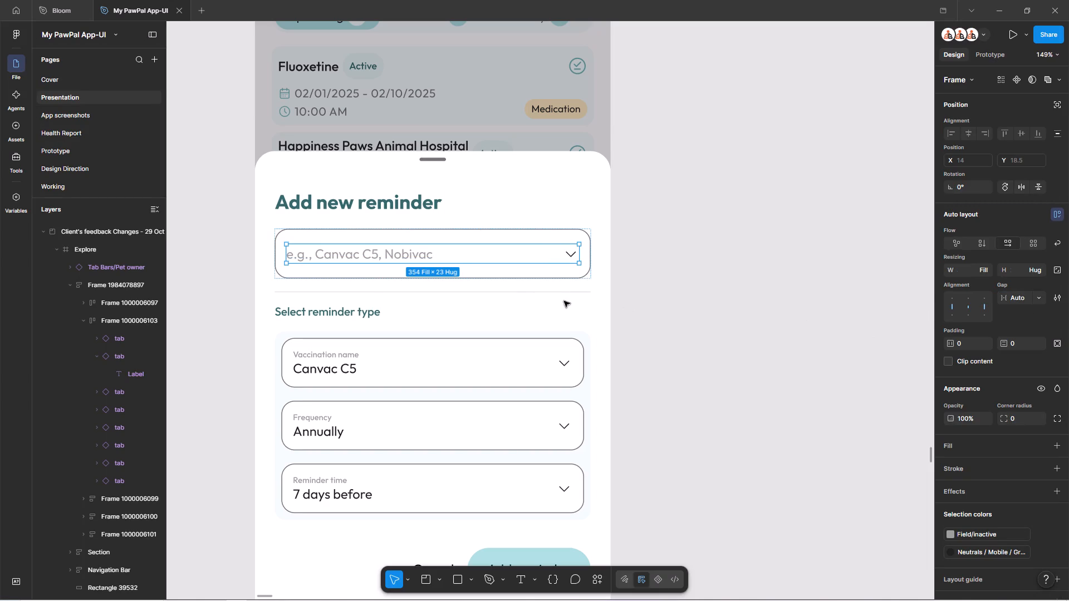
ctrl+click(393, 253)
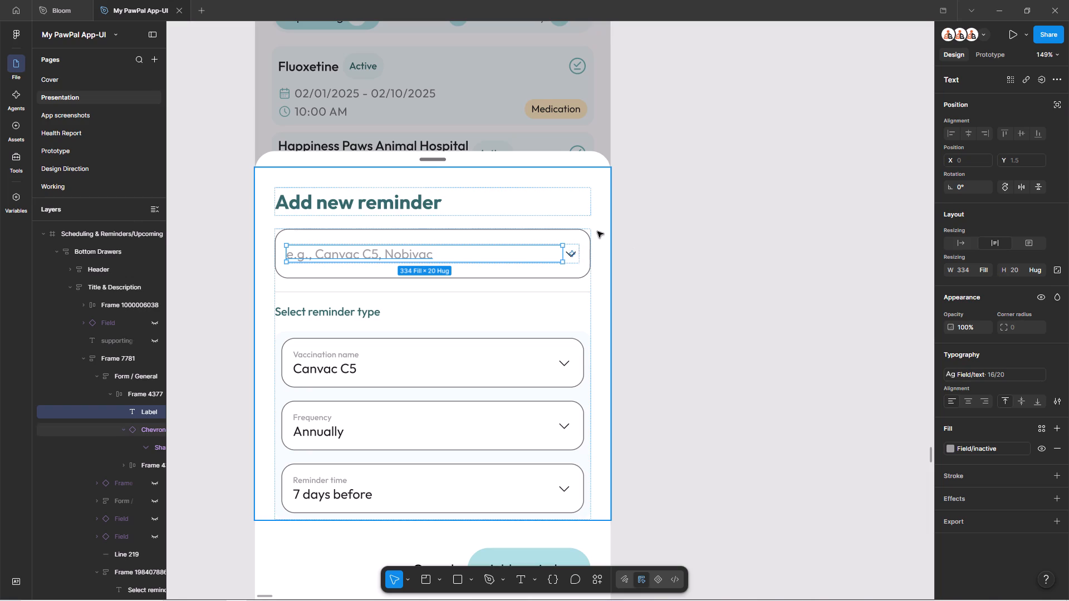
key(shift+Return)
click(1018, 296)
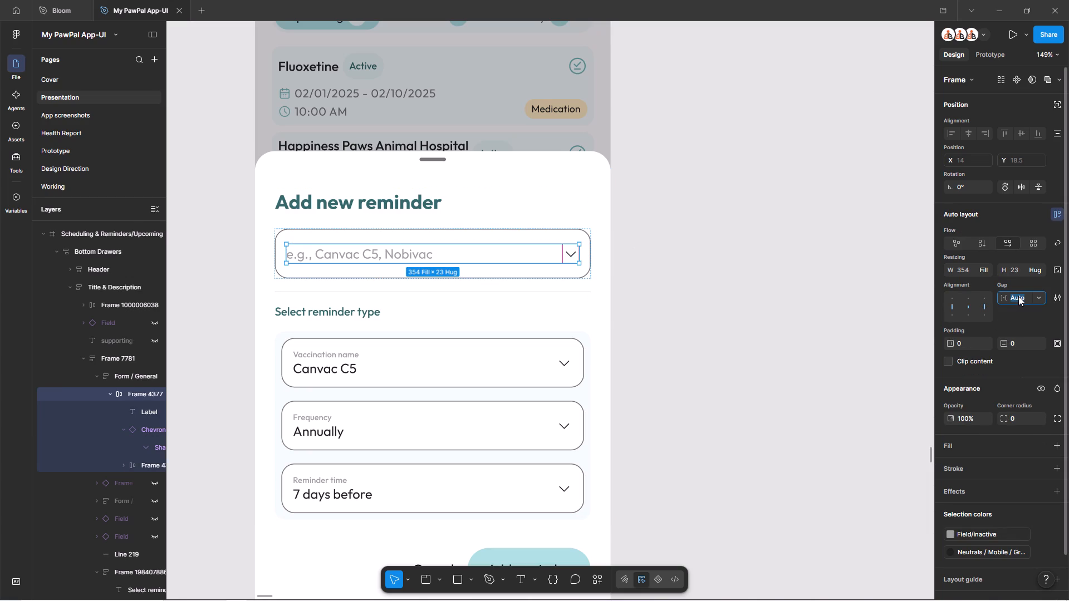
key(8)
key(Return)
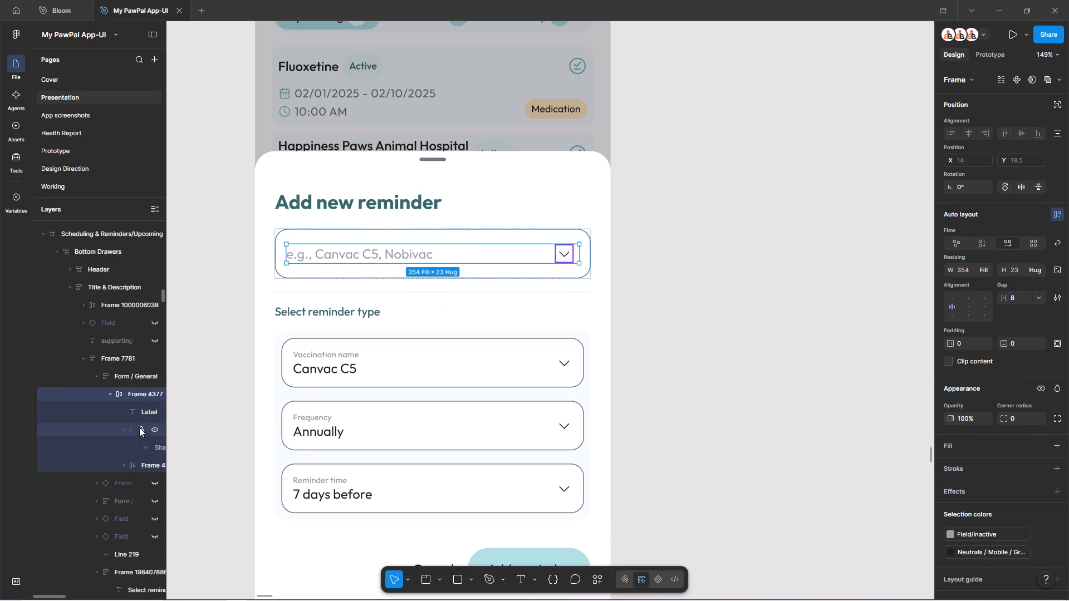
Delete the empty nested frame beside the chevron inside the placeholder field.
key(alt+l)
scroll(99, 369, up, 3)
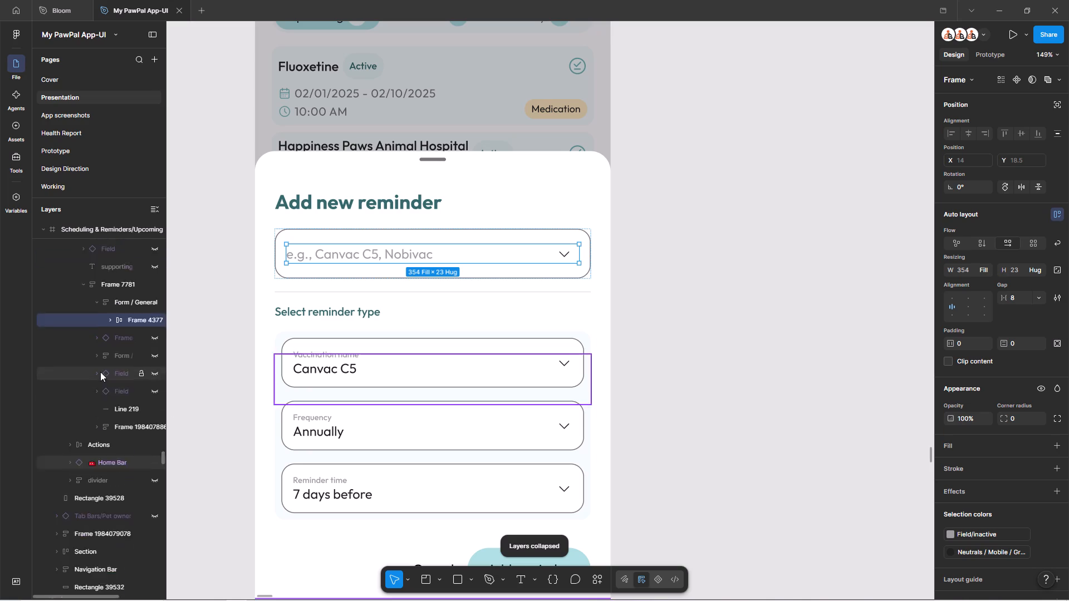
key(Return)
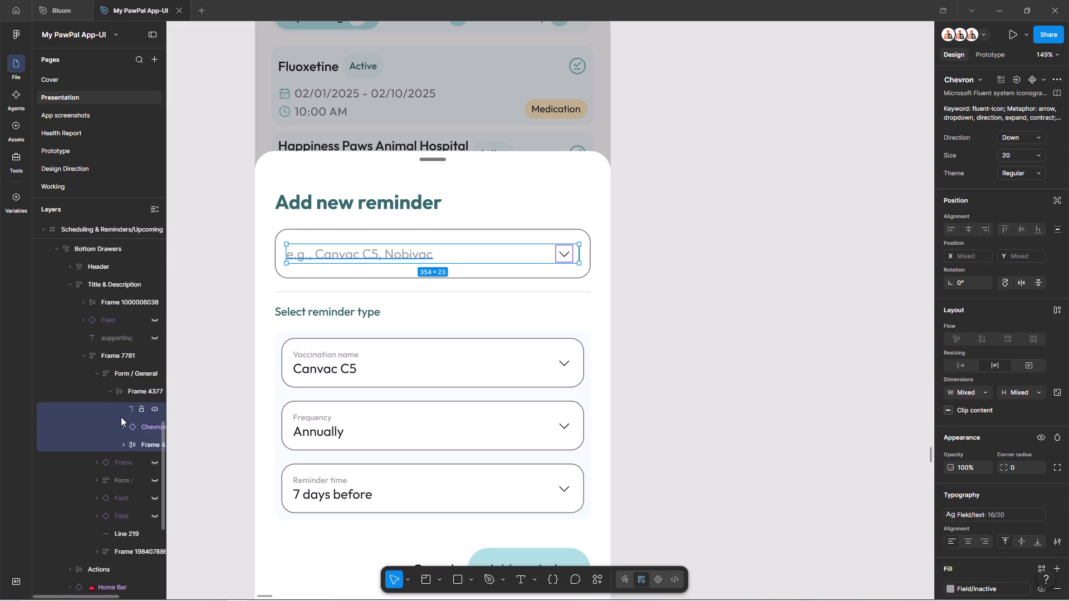
click(131, 447)
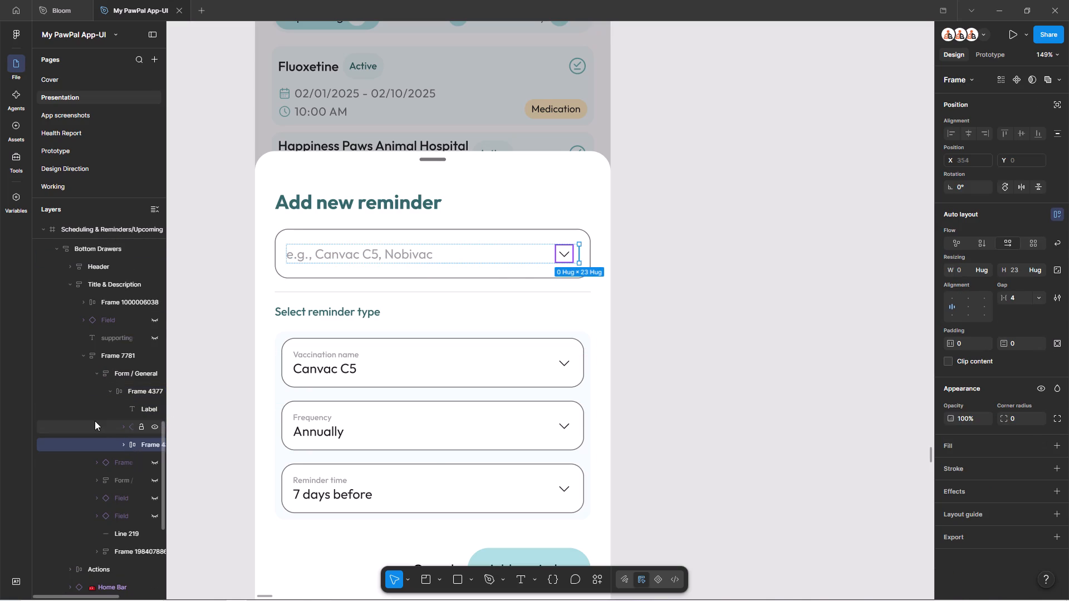
key(Delete)
Replace the "e.g., Canvac C5, Nobivac" placeholder with the "Reminder type" label copied from the existing vaccination reminder screen.
scroll(276, 392, down, 9)
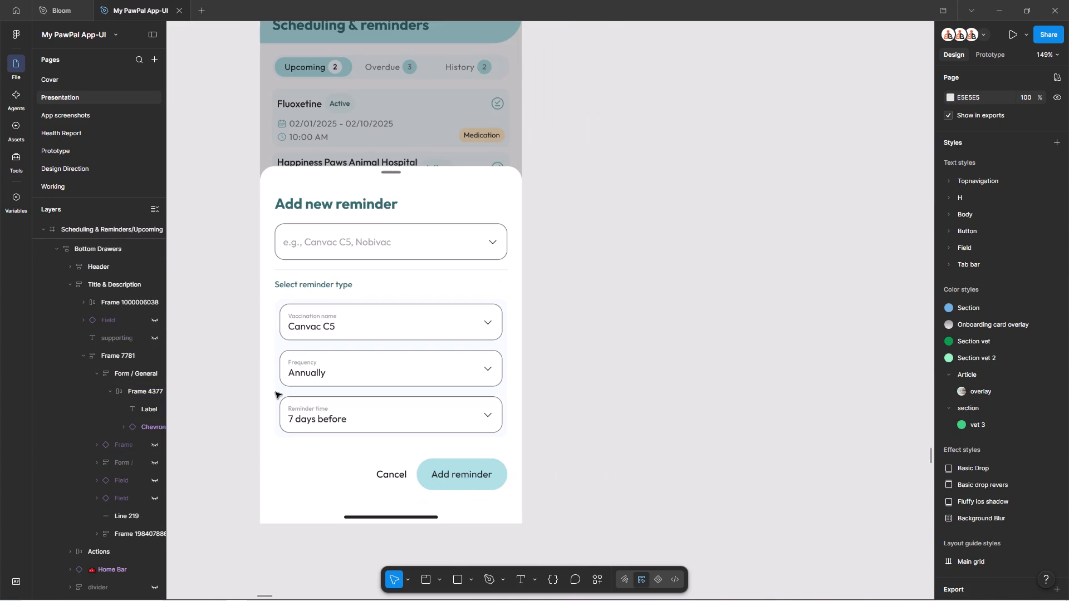
ctrl+scroll(261, 342, up, 3)
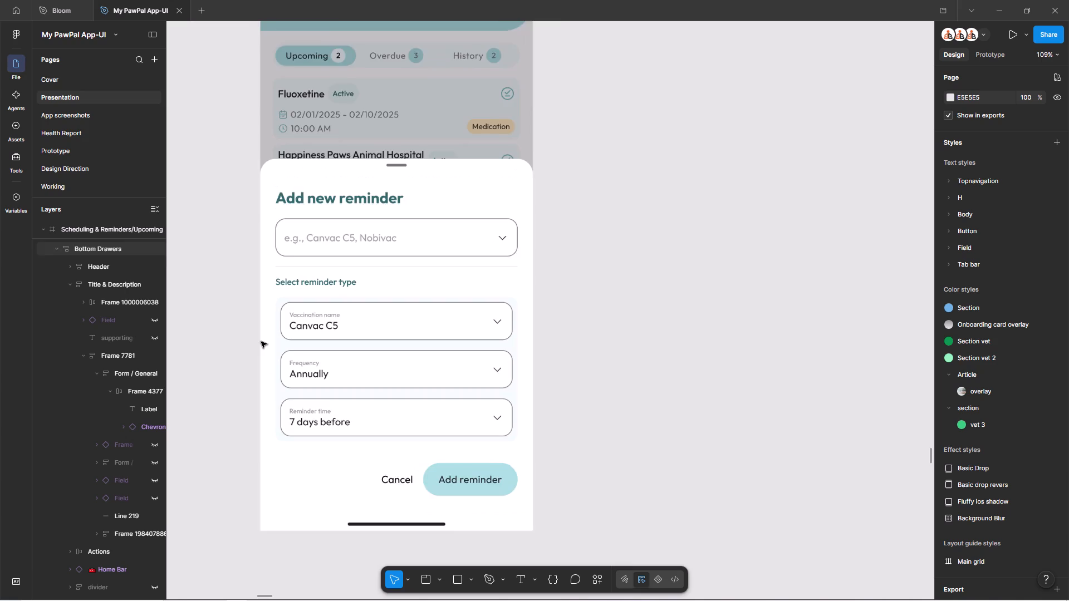
ctrl+scroll(261, 342, up, 1)
ctrl+scroll(367, 205, down, 7)
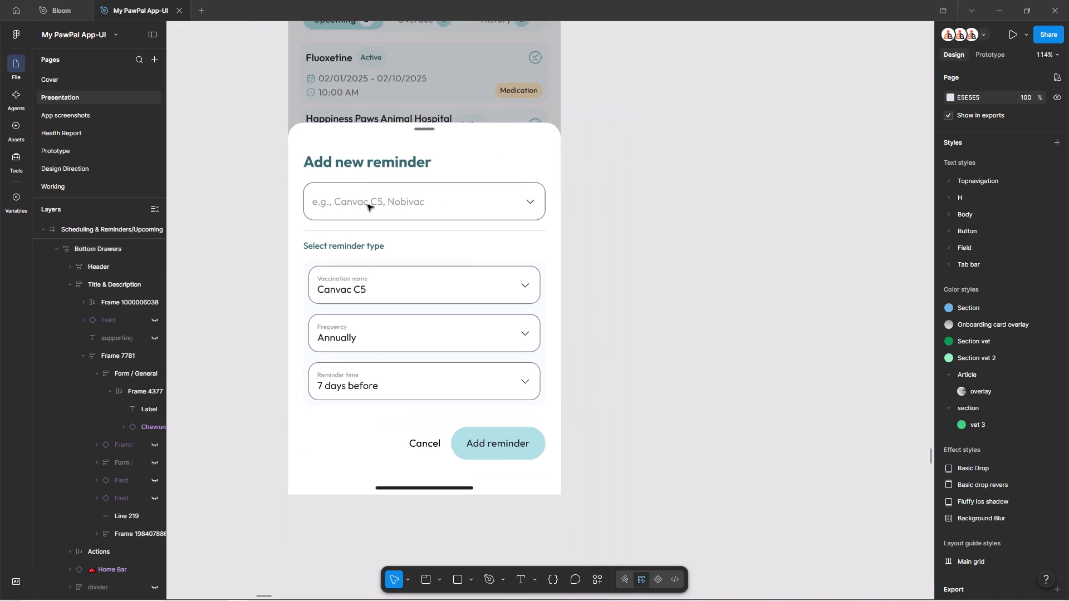
ctrl+scroll(367, 205, down, 4)
key(ctrl+backslash)
shift+scroll(381, 222, down, 12)
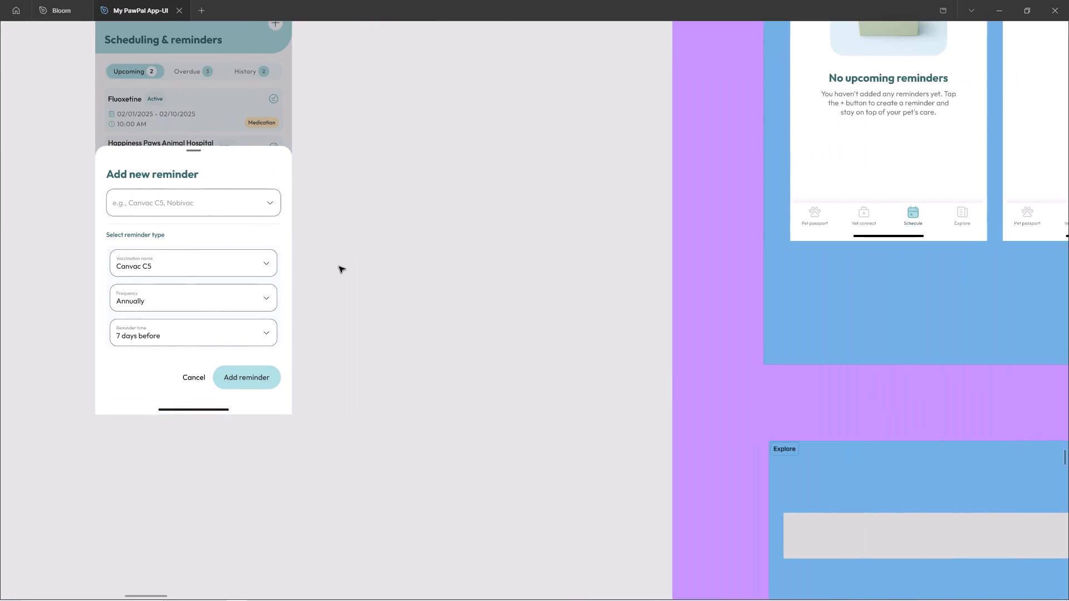
shift+scroll(339, 267, down, 11)
ctrl+scroll(919, 184, up, 1)
ctrl+scroll(920, 183, down, 1)
ctrl+scroll(921, 183, up, 11)
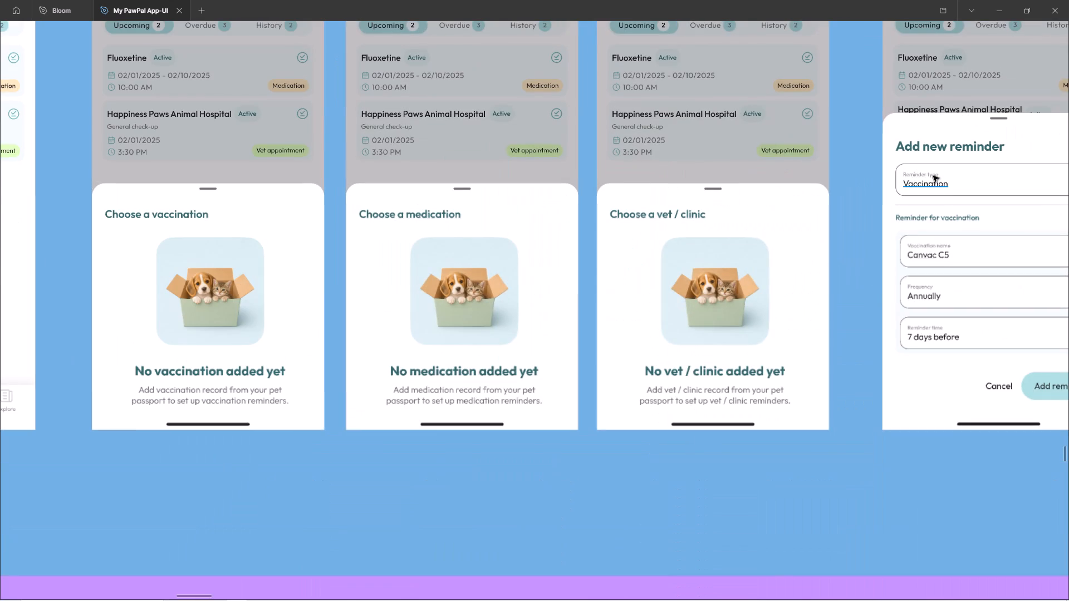
ctrl+click(934, 175)
ctrl+double_click(928, 172)
key(ctrl+c)
ctrl+scroll(989, 168, down, 16)
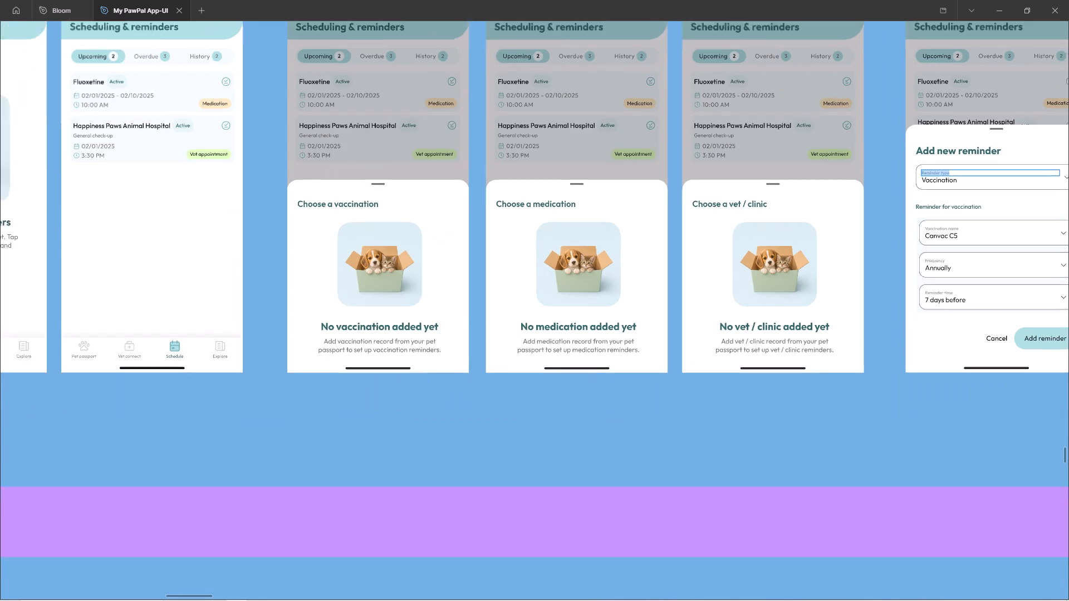
shift+scroll(204, 223, up, 11)
shift+scroll(204, 224, down, 1)
shift+scroll(204, 224, up, 16)
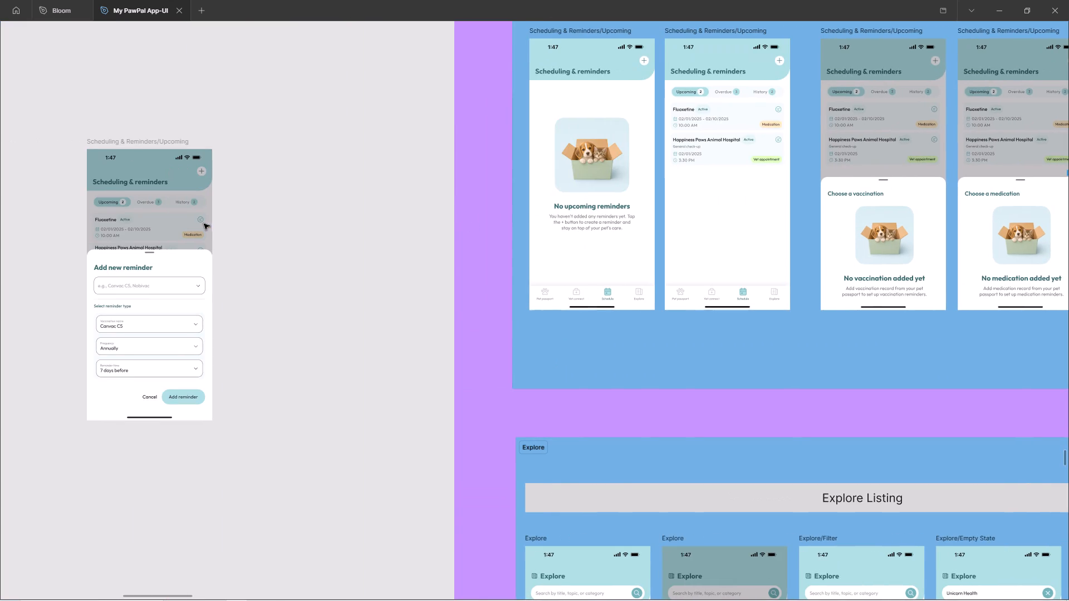
ctrl+scroll(107, 306, up, 13)
ctrl+click(121, 275)
key(ctrl+a)
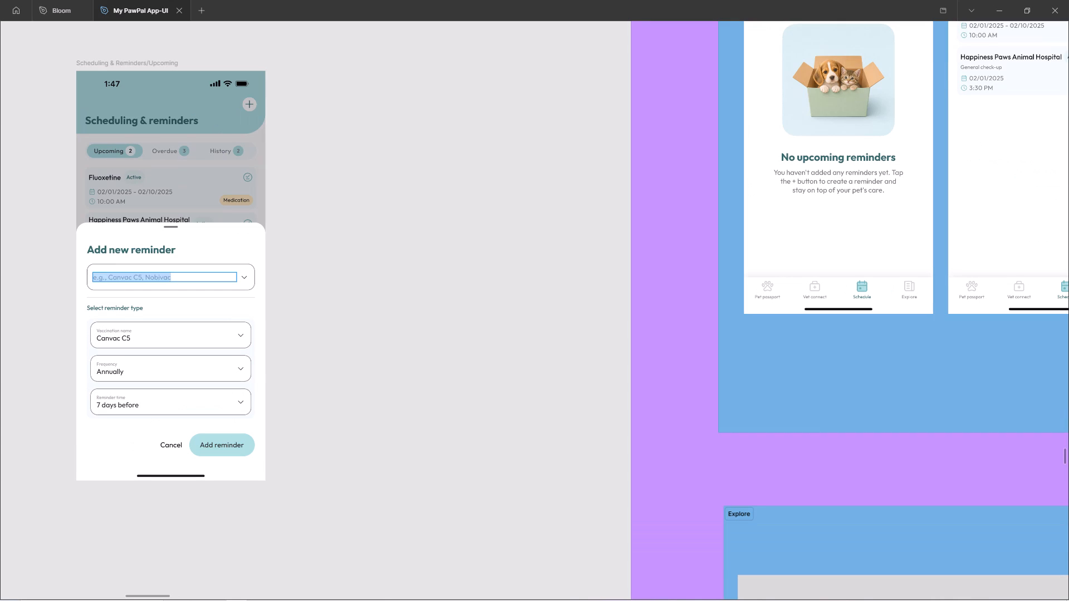
key(ctrl+shift+v)
Copy the Vaccination name, Frequency and Reminder time labels one after another.
ctrl+scroll(51, 342, up, 17)
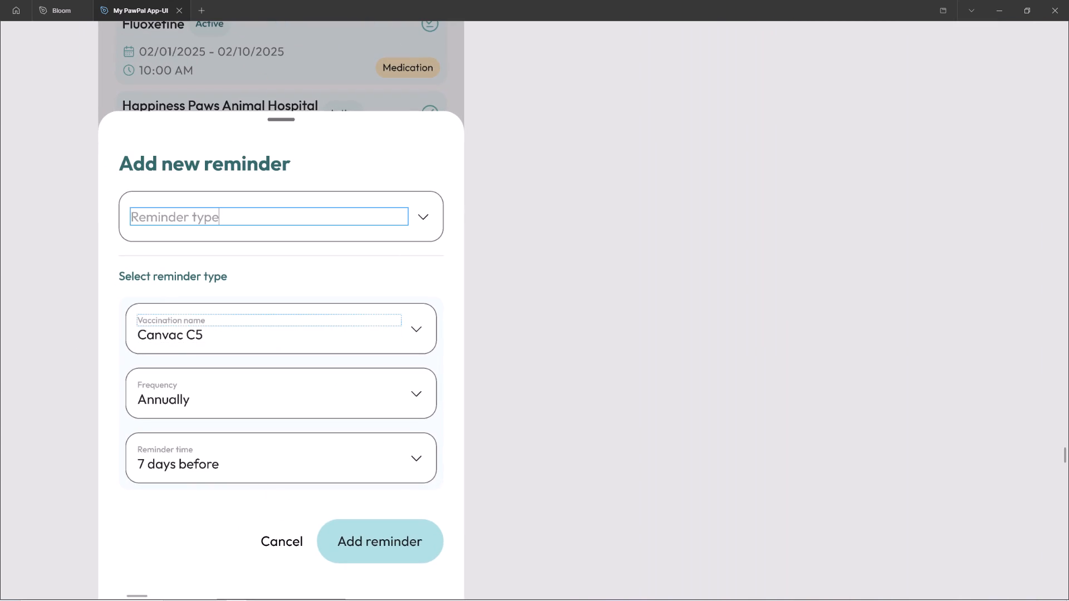
ctrl+click(176, 318)
key(ctrl+a)
key(ctrl+c)
ctrl+click(158, 385)
key(ctrl+a)
key(ctrl+c)
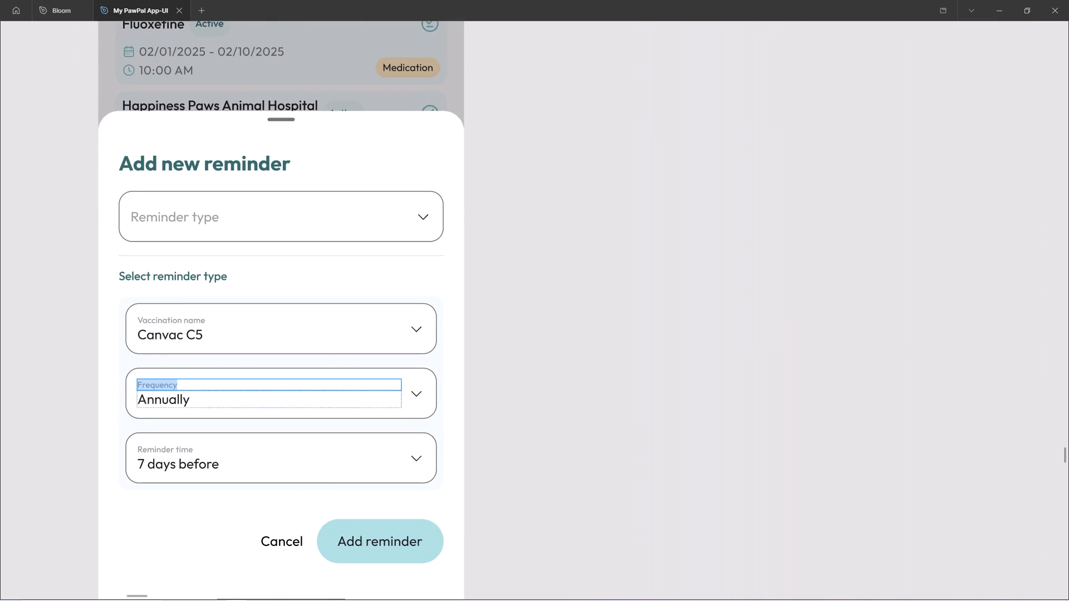
ctrl+click(174, 445)
key(ctrl+a)
key(ctrl+c)
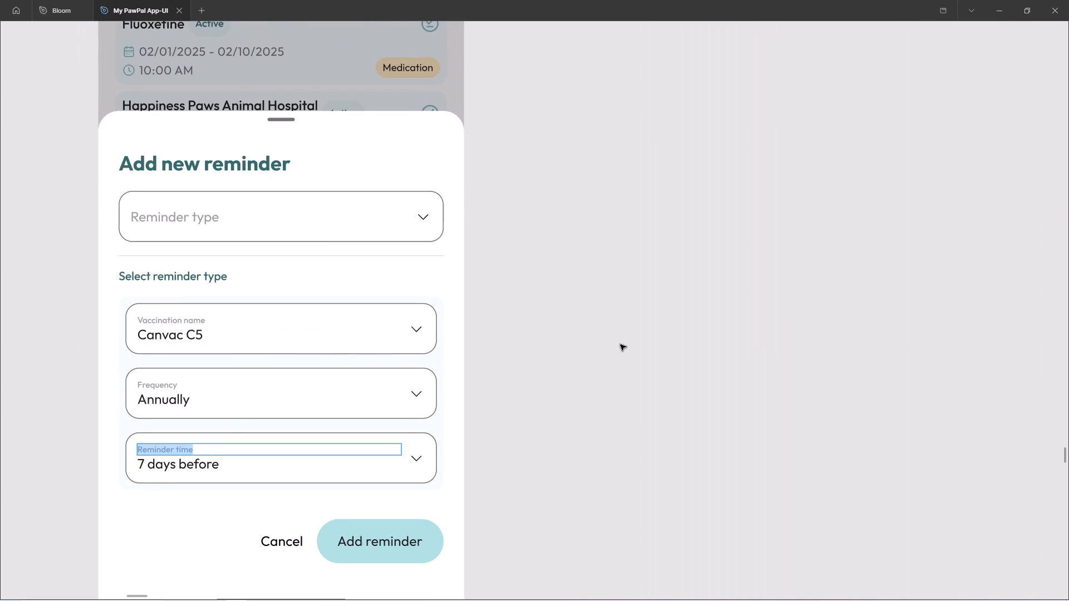
click(619, 312)
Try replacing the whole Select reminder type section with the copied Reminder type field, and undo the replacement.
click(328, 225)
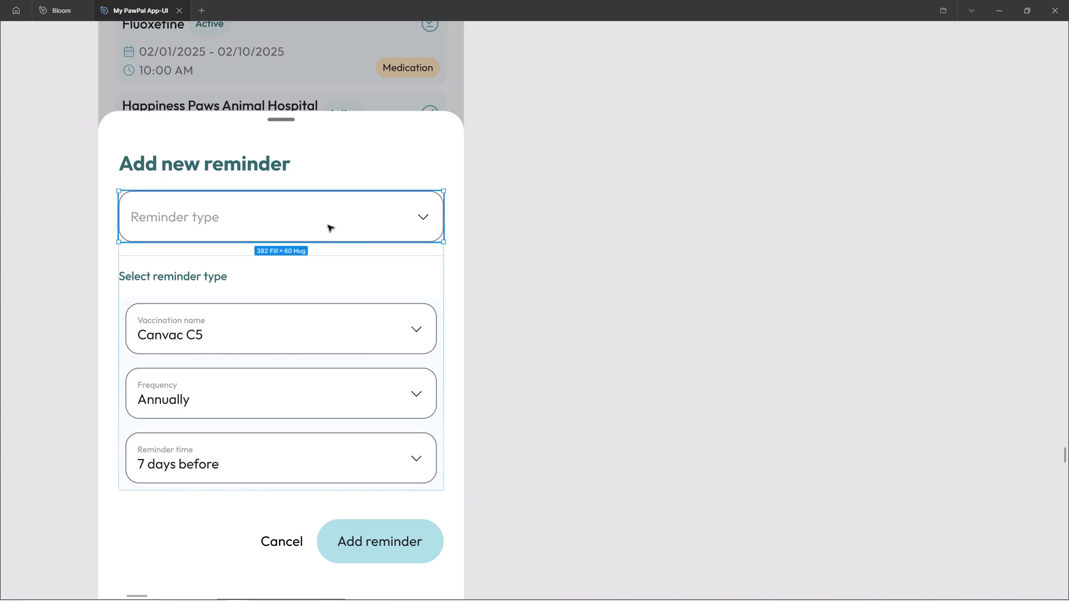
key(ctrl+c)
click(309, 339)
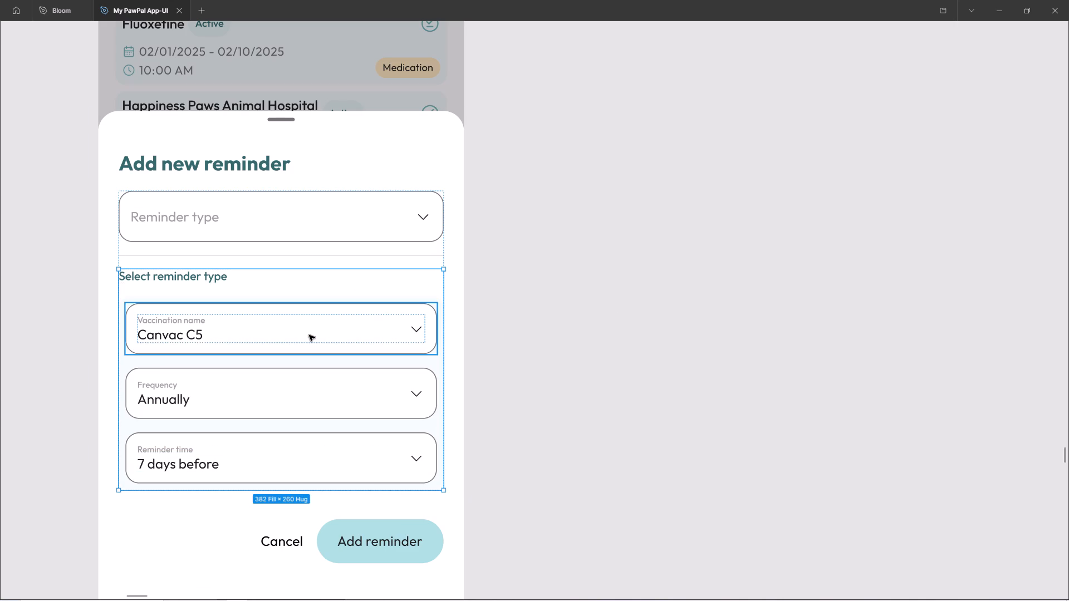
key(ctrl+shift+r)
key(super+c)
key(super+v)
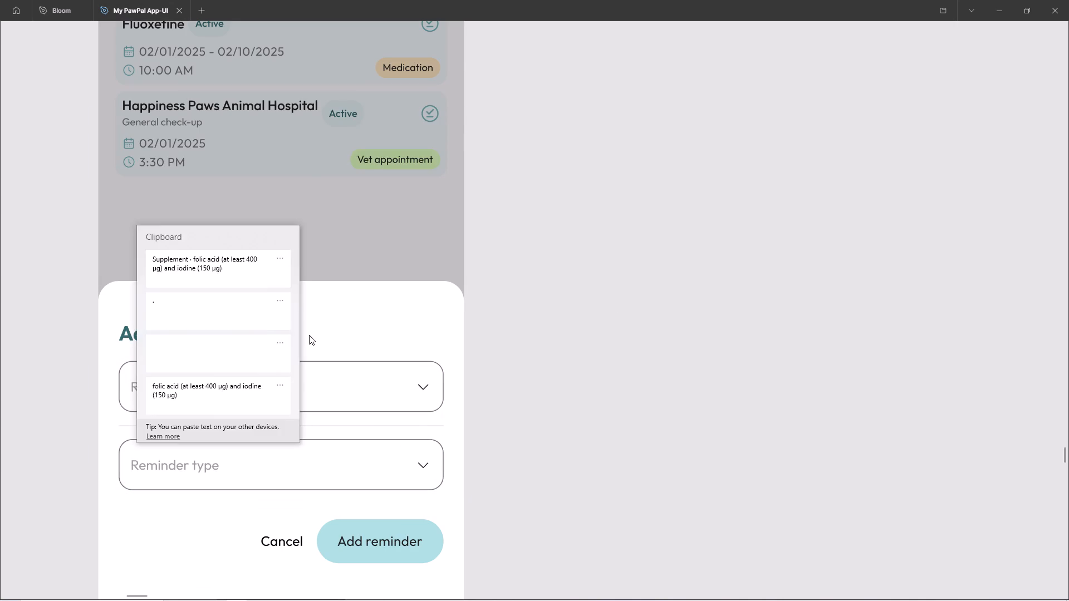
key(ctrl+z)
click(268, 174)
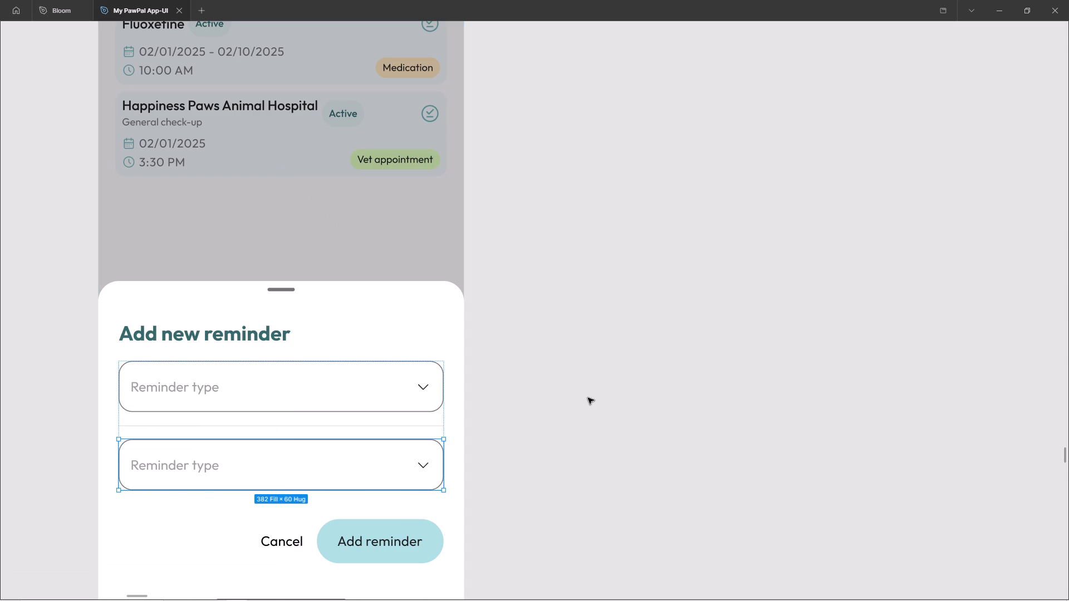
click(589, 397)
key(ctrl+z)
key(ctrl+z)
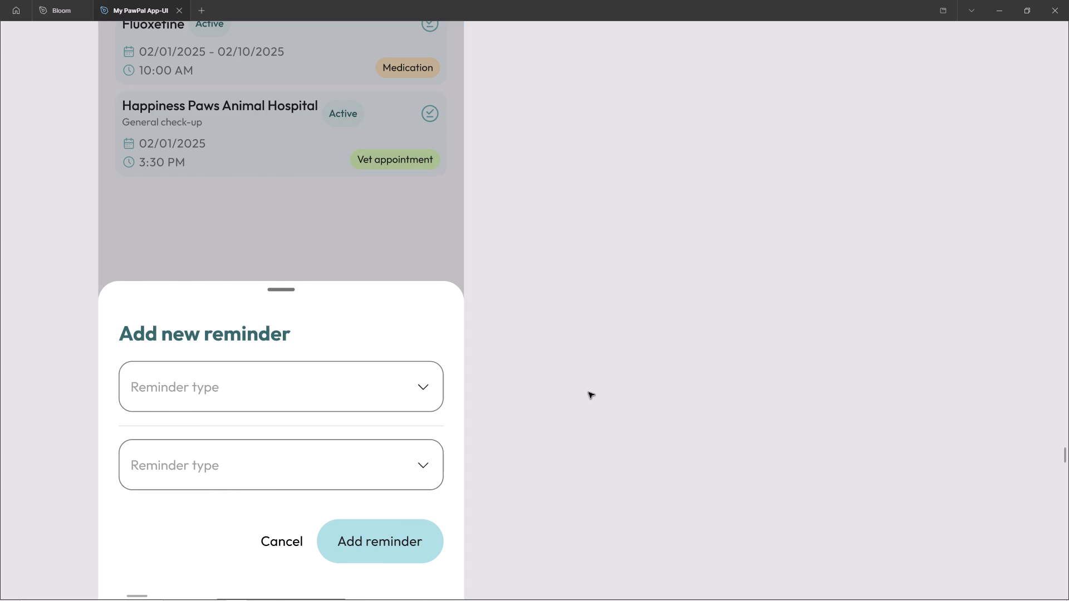
Replace only the Vaccination name field with a copy of the unfilled Reminder type field.
double_click(180, 326)
double_click(180, 326)
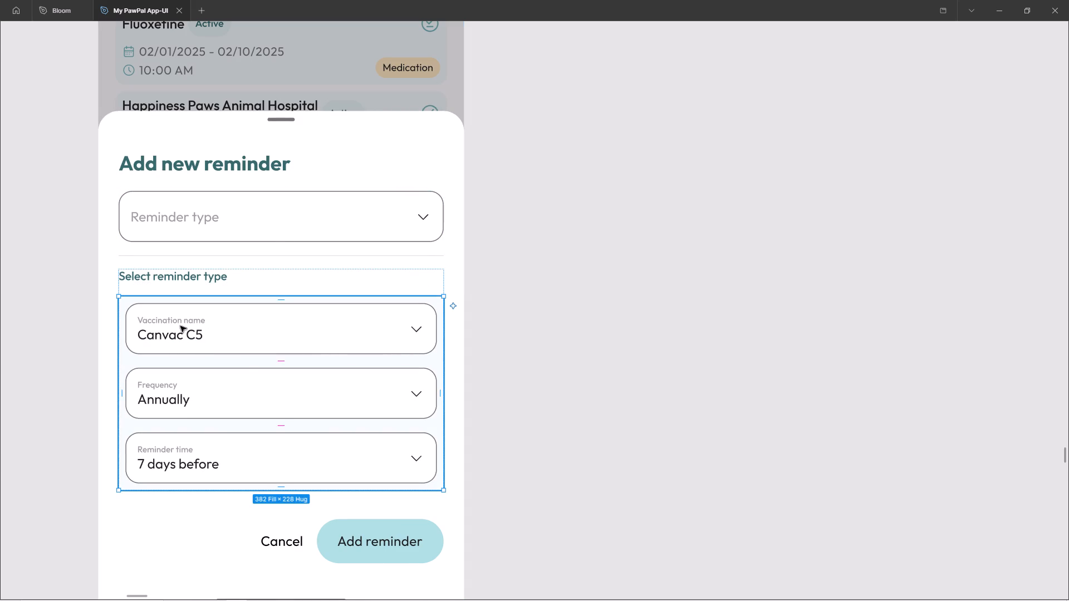
click(213, 215)
key(ctrl+c)
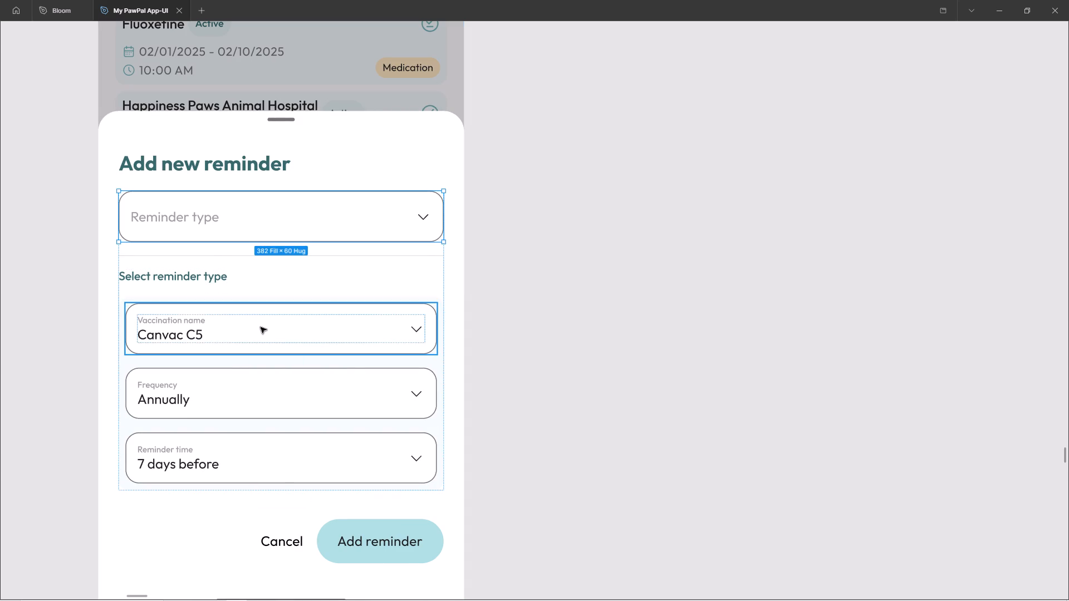
click(258, 327)
ctrl+click(258, 327)
key(ctrl+shift+r)
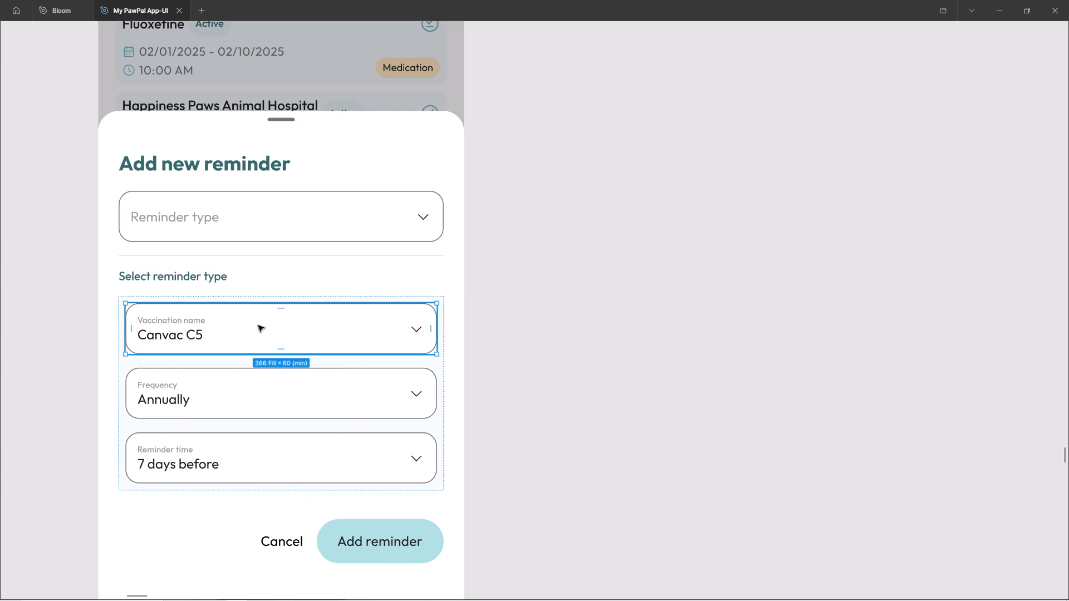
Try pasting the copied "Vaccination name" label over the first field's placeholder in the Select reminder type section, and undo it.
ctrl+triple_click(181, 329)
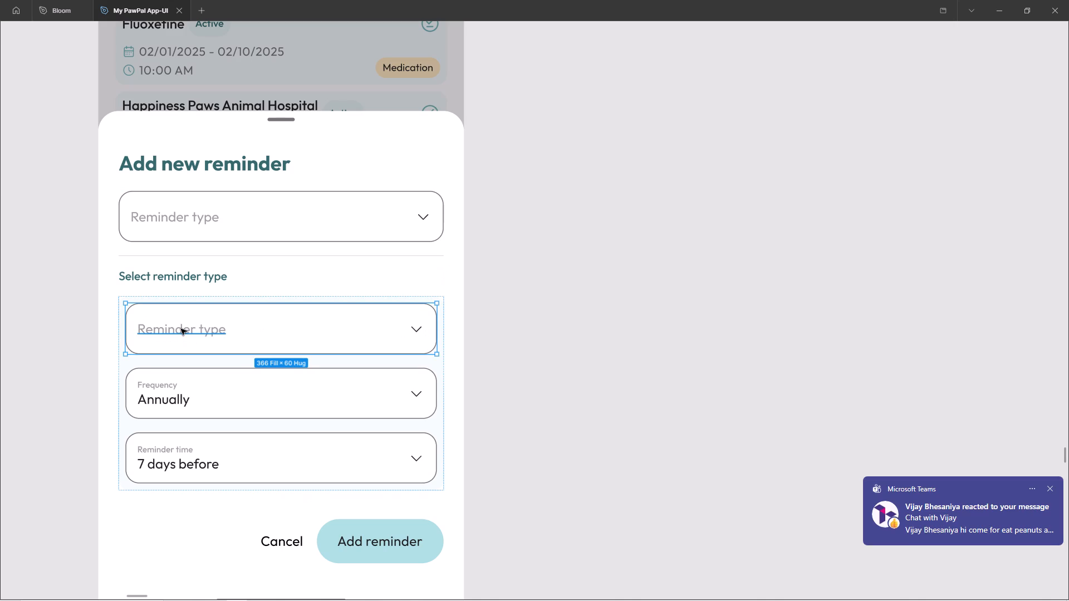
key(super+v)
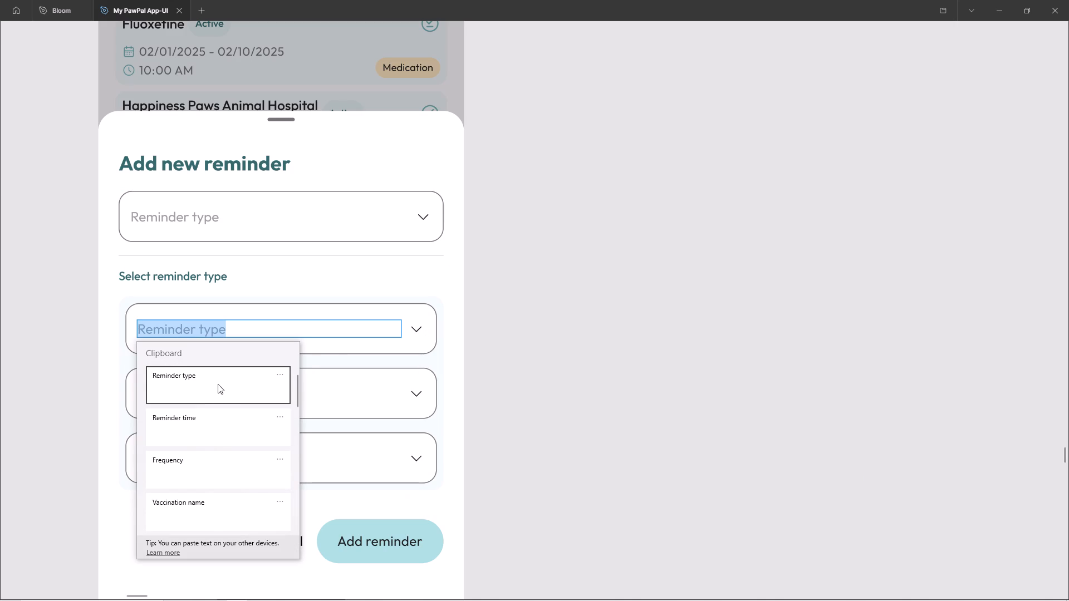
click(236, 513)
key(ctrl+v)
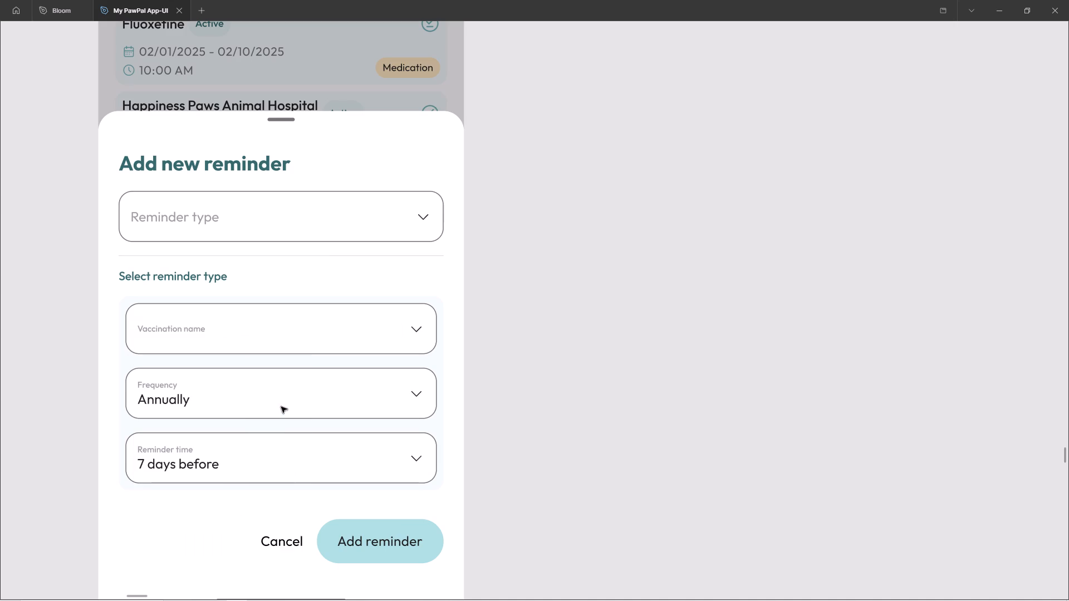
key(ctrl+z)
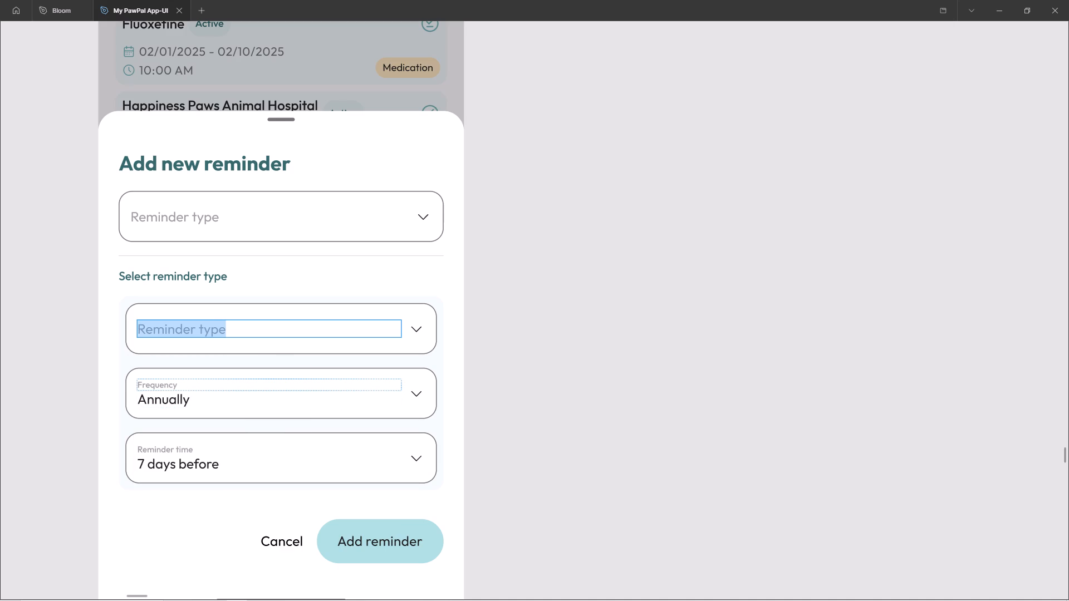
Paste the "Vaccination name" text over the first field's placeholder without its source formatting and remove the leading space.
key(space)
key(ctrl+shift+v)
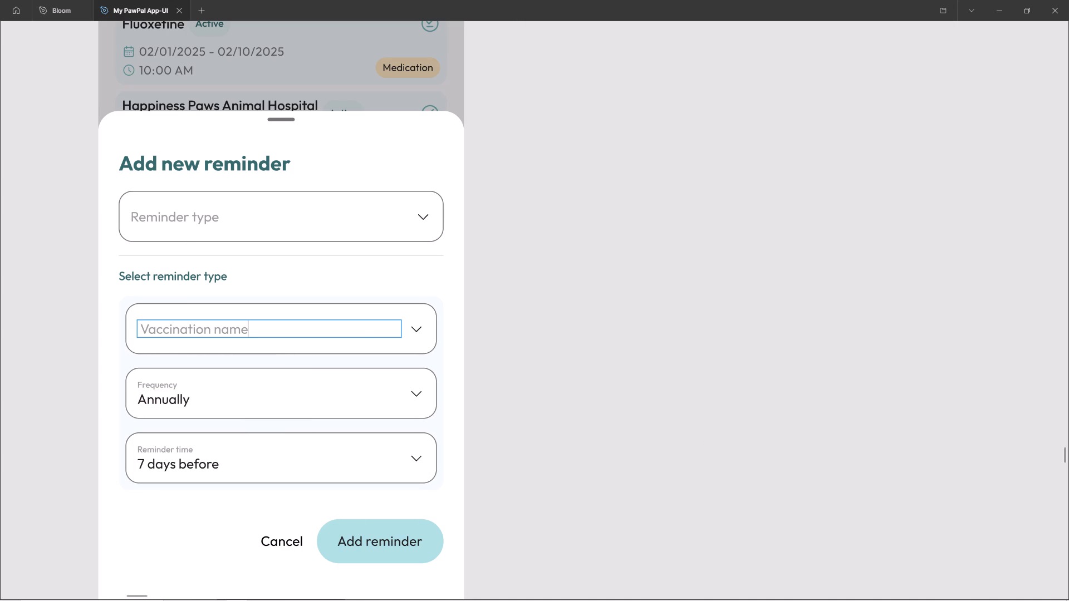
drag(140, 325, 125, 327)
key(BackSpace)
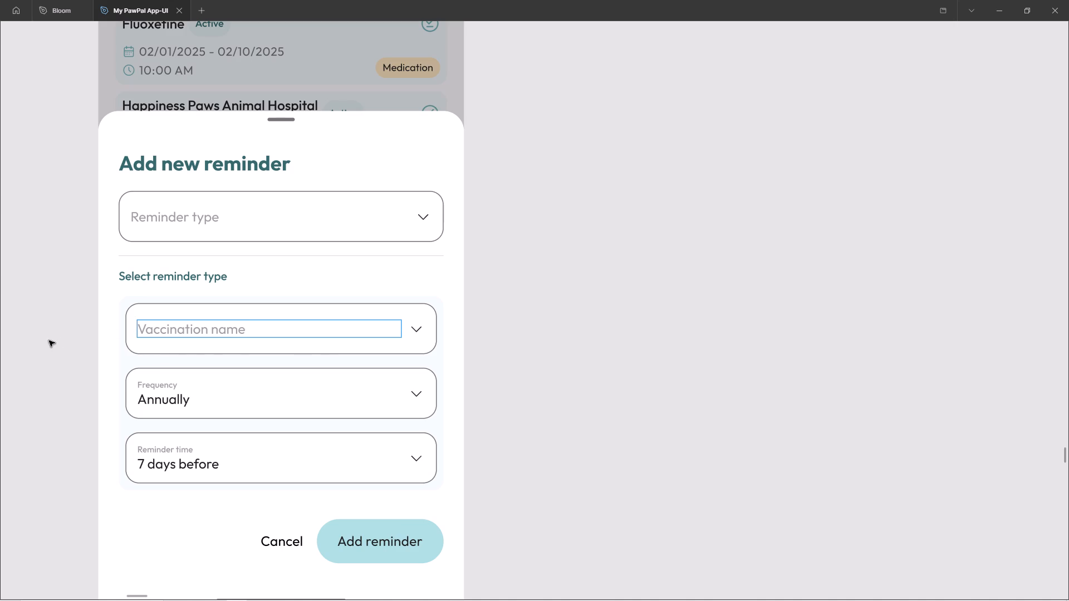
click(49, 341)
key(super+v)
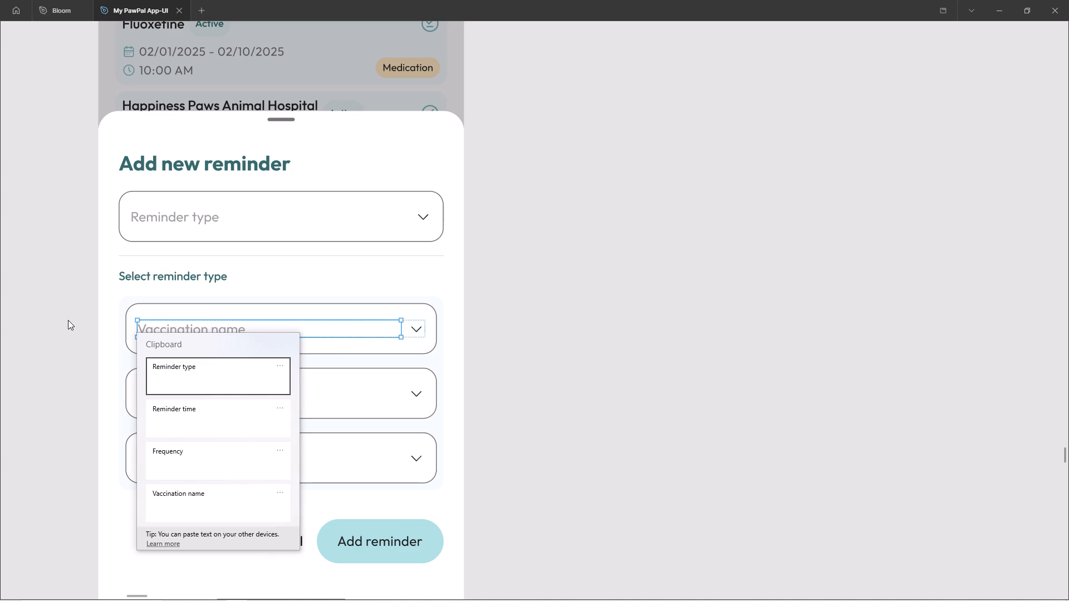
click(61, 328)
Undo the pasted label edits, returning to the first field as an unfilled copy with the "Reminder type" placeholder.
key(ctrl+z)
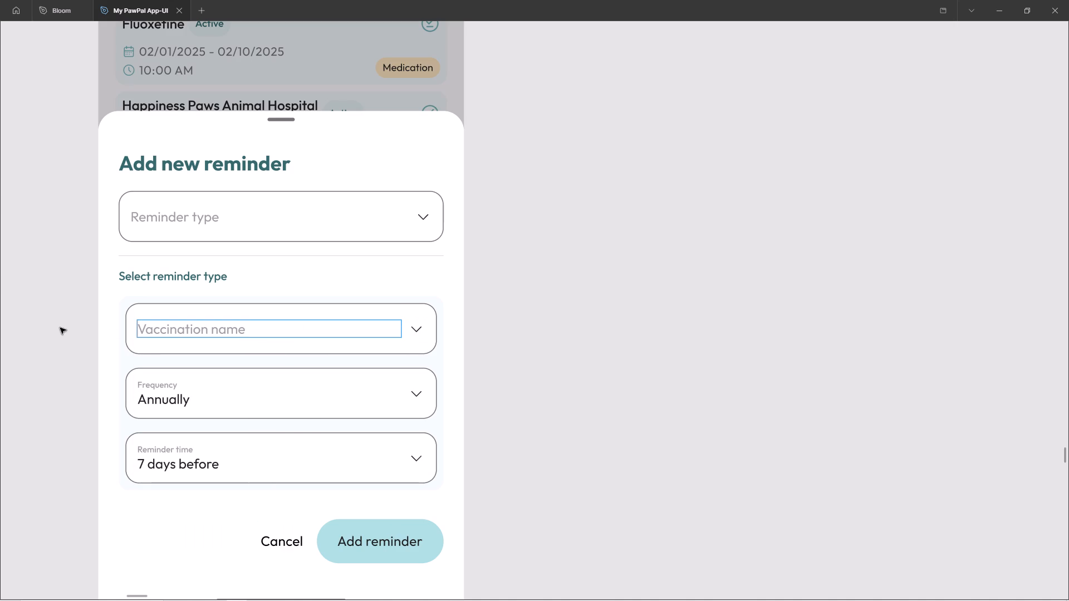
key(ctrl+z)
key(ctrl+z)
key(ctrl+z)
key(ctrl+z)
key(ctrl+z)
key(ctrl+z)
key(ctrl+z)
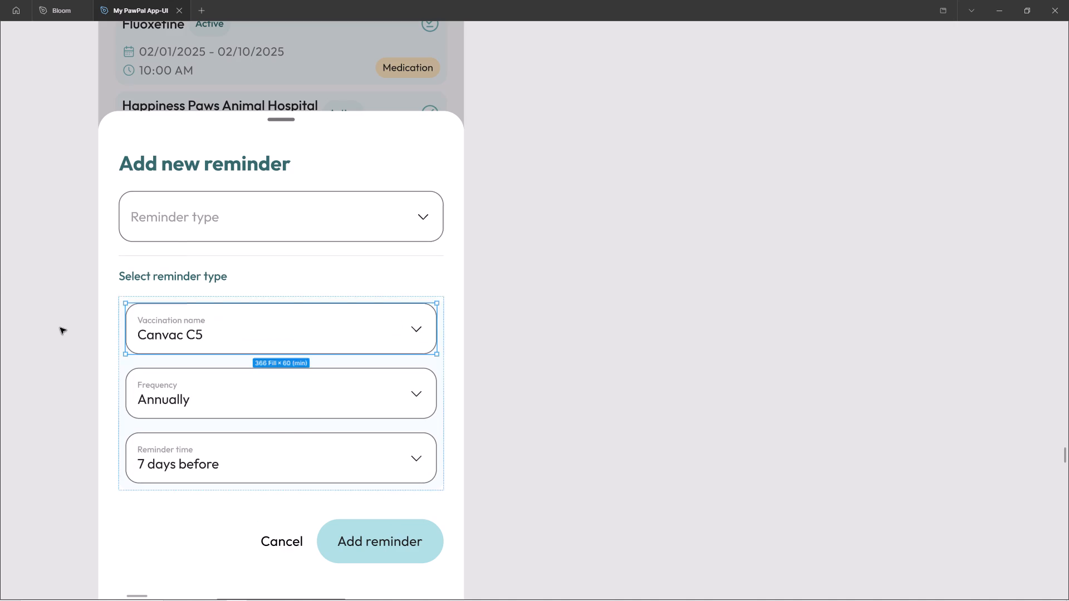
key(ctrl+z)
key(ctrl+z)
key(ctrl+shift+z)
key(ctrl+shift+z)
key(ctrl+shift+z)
Change the first field's placeholder in the Select reminder type section to "Vaccination name".
ctrl+double_click(171, 335)
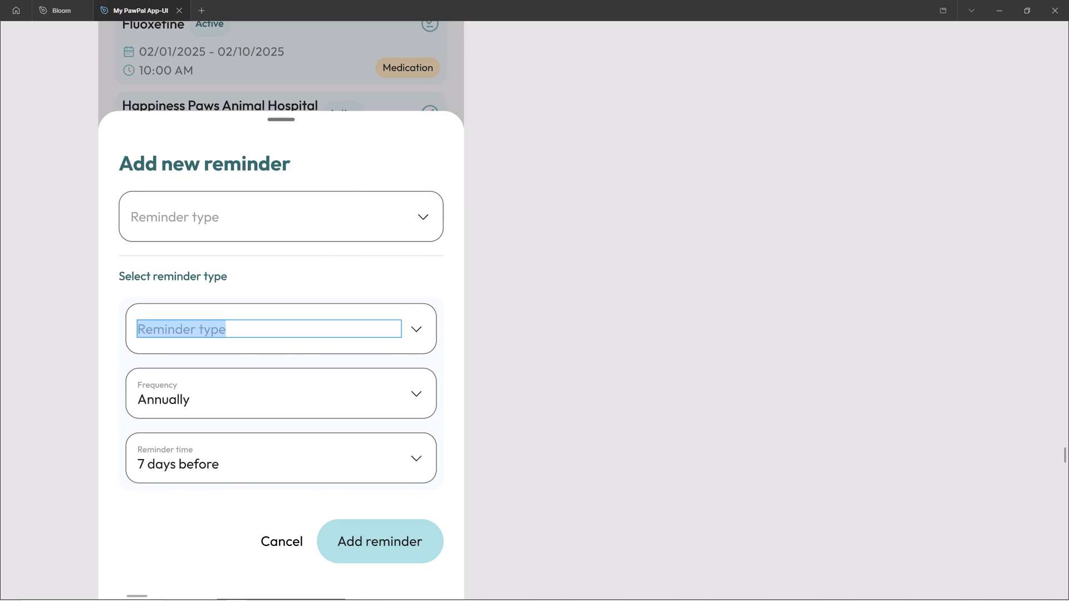
text(Vaccination name)
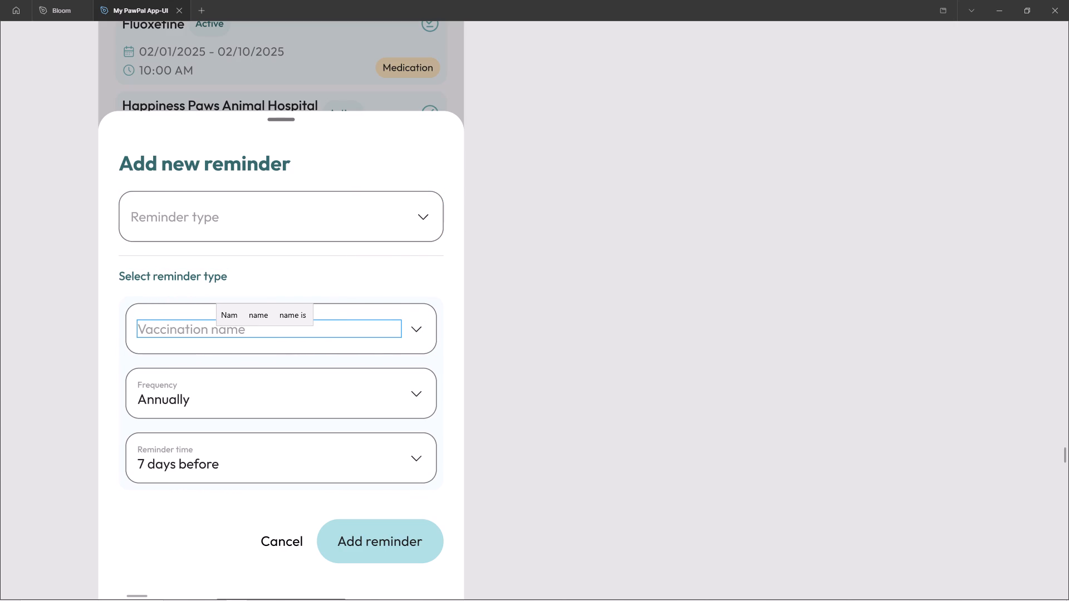
click(542, 342)
Replace the filled Frequency field with a copy of the unfilled Vaccination name field and set its placeholder to "Frequency".
ctrl+scroll(449, 346, down, 14)
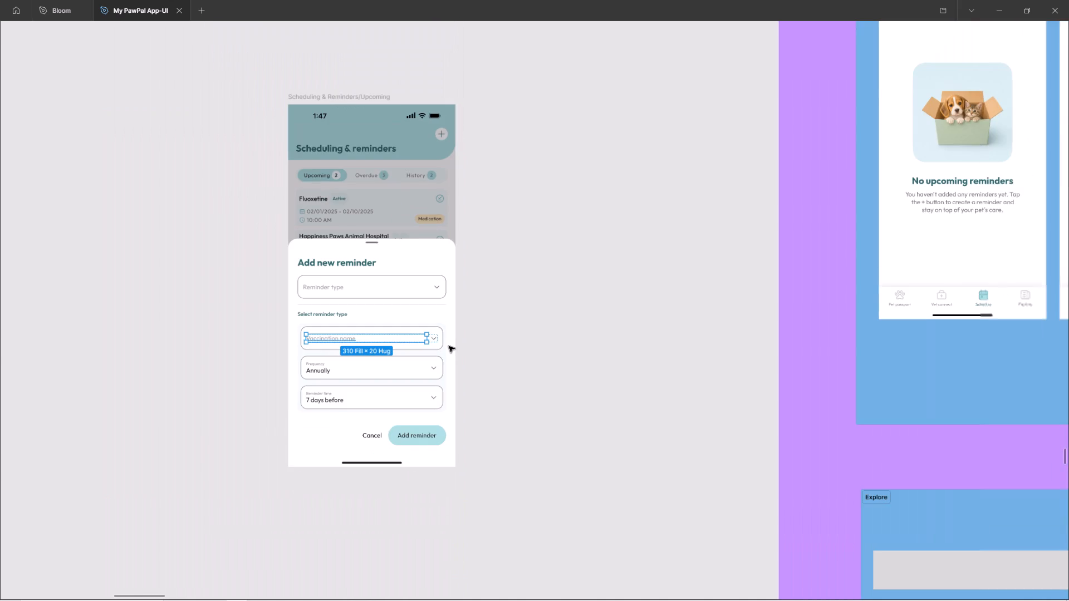
ctrl+scroll(435, 359, up, 10)
click(435, 343)
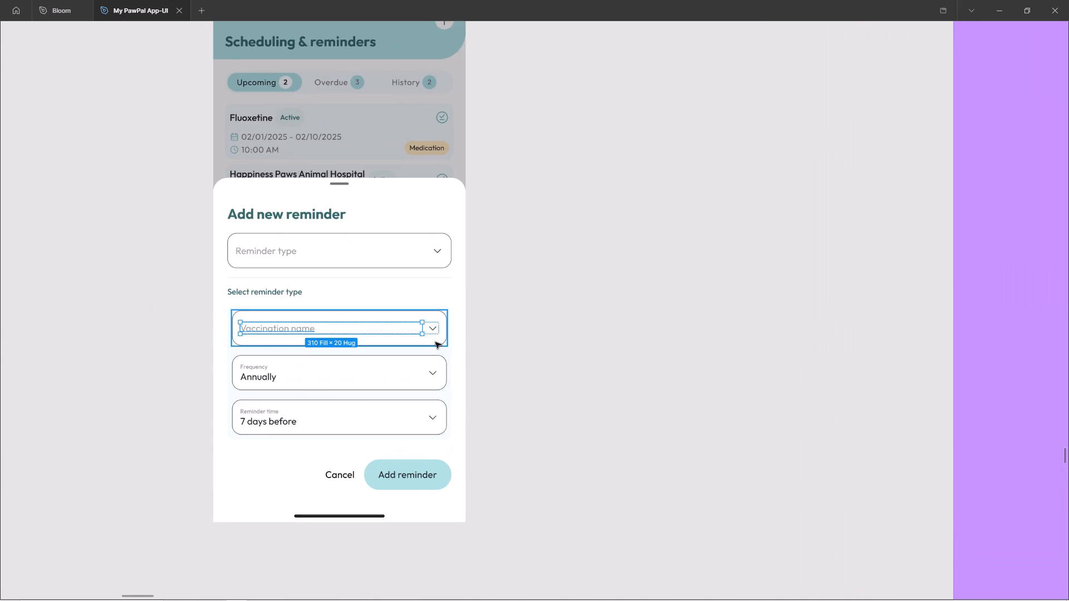
key(ctrl+c)
click(401, 375)
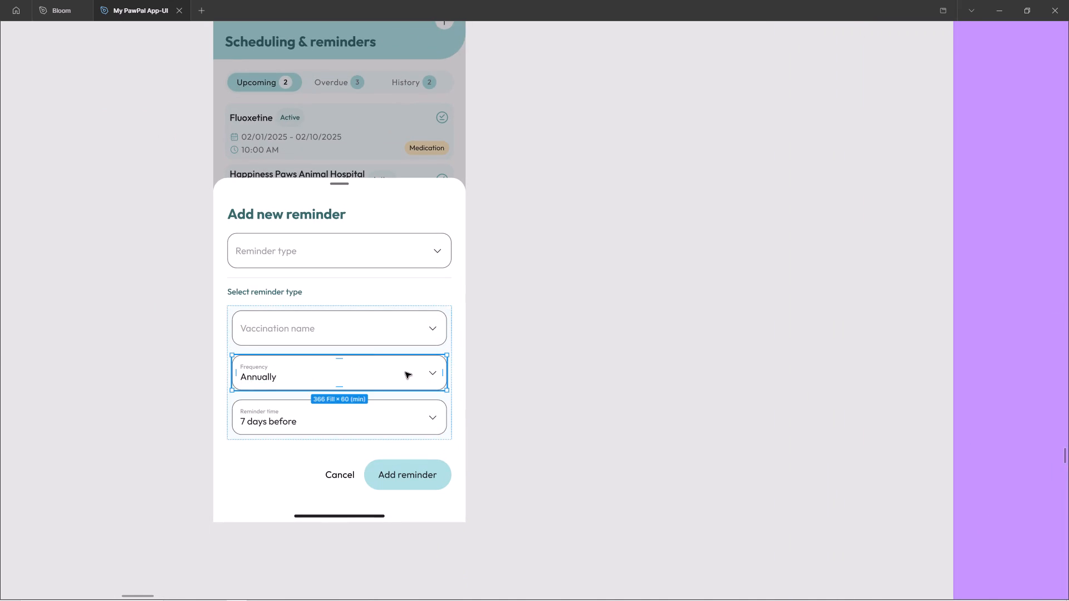
key(ctrl+shift+r)
ctrl+double_click(256, 373)
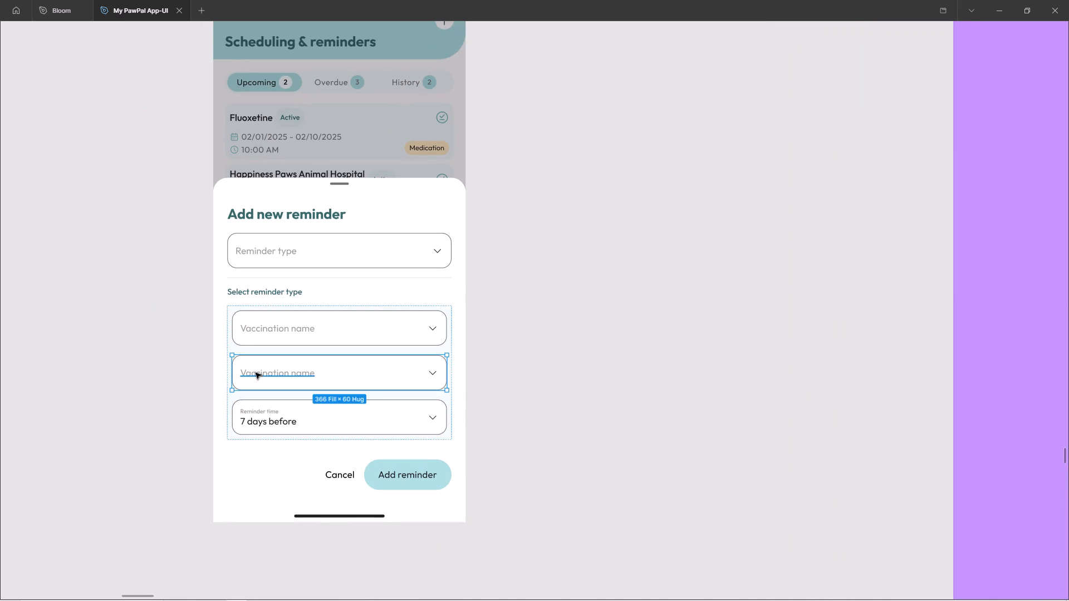
text(Frequency)
ctrl+scroll(309, 409, up, 4)
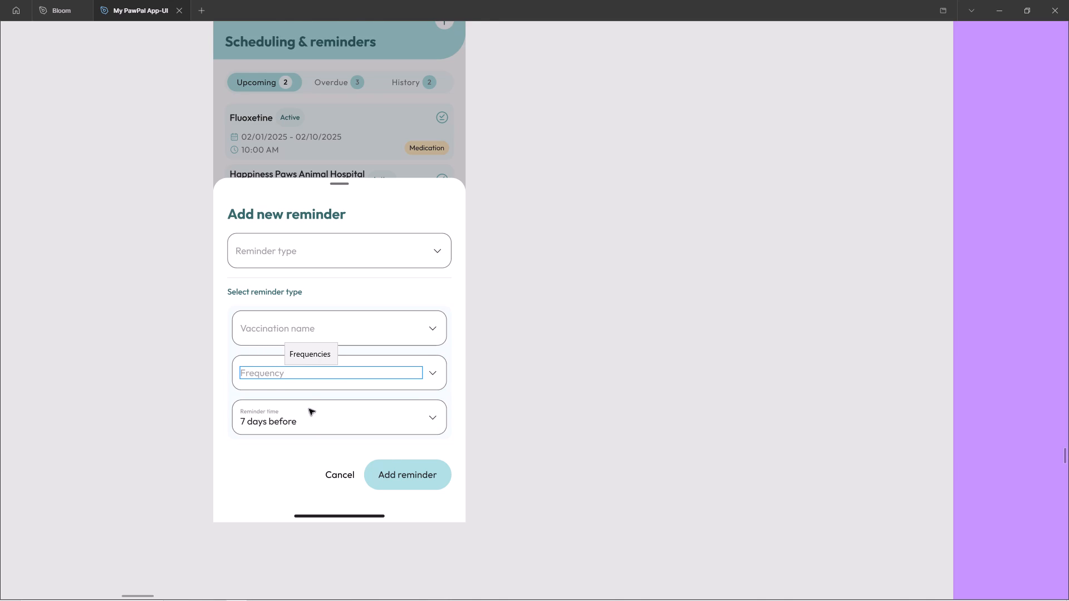
click(501, 419)
Replace the filled Reminder time field with a copy of the unfilled Frequency field and set its placeholder to "Reminder Type".
click(448, 376)
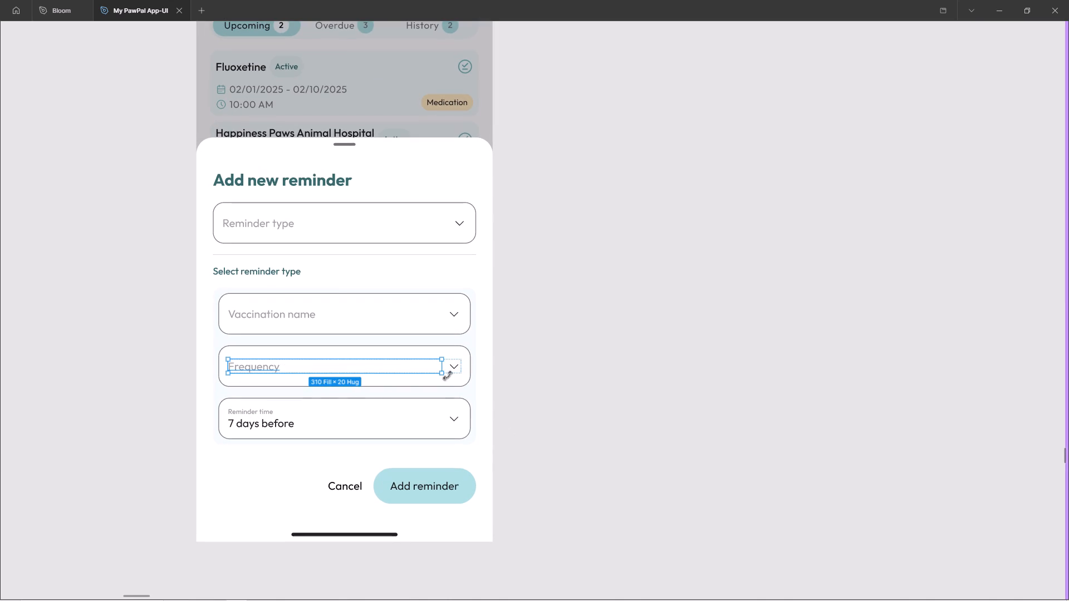
click(457, 380)
key(ctrl+c)
click(380, 422)
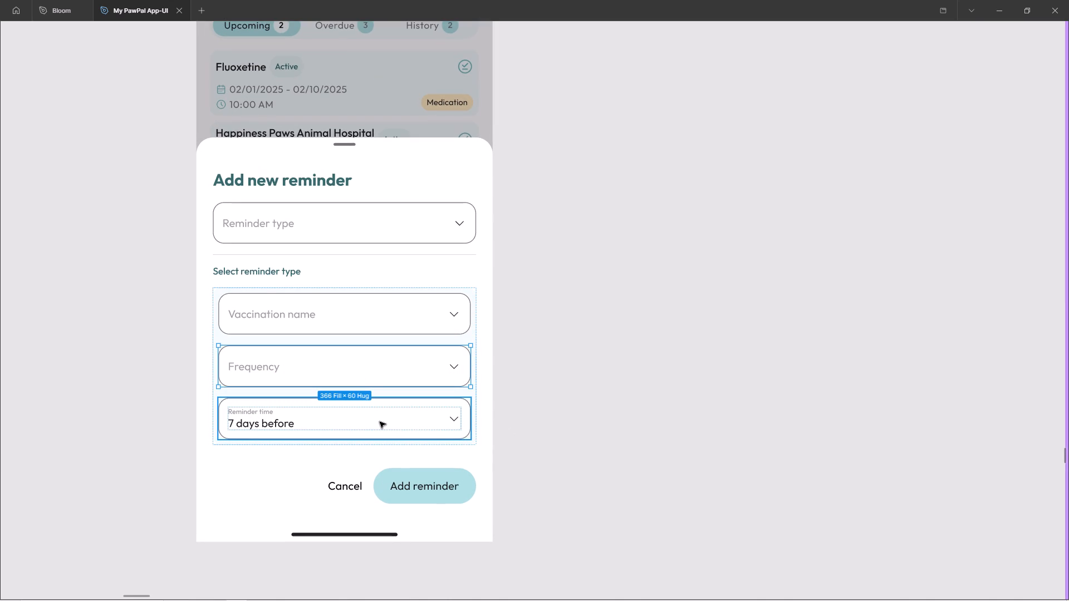
key(ctrl+shift+r)
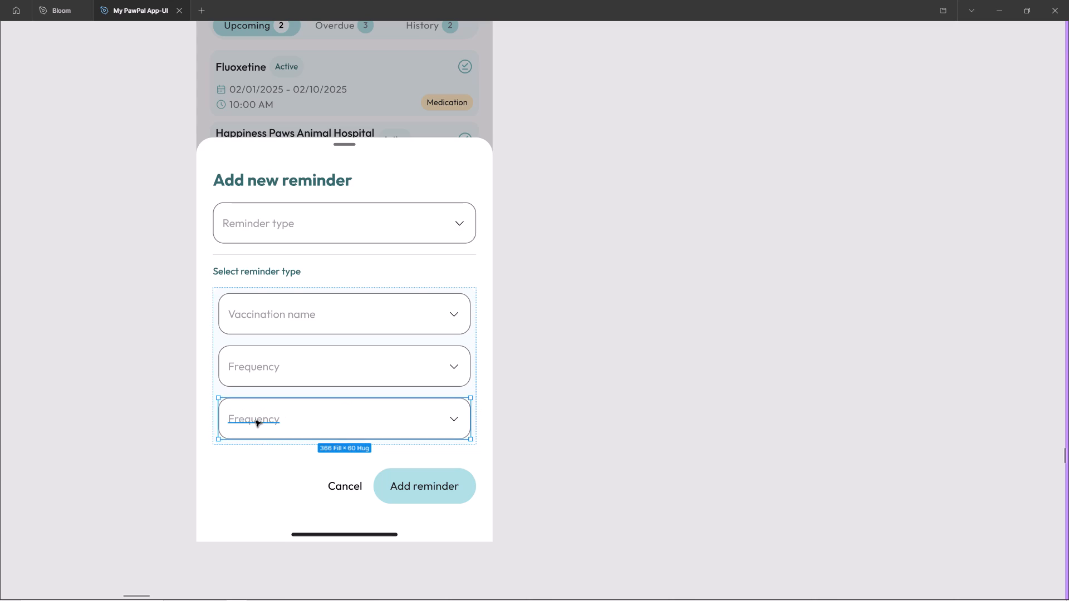
ctrl+double_click(256, 421)
text(Reminder Type)
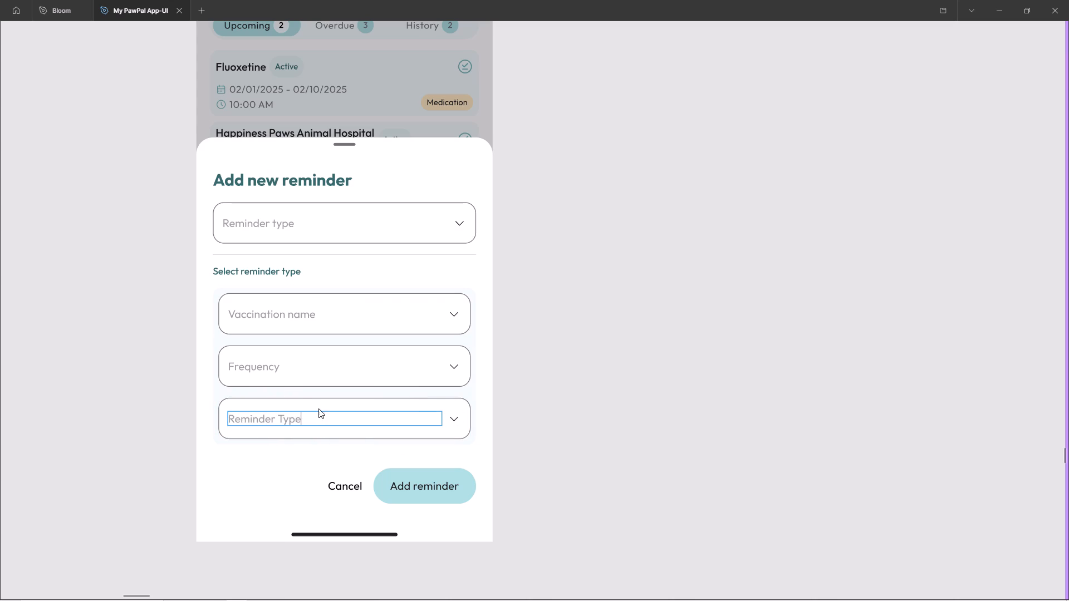
double_click(664, 418)
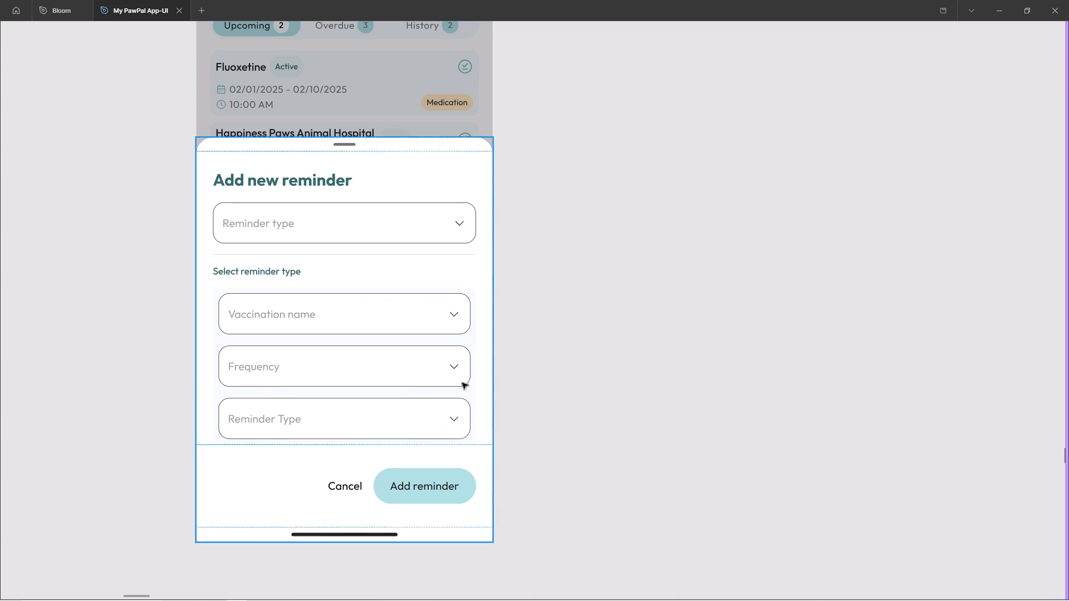
Compare the reworked Add new reminder fields with the labels on the existing vaccination reminder screen.
ctrl+scroll(465, 386, down, 12)
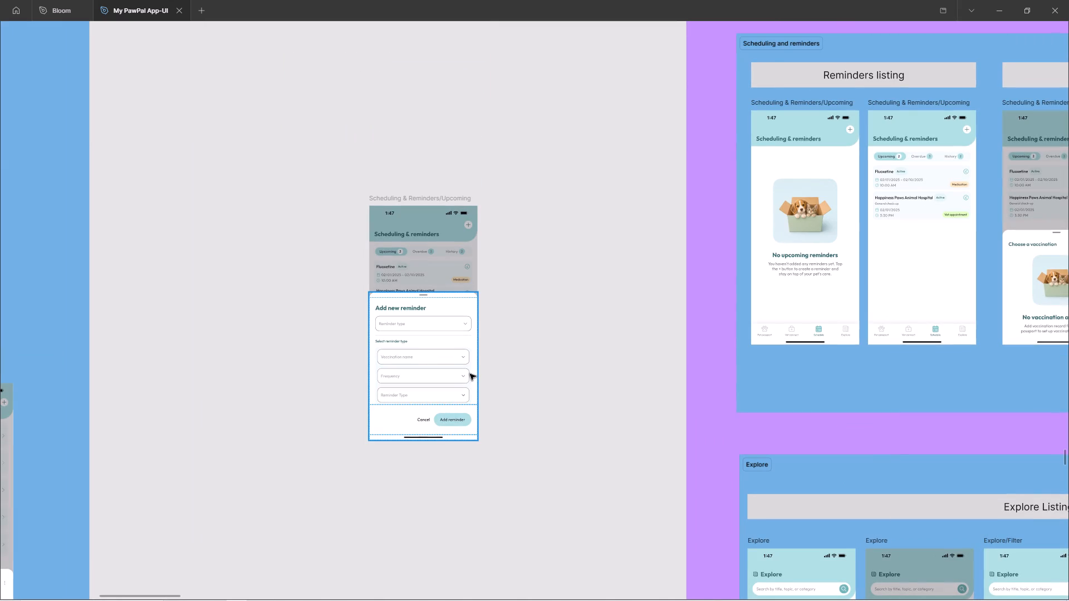
ctrl+scroll(452, 380, up, 11)
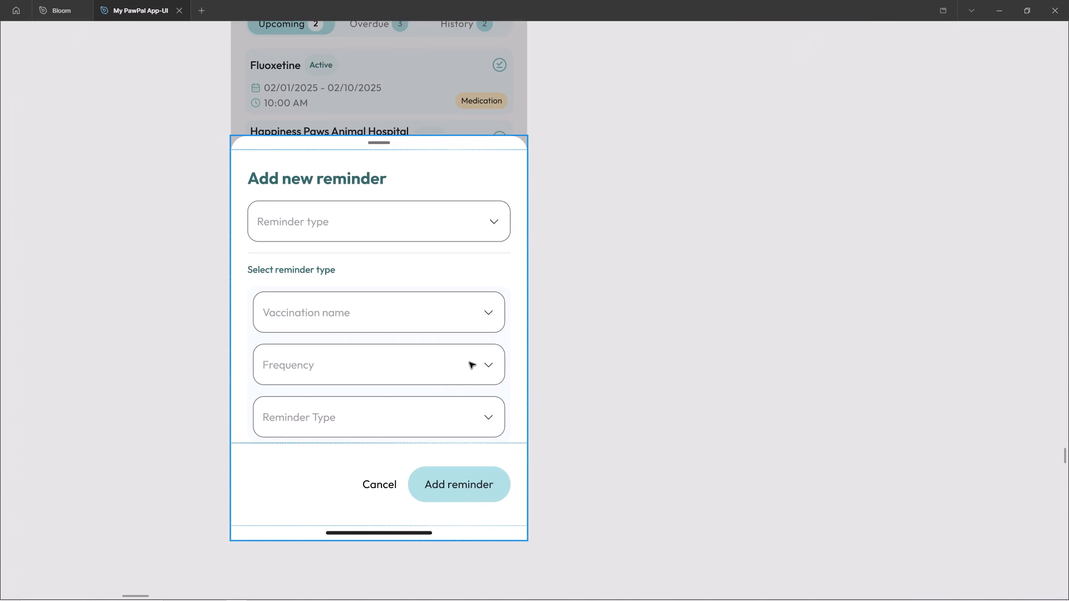
ctrl+scroll(247, 381, down, 15)
shift+scroll(306, 371, down, 7)
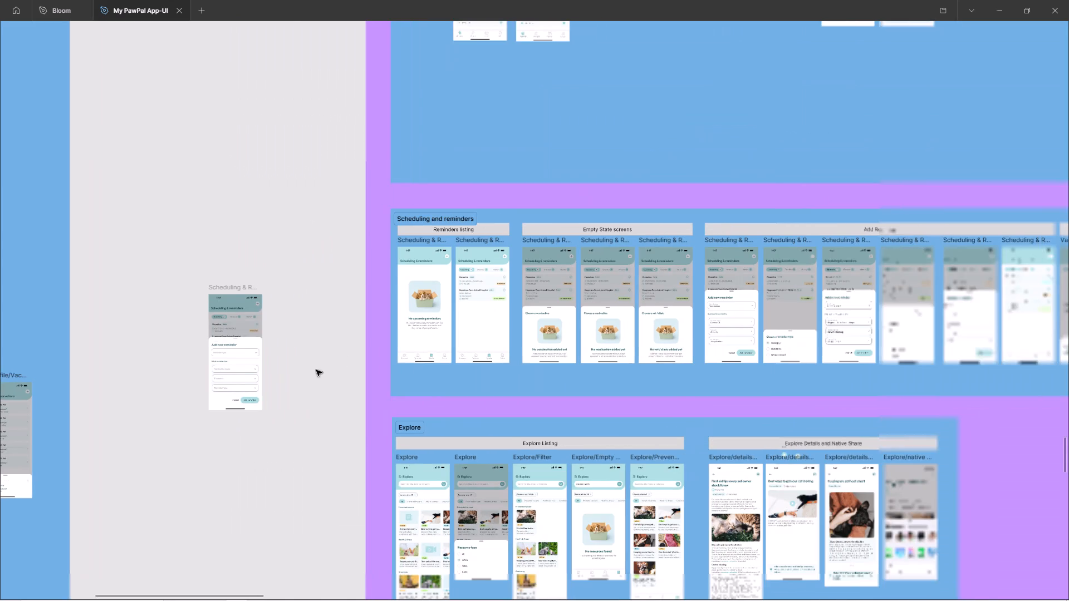
ctrl+scroll(679, 328, up, 20)
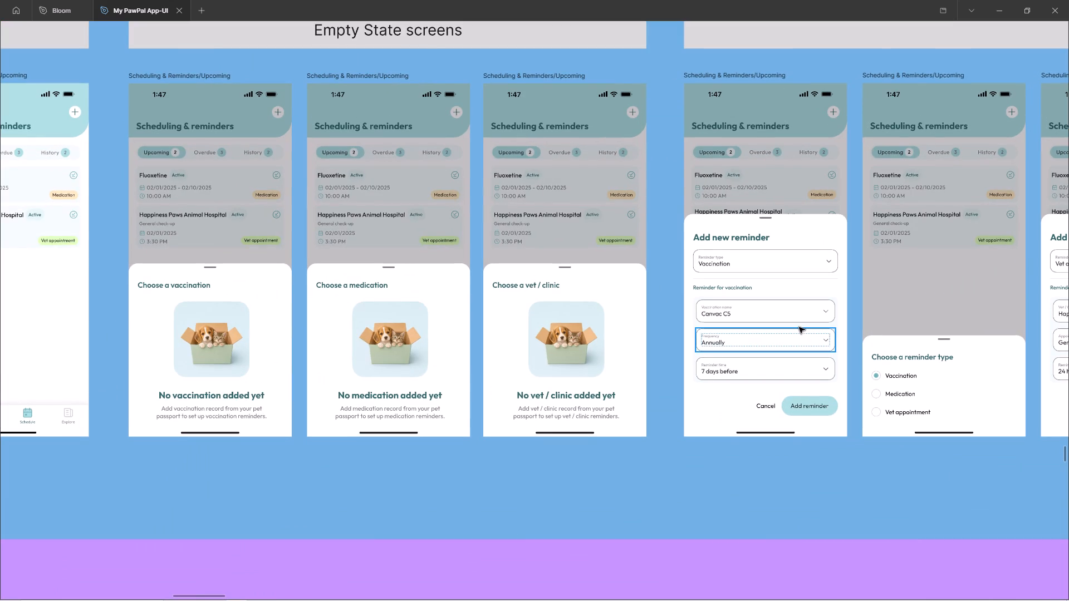
ctrl+scroll(799, 327, up, 6)
ctrl+scroll(804, 319, down, 7)
ctrl+scroll(804, 320, up, 5)
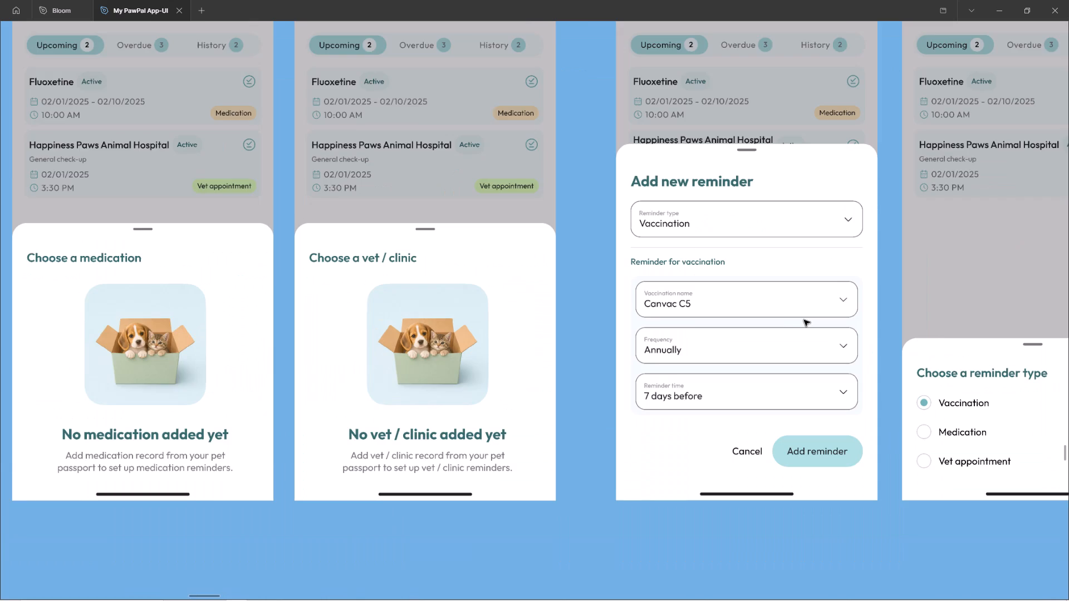
ctrl+scroll(804, 320, up, 4)
ctrl+scroll(945, 308, down, 14)
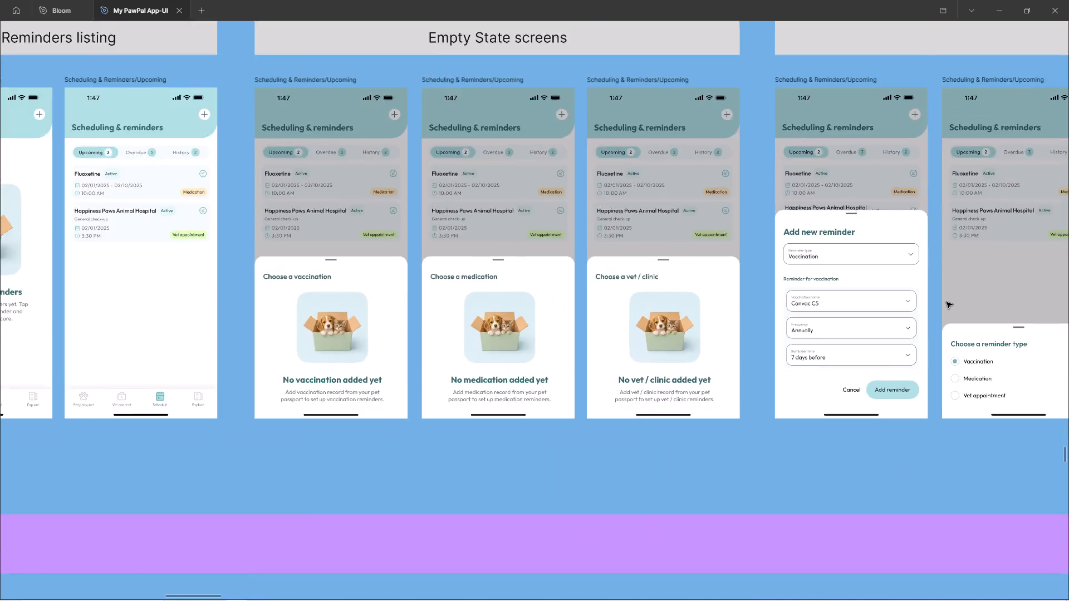
ctrl+scroll(947, 302, down, 10)
ctrl+scroll(439, 365, up, 9)
ctrl+scroll(326, 367, down, 1)
ctrl+scroll(326, 367, up, 15)
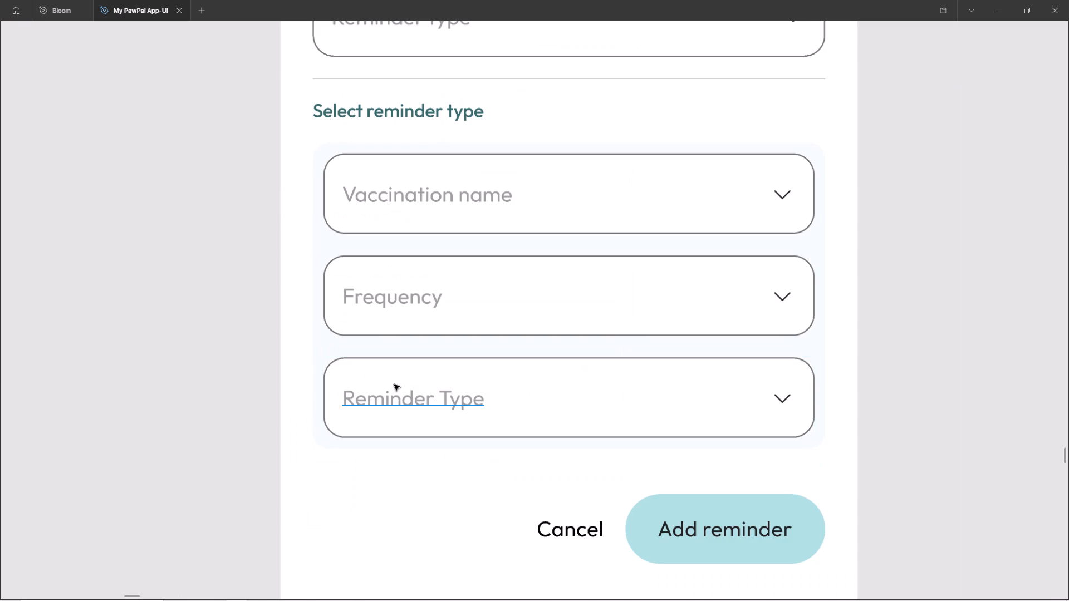
ctrl+scroll(314, 347, down, 20)
ctrl+scroll(314, 347, down, 7)
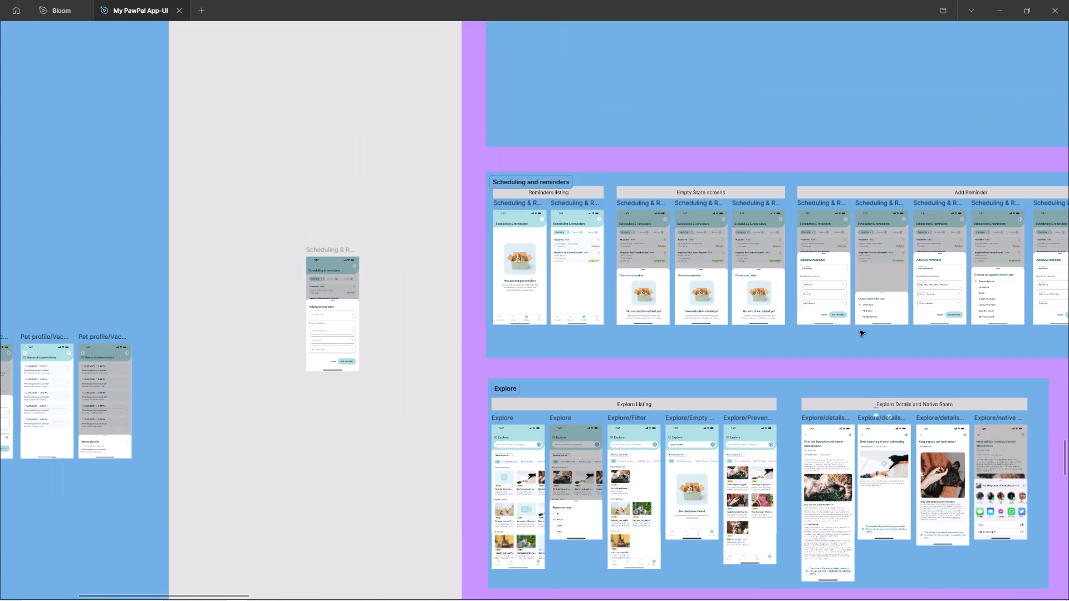
ctrl+scroll(862, 329, up, 20)
ctrl+scroll(862, 329, up, 12)
ctrl+scroll(662, 308, down, 1)
ctrl+scroll(662, 308, up, 6)
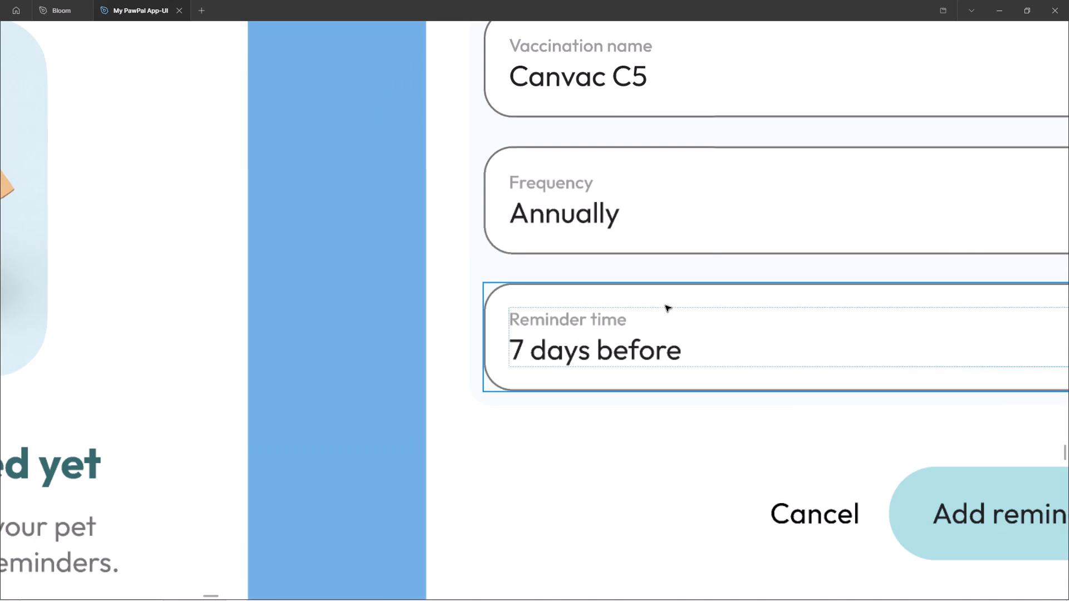
ctrl+scroll(853, 303, down, 6)
ctrl+scroll(949, 317, down, 17)
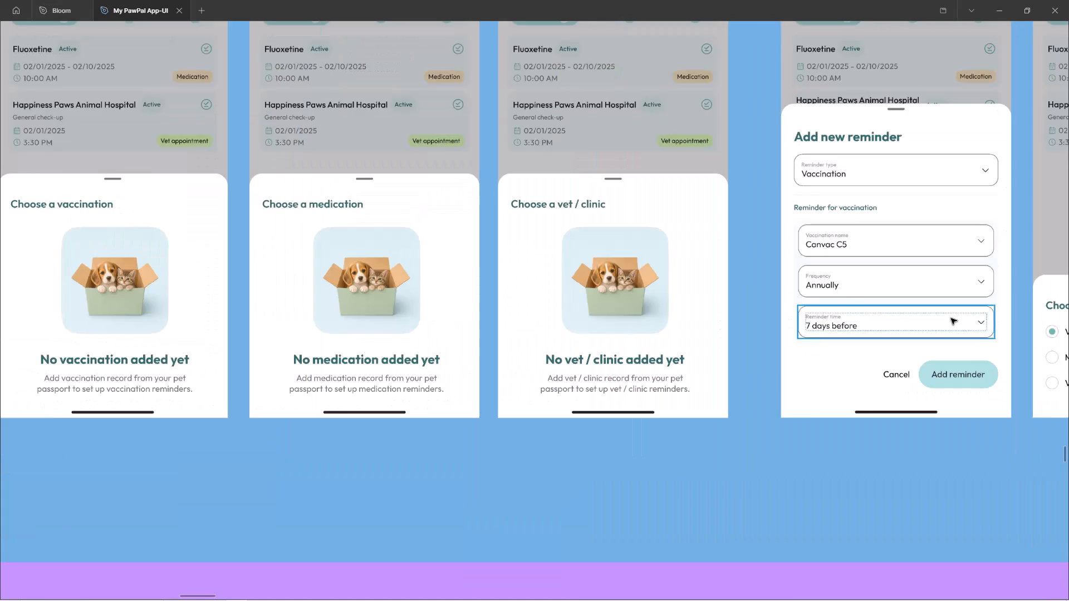
ctrl+scroll(951, 318, down, 13)
ctrl+scroll(531, 365, up, 5)
ctrl+scroll(531, 365, down, 1)
ctrl+scroll(531, 365, up, 20)
ctrl+scroll(531, 365, up, 4)
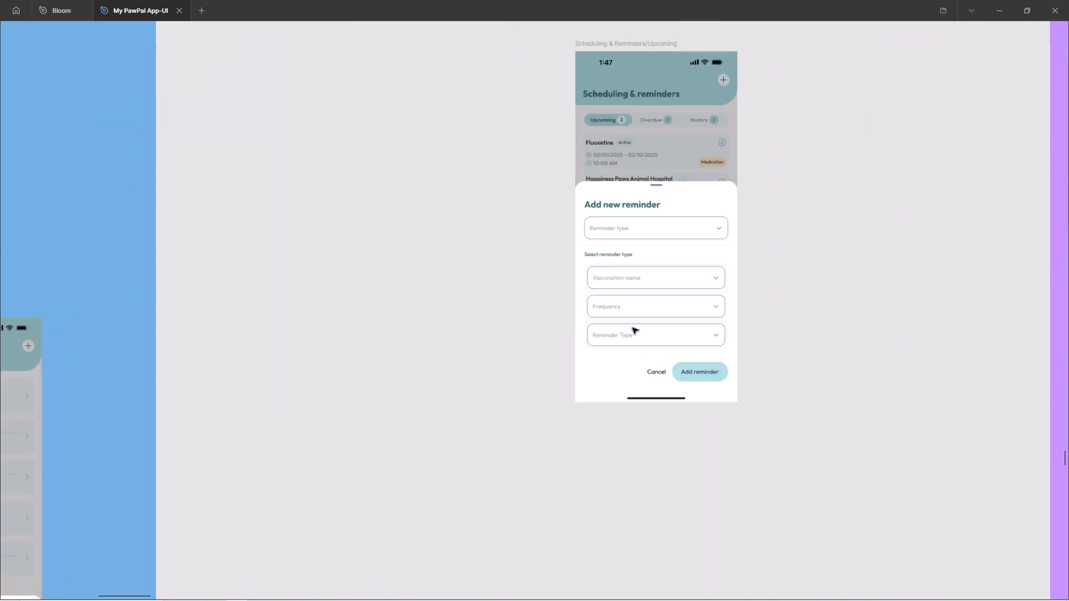
Correct the last field's placeholder in the Select reminder type section to "Reminder time".
ctrl+scroll(632, 328, up, 6)
ctrl+triple_click(614, 348)
ctrl+triple_click(619, 346)
ctrl+double_click(620, 343)
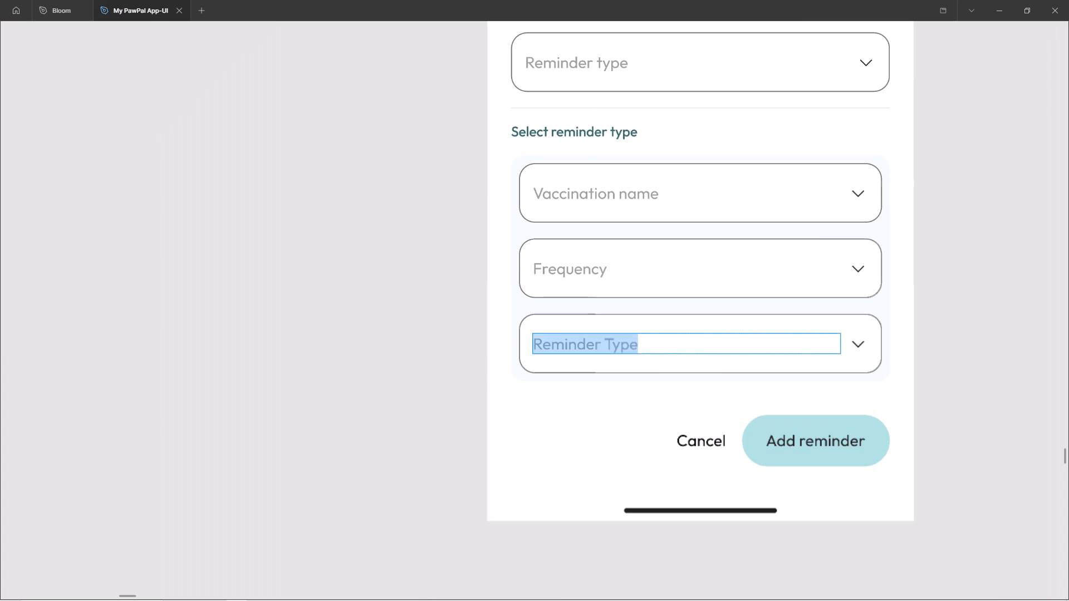
double_click(619, 342)
text(time)
ctrl+scroll(601, 339, down, 3)
ctrl+scroll(585, 340, up, 1)
ctrl+scroll(583, 340, down, 1)
double_click(472, 323)
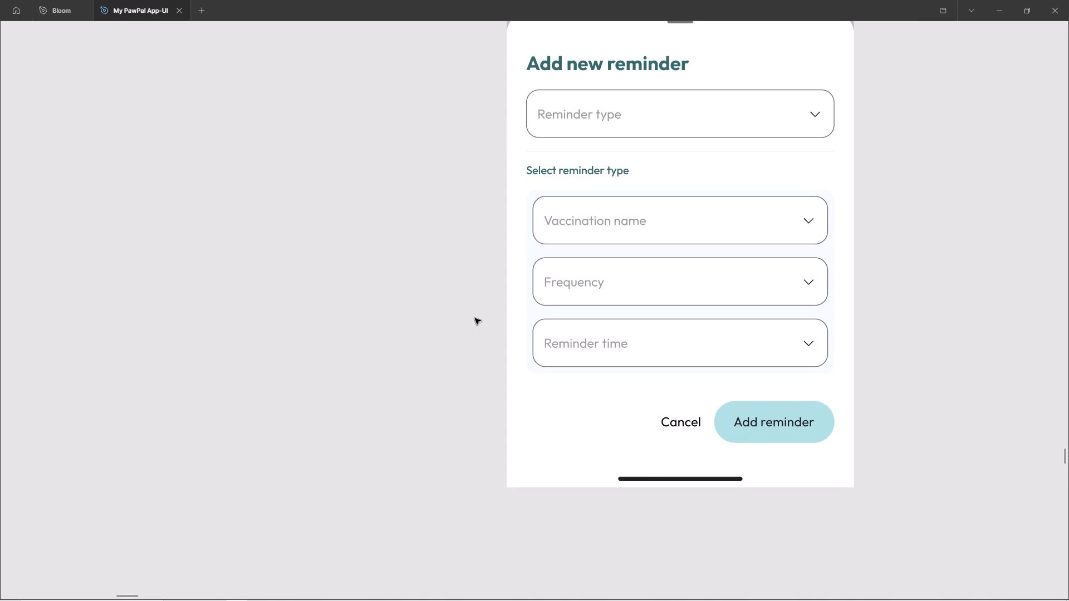
Move the reworked Add new reminder screen to the empty canvas just above the "Client's feedback Changes - 29 Oct 2026" section.
ctrl+scroll(513, 318, down, 10)
ctrl+scroll(547, 270, up, 6)
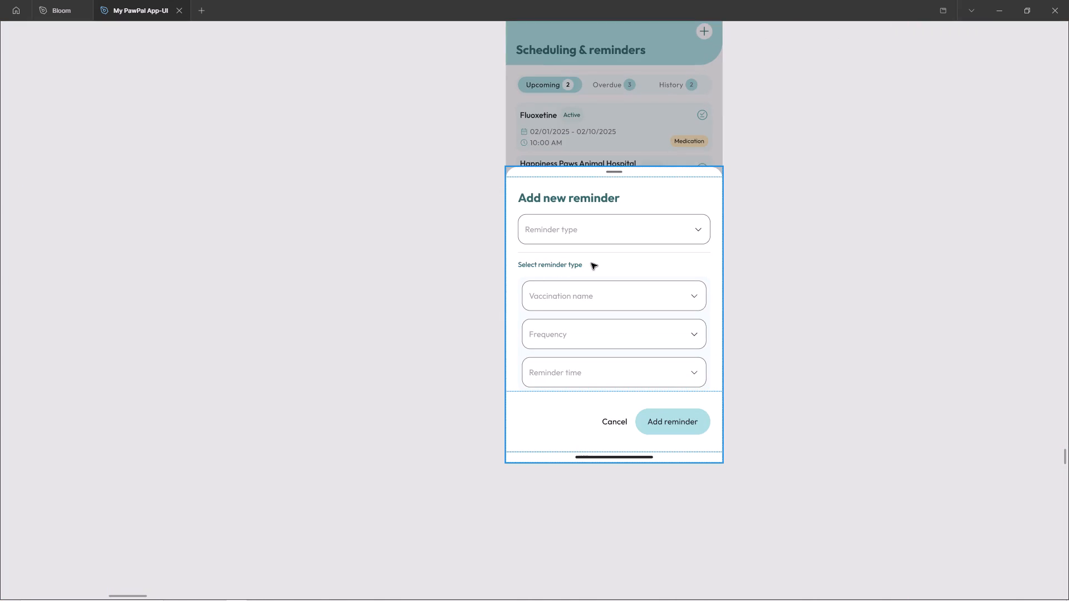
ctrl+scroll(594, 265, down, 20)
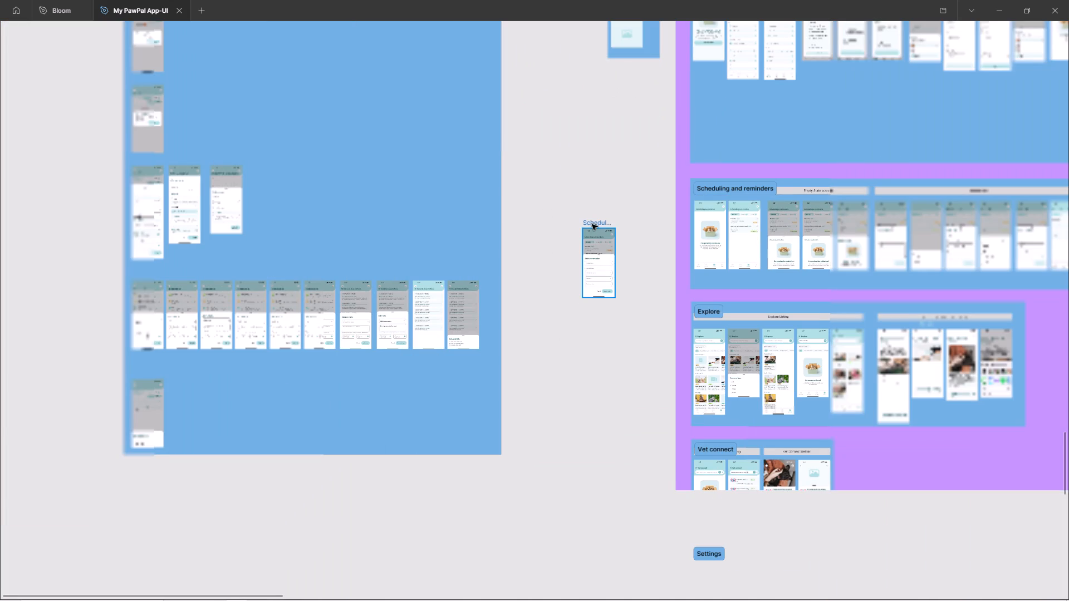
click(592, 223)
ctrl+scroll(625, 268, down, 8)
scroll(602, 263, up, 7)
drag(605, 306, 543, 219)
scroll(551, 184, up, 13)
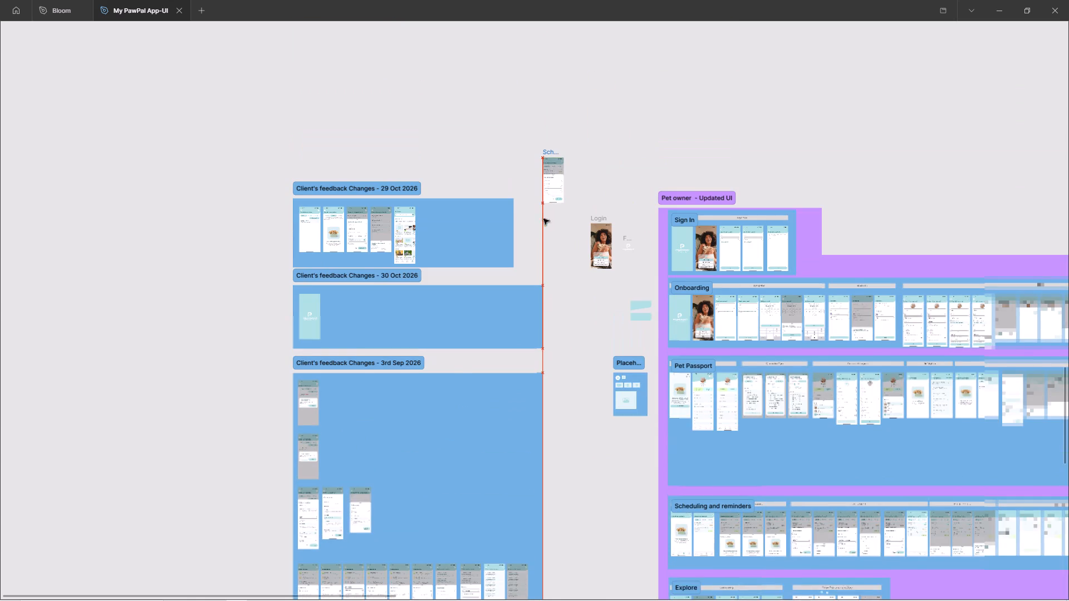
drag(543, 219, 312, 169)
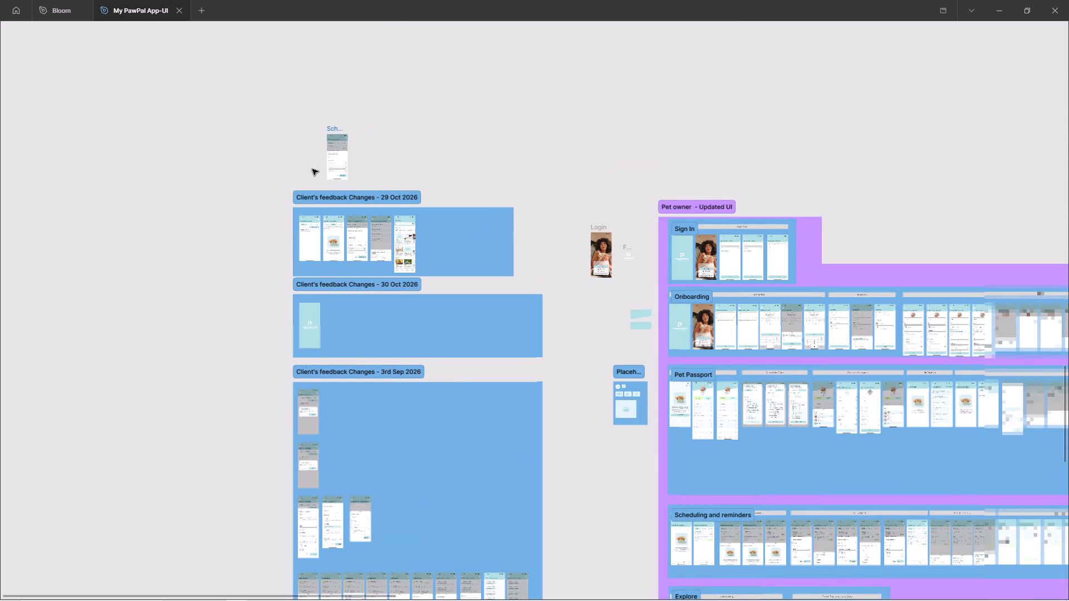
drag(312, 169, 312, 171)
click(444, 176)
On the Pancake's insurance screen in the Pet Passport section, change the upload field's label to "Upload policy document/photo".
ctrl+scroll(423, 233, down, 6)
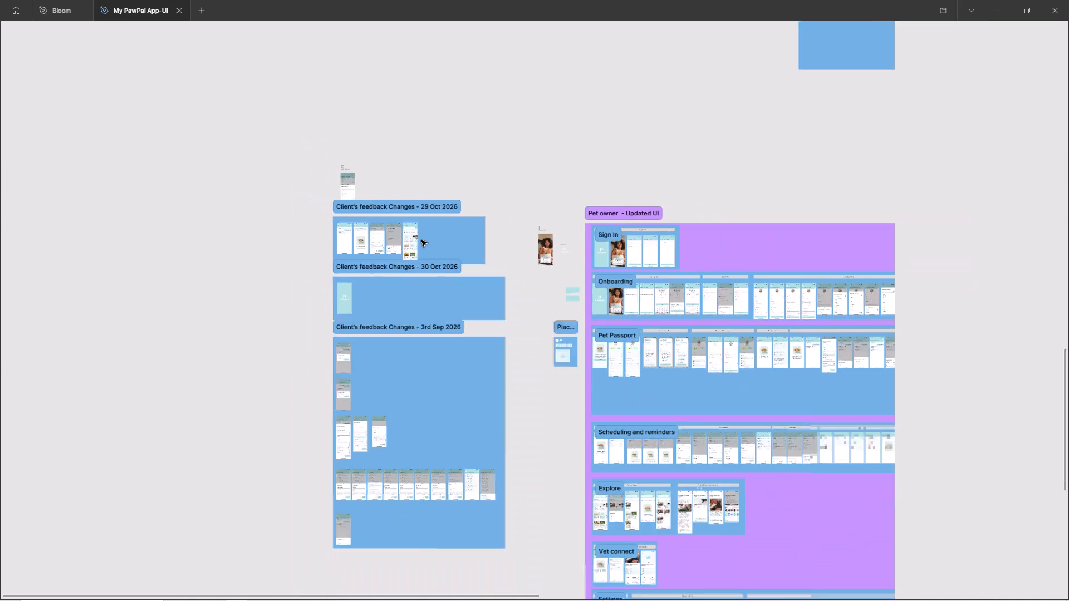
ctrl+scroll(421, 240, down, 7)
shift+scroll(962, 349, down, 15)
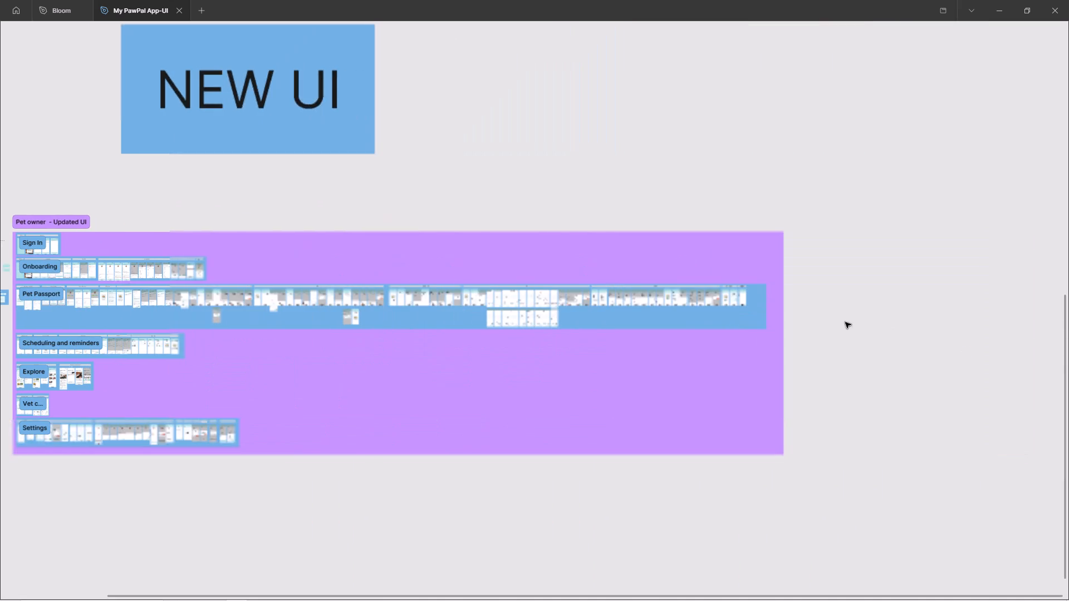
ctrl+scroll(817, 316, up, 20)
ctrl+scroll(817, 316, up, 16)
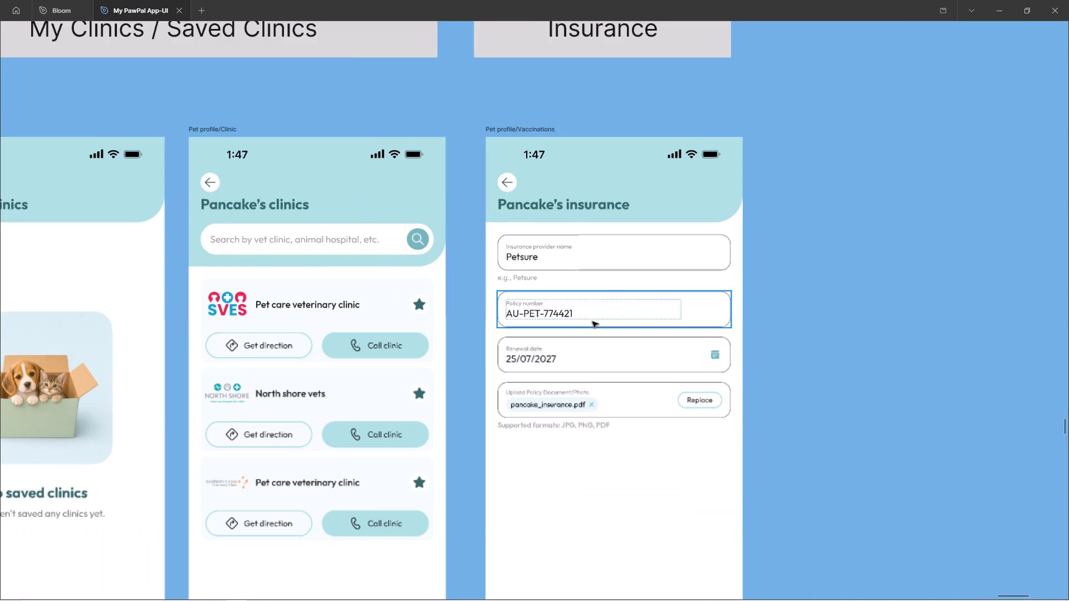
ctrl+scroll(554, 330, up, 6)
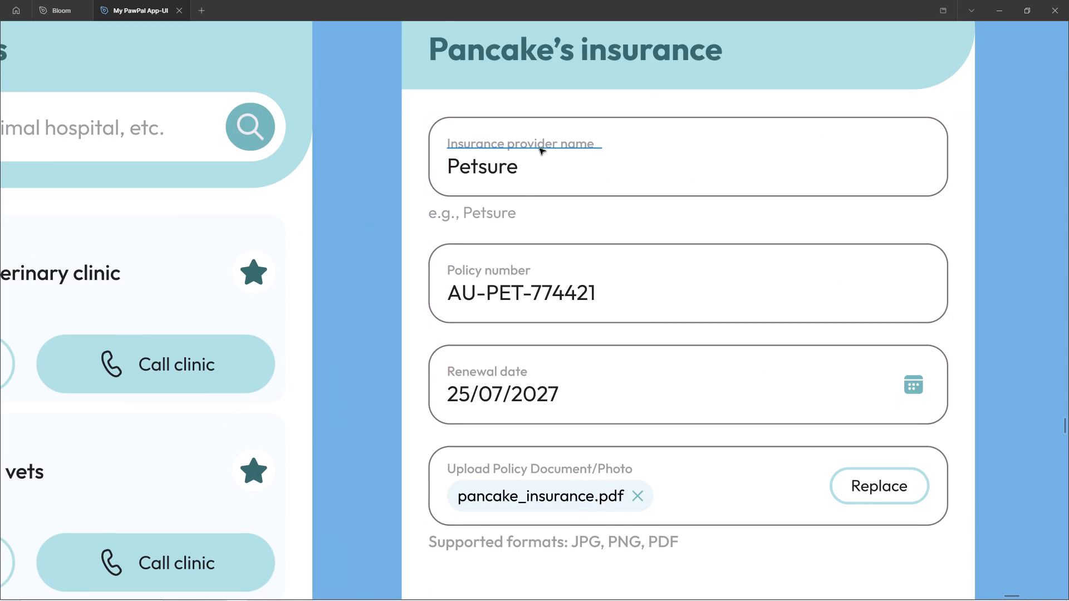
ctrl+click(492, 215)
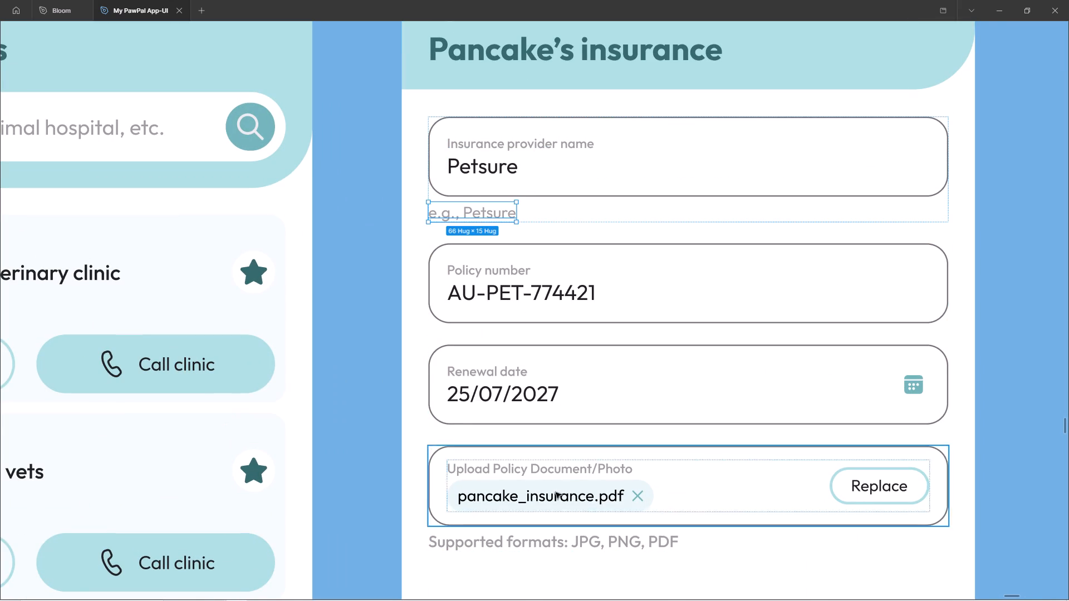
ctrl+double_click(466, 213)
double_click(390, 282)
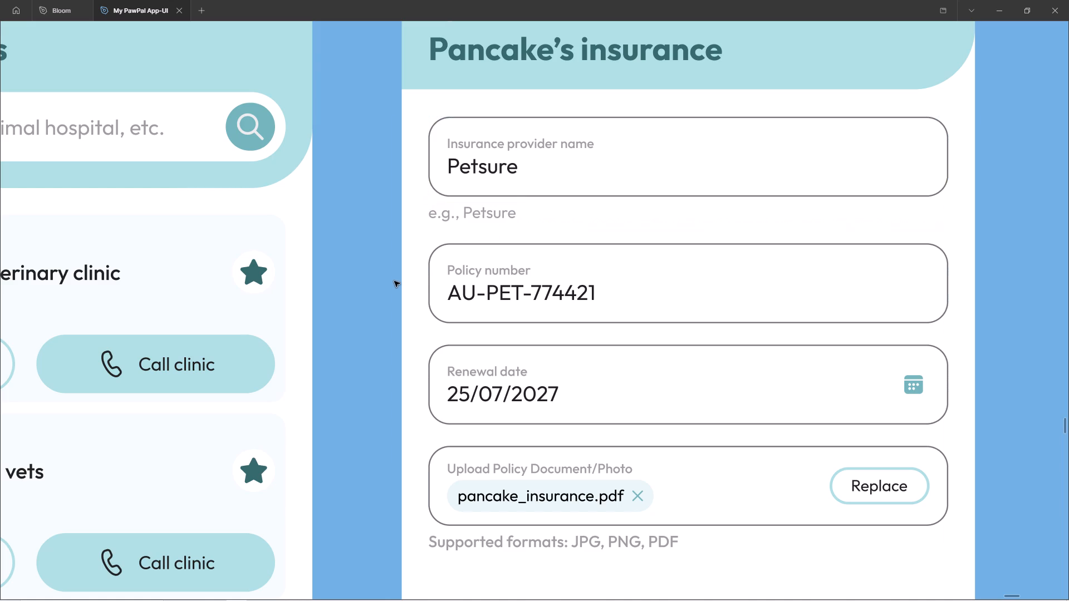
ctrl+click(508, 298)
ctrl+click(522, 397)
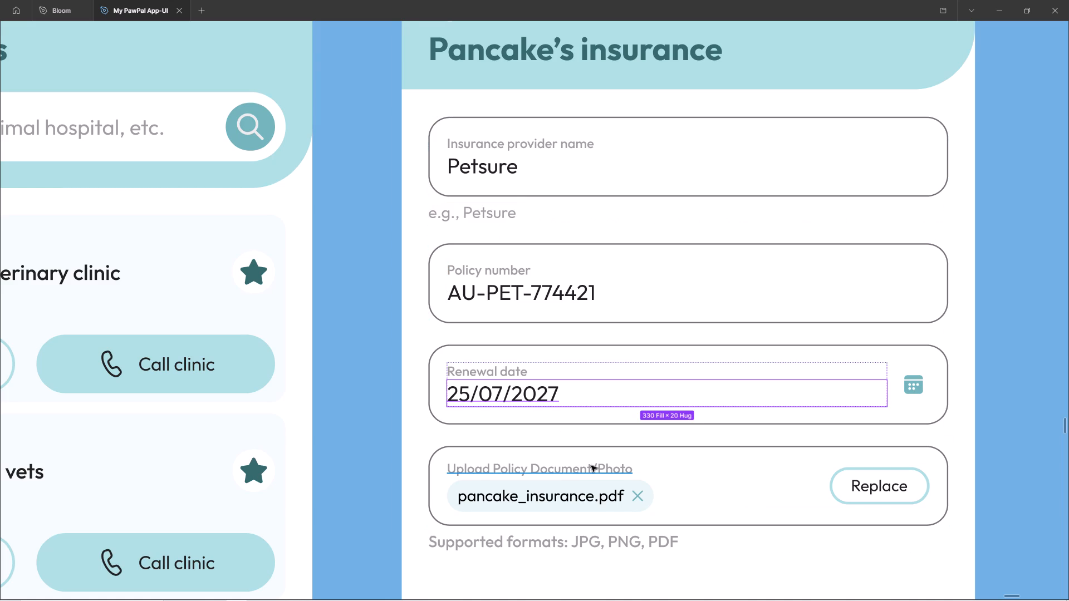
ctrl+double_click(575, 472)
ctrl+scroll(519, 476, up, 4)
click(479, 462)
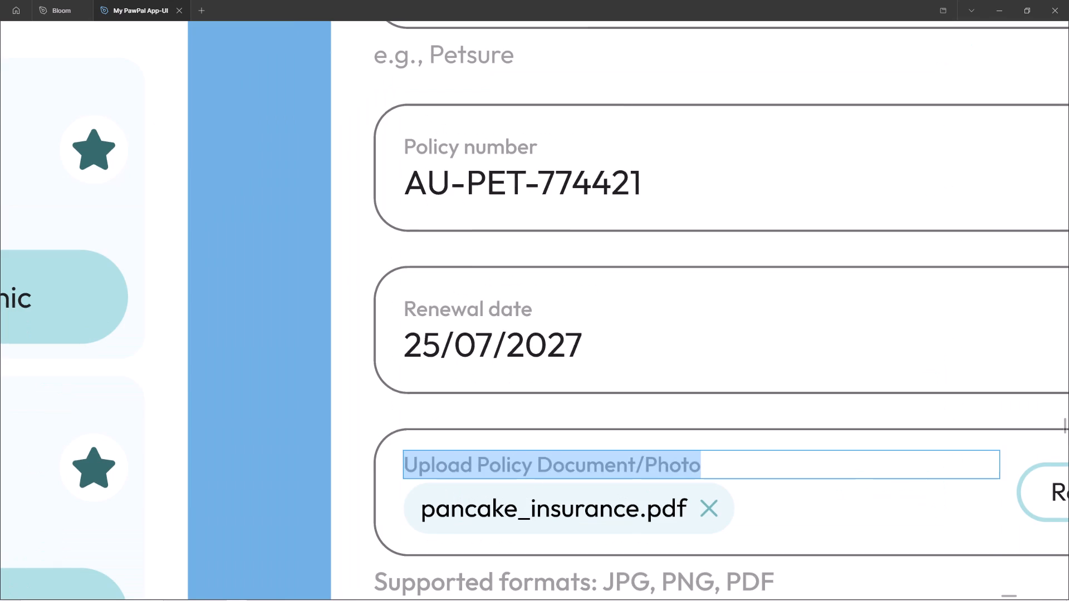
drag(490, 464, 477, 472)
key(p)
drag(556, 466, 537, 469)
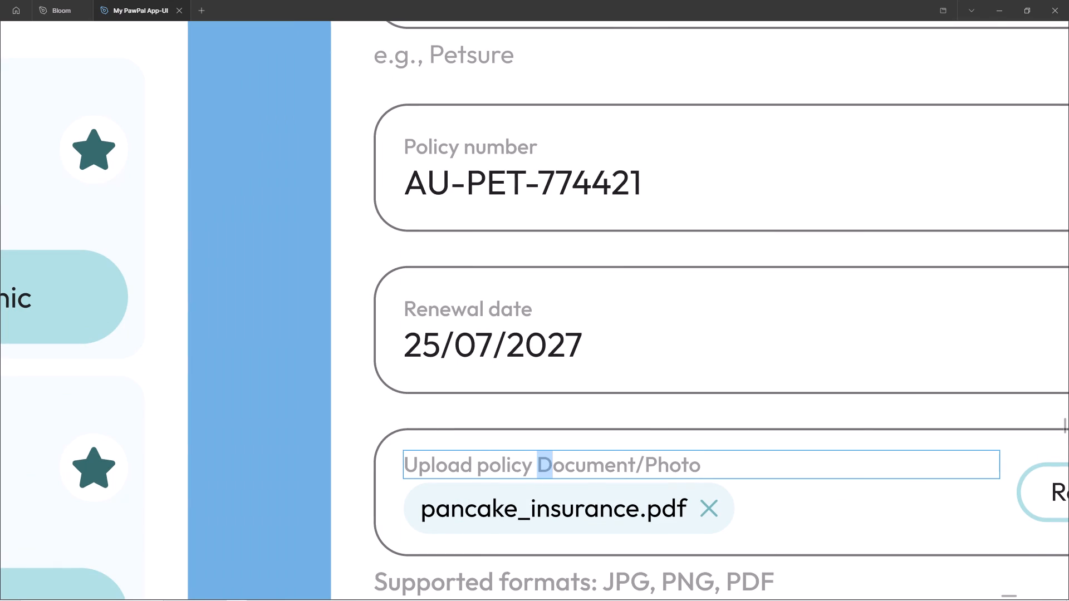
key(d)
drag(650, 466, 642, 469)
key(p)
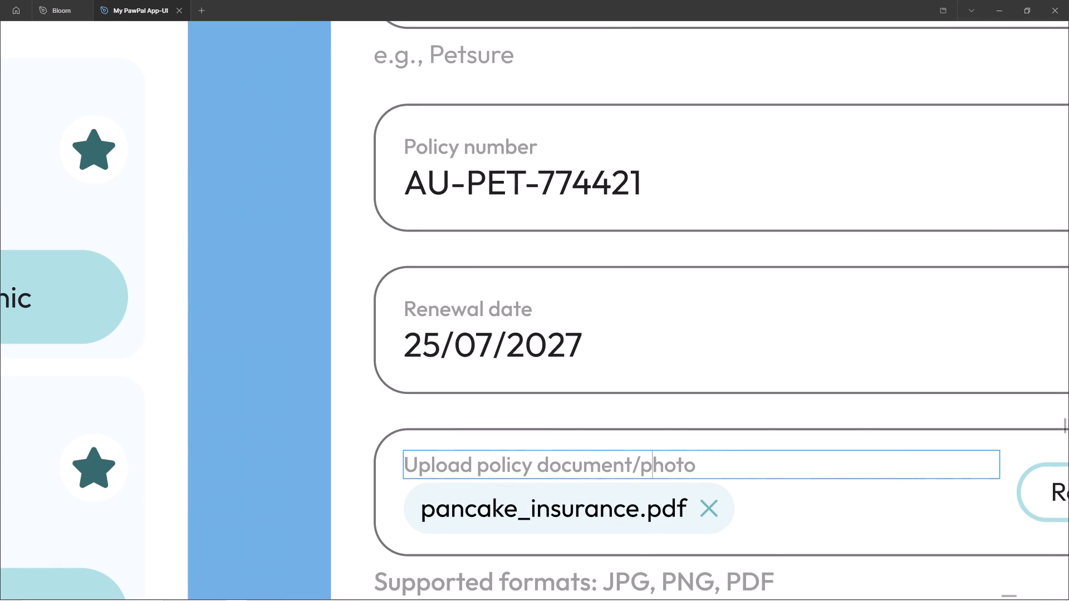
ctrl+scroll(472, 346, down, 7)
double_click(899, 398)
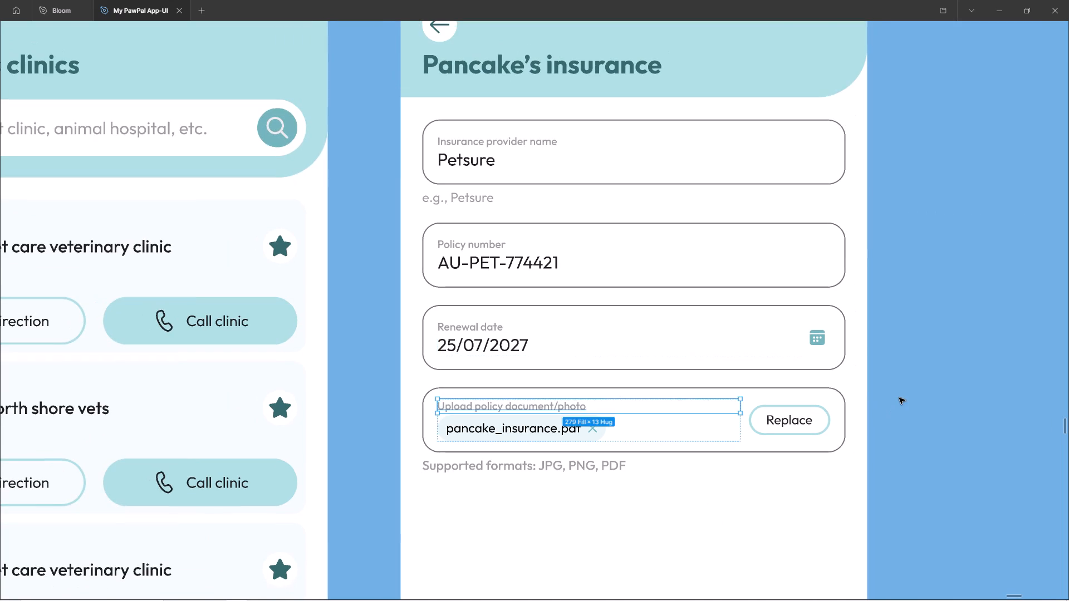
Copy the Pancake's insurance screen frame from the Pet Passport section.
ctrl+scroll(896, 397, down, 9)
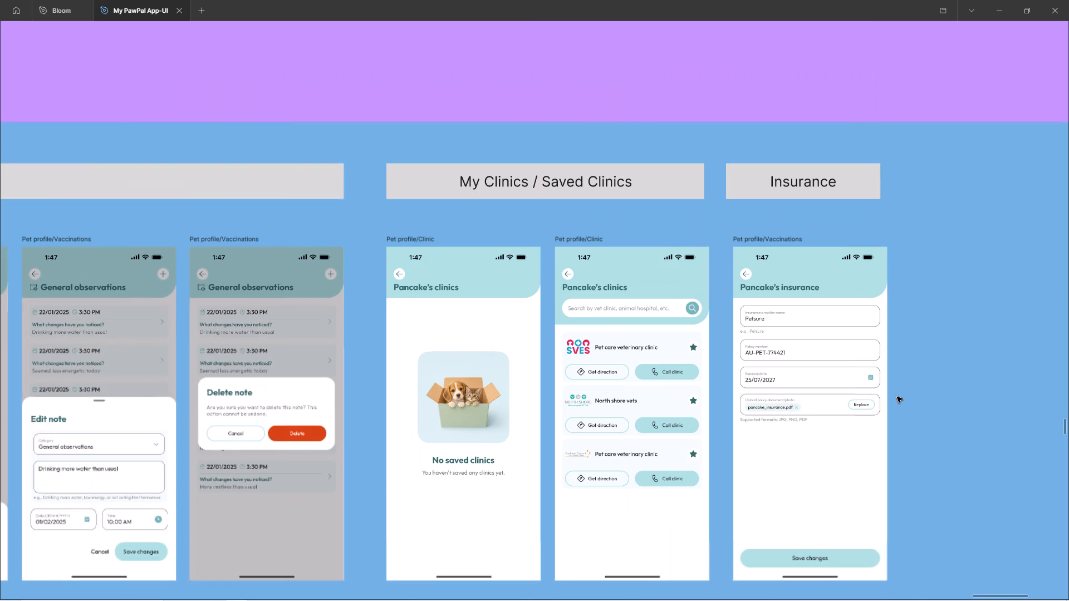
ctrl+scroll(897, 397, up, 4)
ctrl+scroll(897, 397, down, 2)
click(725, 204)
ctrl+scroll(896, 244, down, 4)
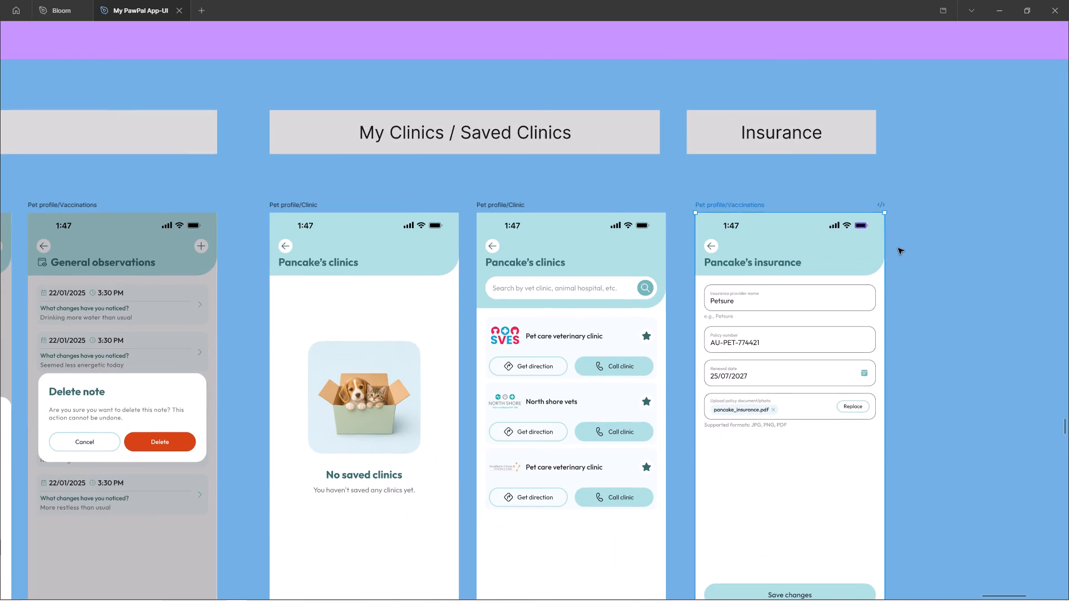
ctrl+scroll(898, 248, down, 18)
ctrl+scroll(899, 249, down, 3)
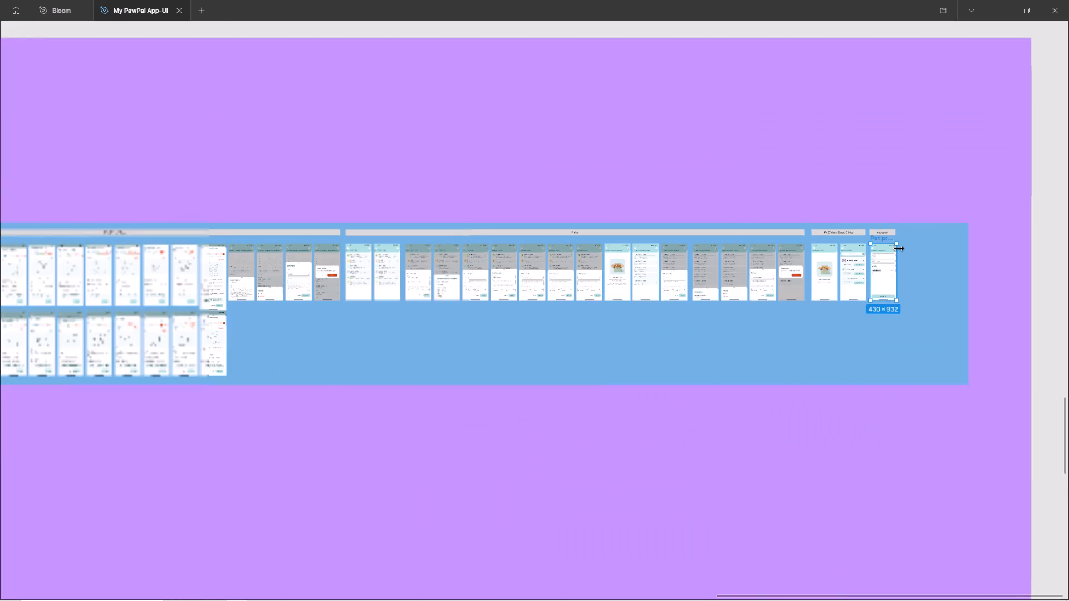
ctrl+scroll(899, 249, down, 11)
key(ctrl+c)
On the onboarding screen Pancake's insurance (optional), change the upload field's placeholder to "Upload policy document/photo".
ctrl+scroll(323, 213, up, 9)
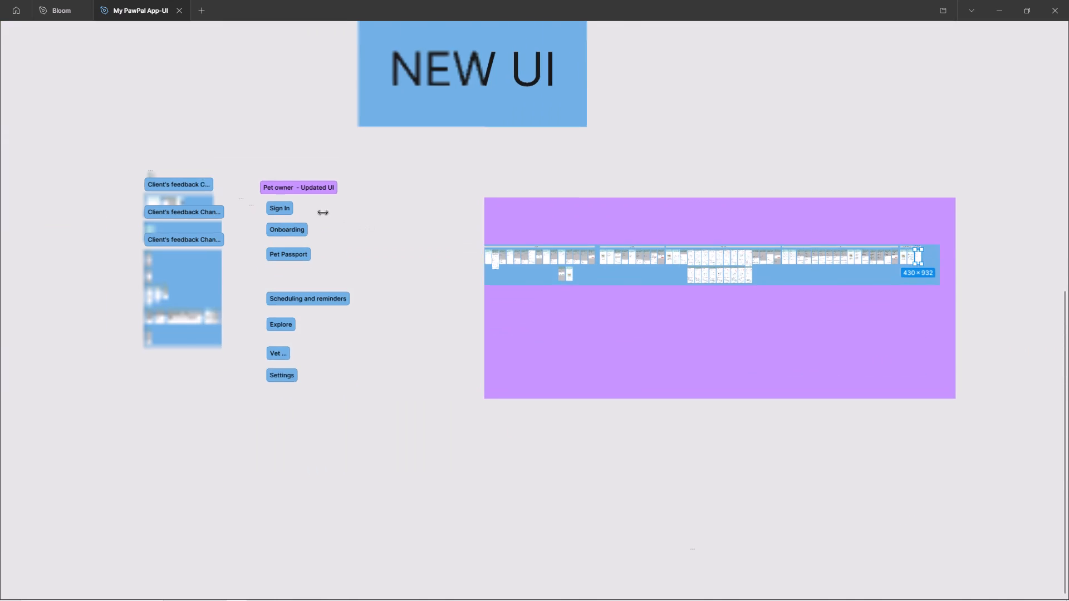
ctrl+scroll(323, 213, up, 11)
ctrl+scroll(332, 219, up, 18)
ctrl+scroll(334, 220, up, 6)
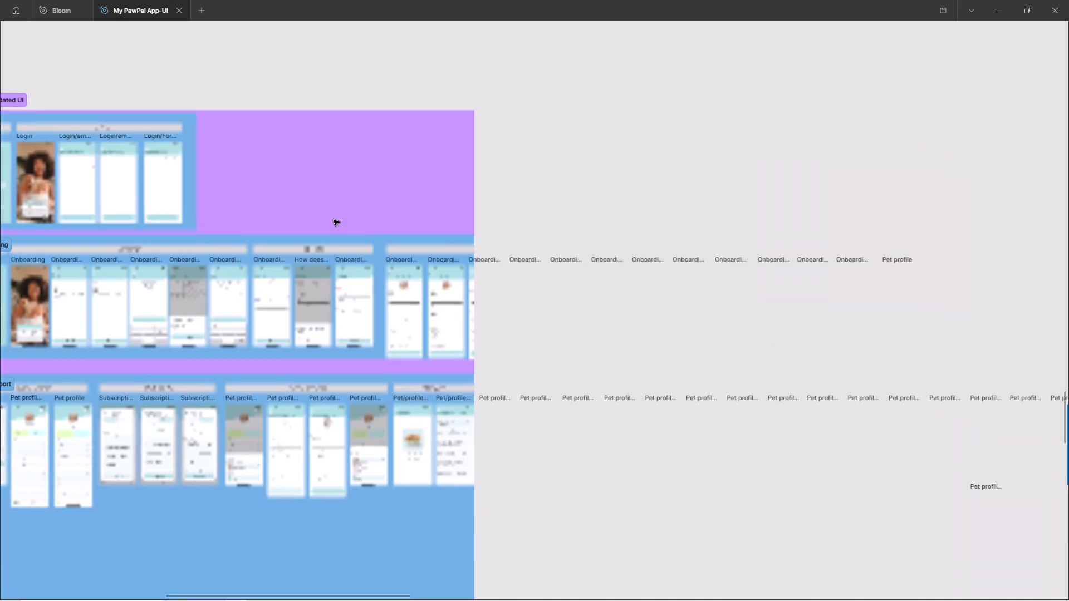
ctrl+scroll(775, 372, up, 7)
shift+scroll(775, 372, down, 20)
shift+scroll(775, 372, down, 2)
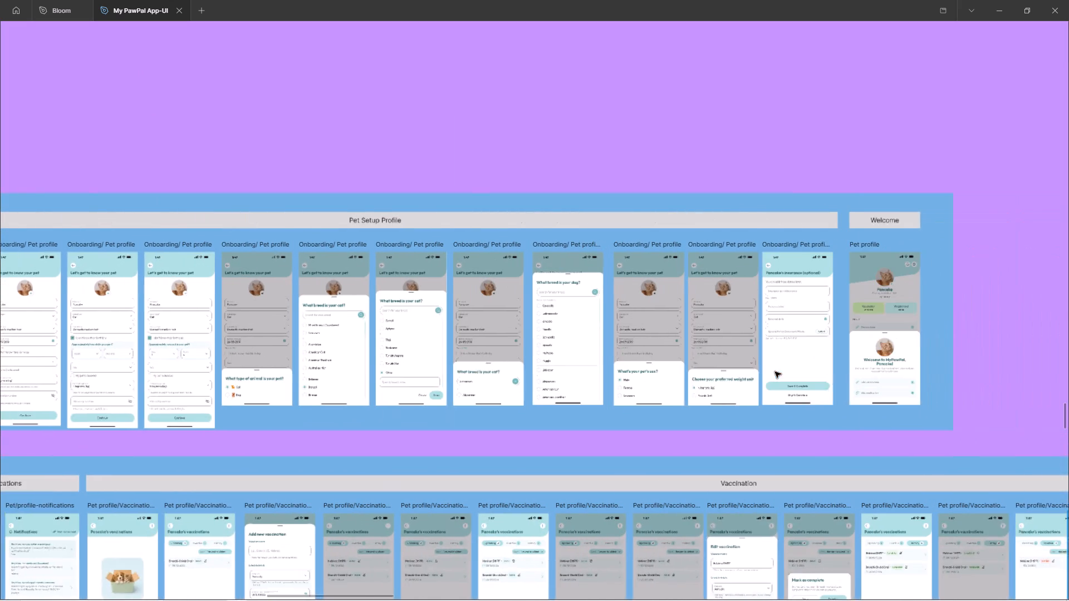
shift+scroll(775, 372, down, 2)
ctrl+scroll(552, 346, up, 10)
ctrl+scroll(653, 333, down, 1)
ctrl+scroll(653, 333, up, 20)
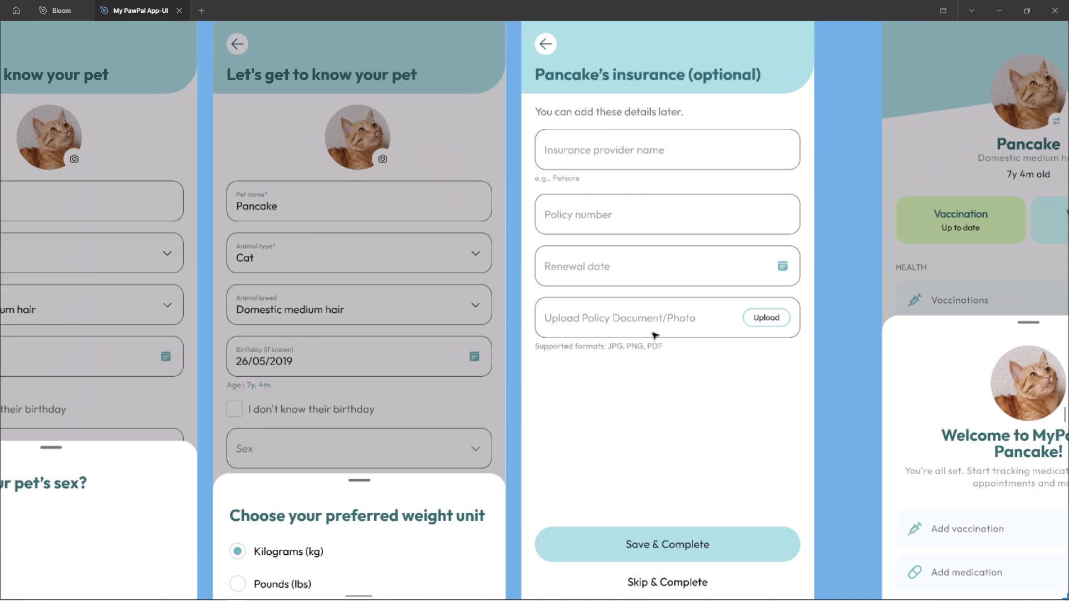
ctrl+scroll(653, 333, up, 4)
ctrl+triple_click(583, 305)
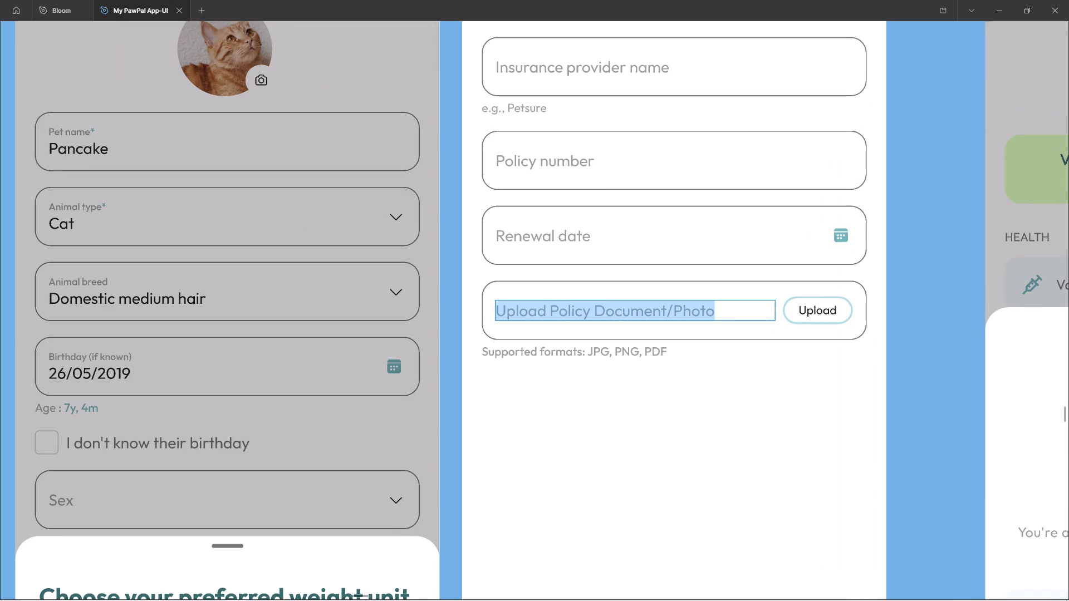
drag(556, 306, 552, 311)
key(p)
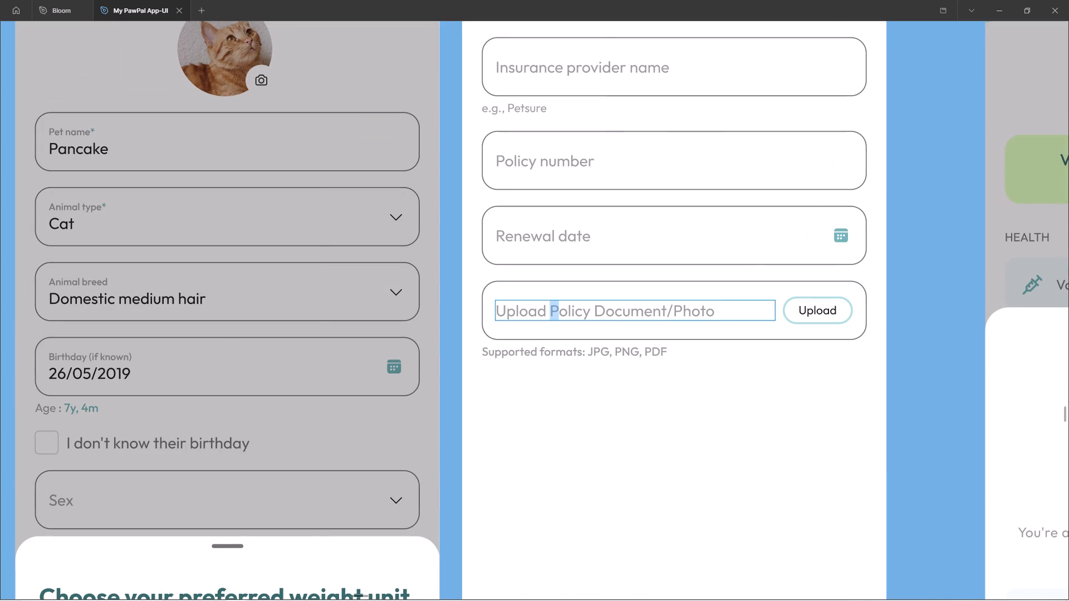
drag(607, 315, 599, 318)
key(d)
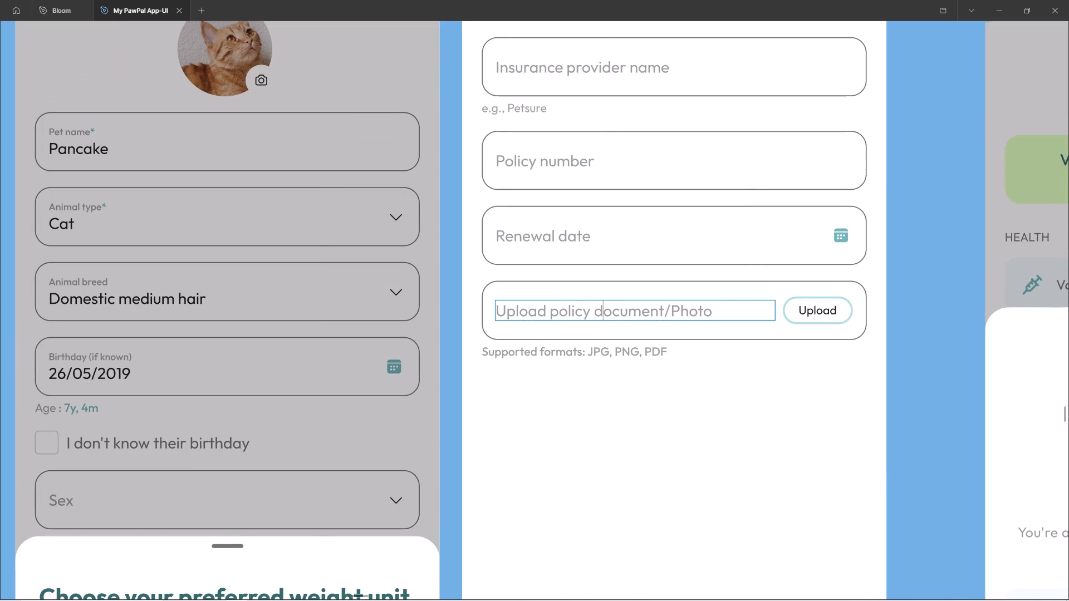
click(675, 312)
key(p)
ctrl+scroll(571, 268, down, 6)
ctrl+click(809, 369)
Place a duplicate of the onboarding Pancake's insurance (optional) screen beside the Add new reminder screen above the 29 Oct 2026 feedback section.
ctrl+scroll(632, 247, down, 20)
ctrl+scroll(632, 247, down, 3)
ctrl+scroll(632, 246, up, 1)
ctrl+scroll(632, 246, down, 15)
ctrl+scroll(632, 244, up, 1)
ctrl+scroll(632, 244, down, 11)
click(631, 209)
ctrl+scroll(703, 225, down, 15)
alt+drag(666, 238, 447, 272)
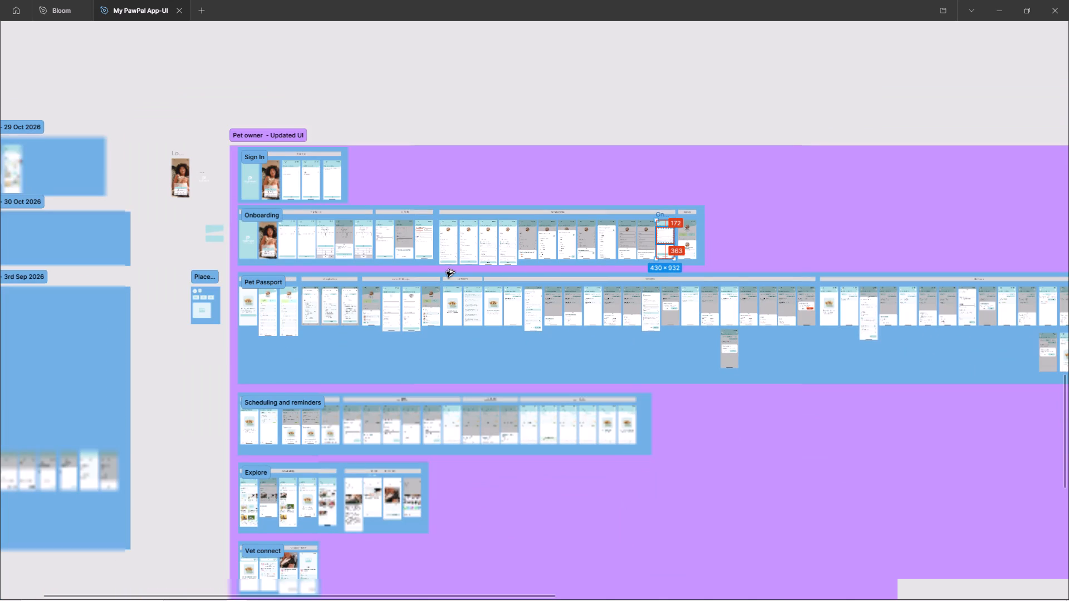
alt+drag(447, 272, 135, 245)
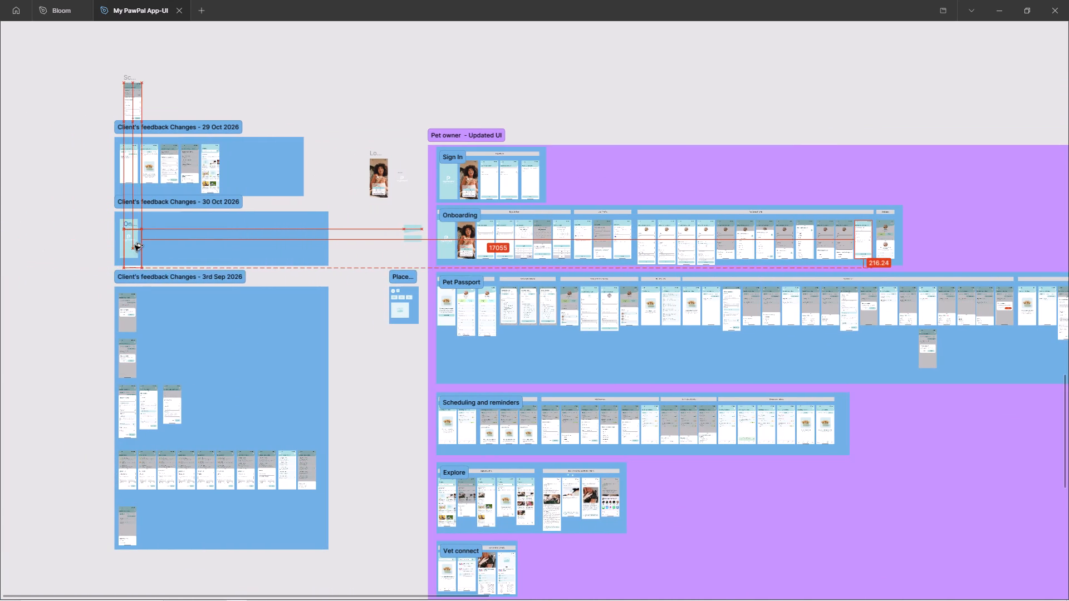
alt+drag(135, 245, 161, 97)
click(244, 97)
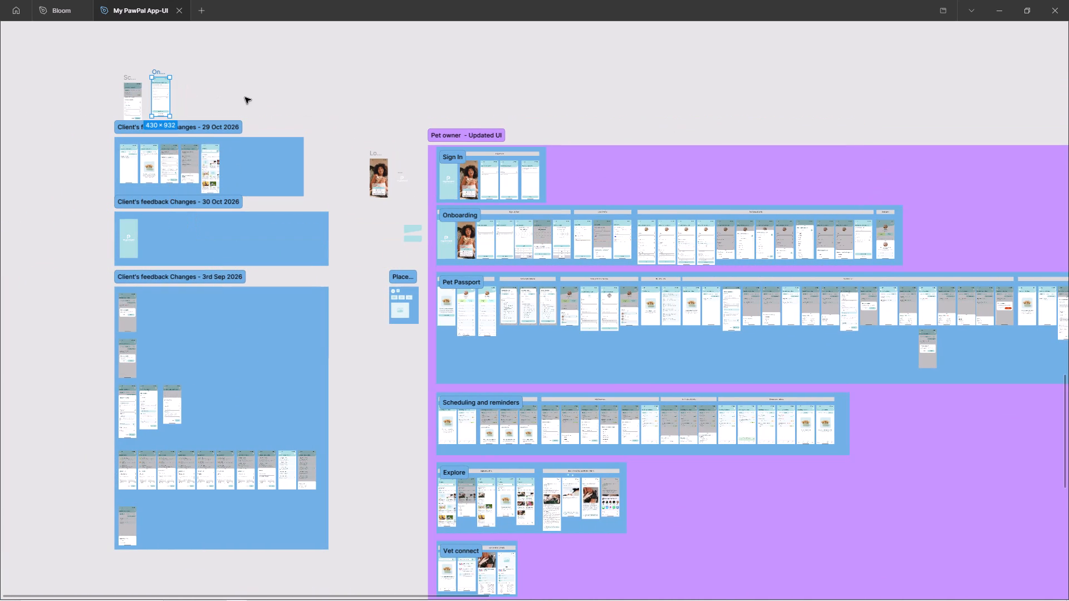
Place a duplicate of the Pancake's insurance screen from the end of the Pet Passport section beside the two screens above the 29 Oct 2026 feedback section.
key(space)
key(space)
key(space)
key(space)
key(space)
key(space)
key(space)
key(space)
key(space)
key(space)
key(space)
key(space)
key(space)
key(space)
key(space)
key(space)
key(space)
key(space)
key(space)
key(space)
drag(462, 100, 141, 61)
drag(538, 109, 409, 115)
key(space)
key(space)
key(space)
key(space)
key(space)
key(space)
key(space)
key(space)
key(space)
key(space)
key(space)
key(space)
key(space)
key(space)
key(space)
key(space)
key(space)
key(space)
key(space)
key(space)
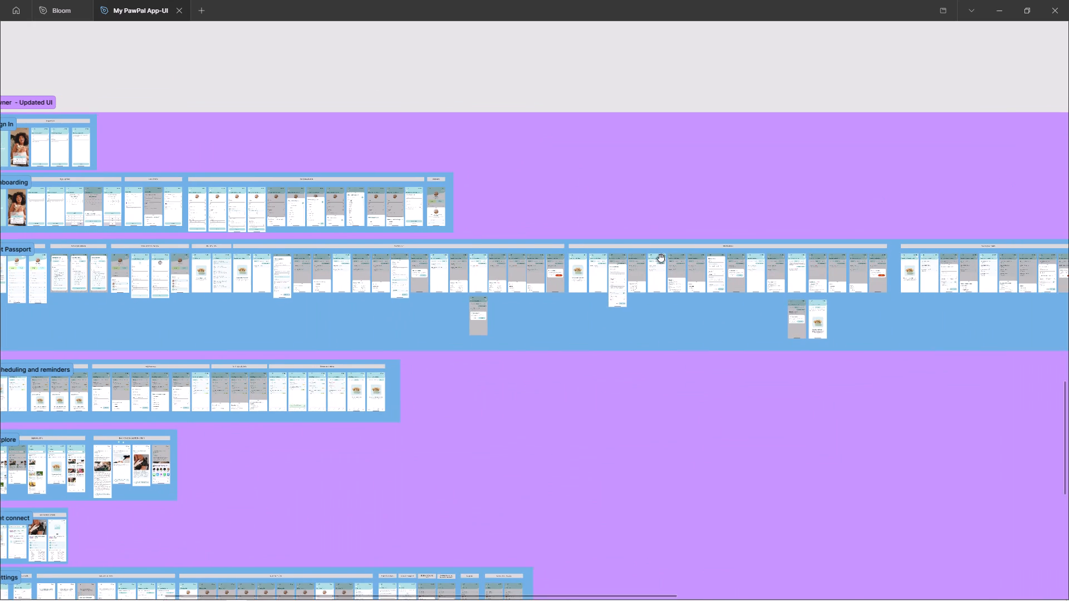
drag(695, 267, 352, 258)
drag(621, 274, 246, 258)
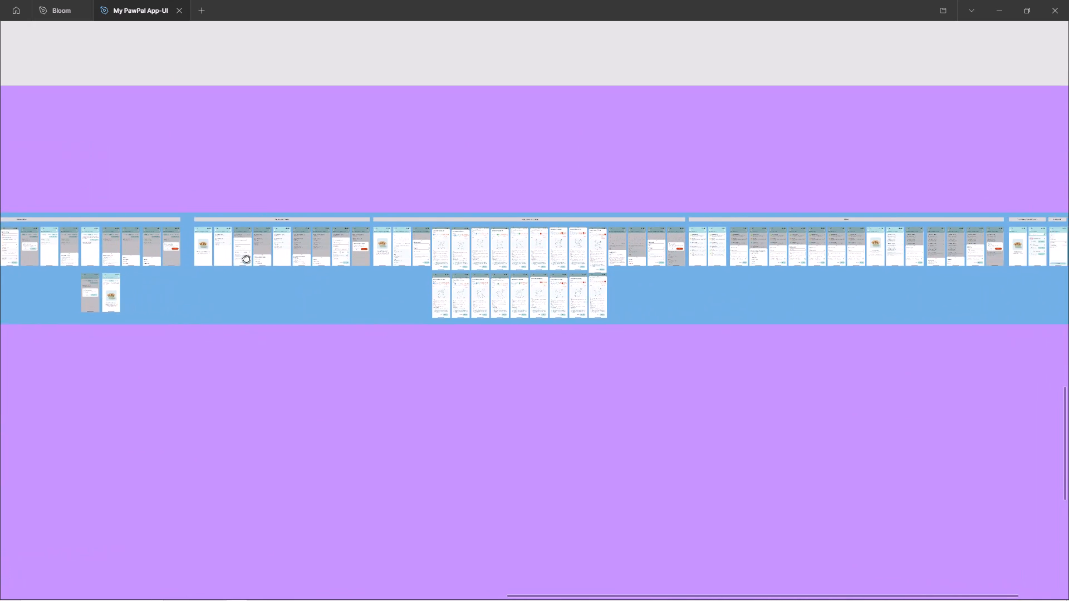
drag(246, 258, 234, 258)
key(space)
drag(796, 285, 653, 287)
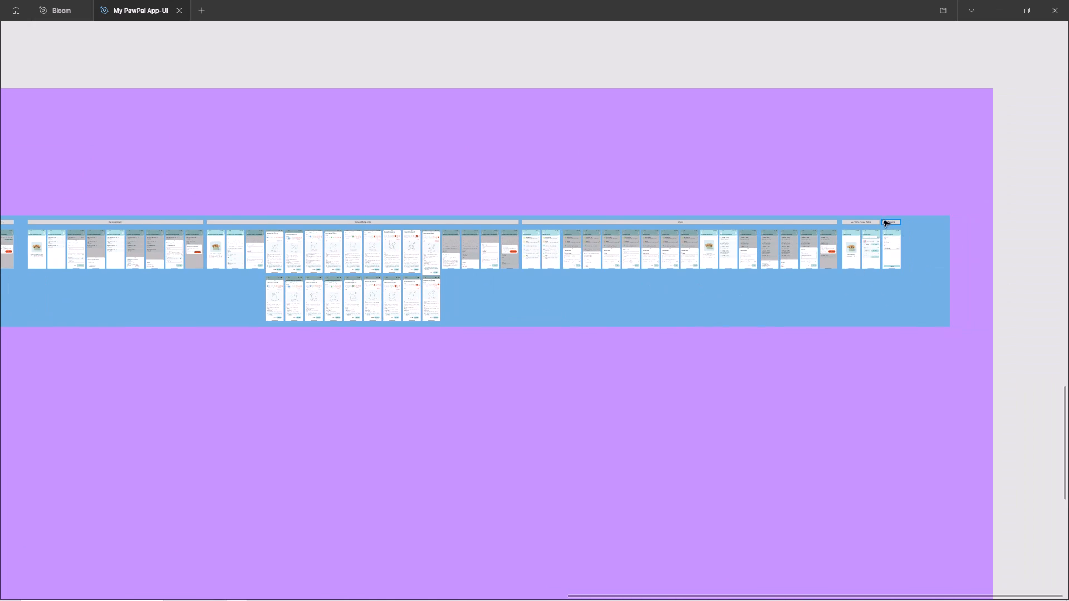
click(890, 228)
ctrl+scroll(910, 227, up, 3)
ctrl+scroll(910, 227, down, 1)
ctrl+scroll(910, 227, up, 4)
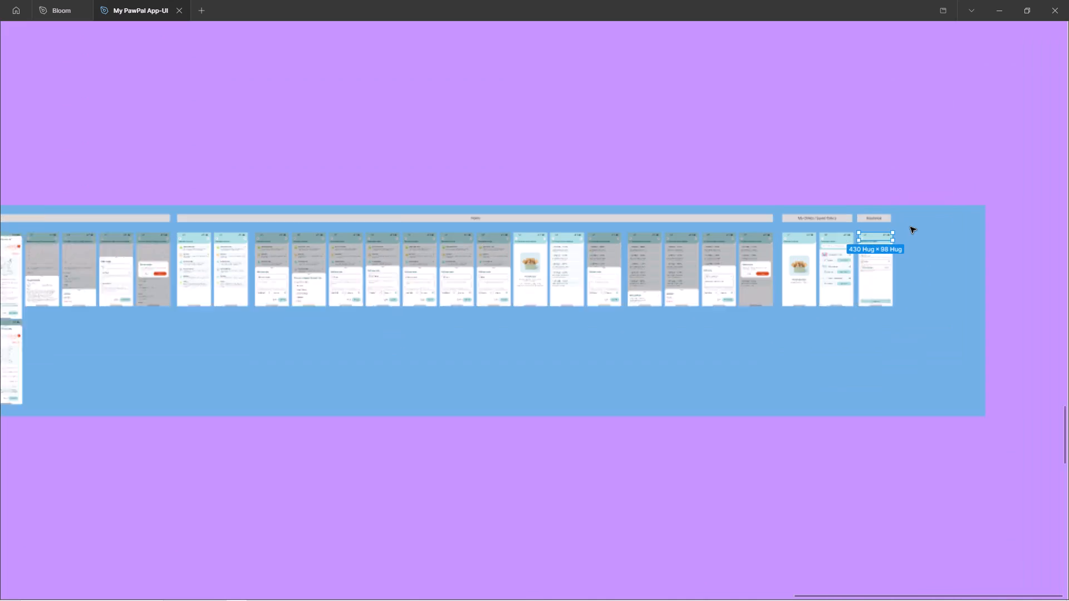
key(shift+Return)
ctrl+scroll(900, 248, down, 16)
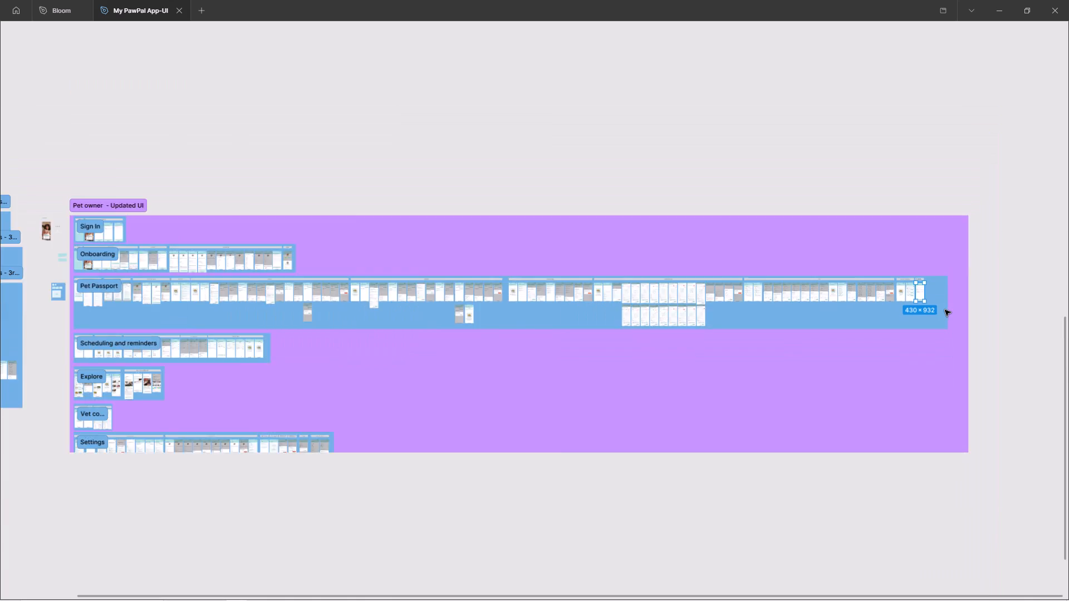
ctrl+scroll(945, 310, down, 4)
alt+drag(926, 298, 266, 245)
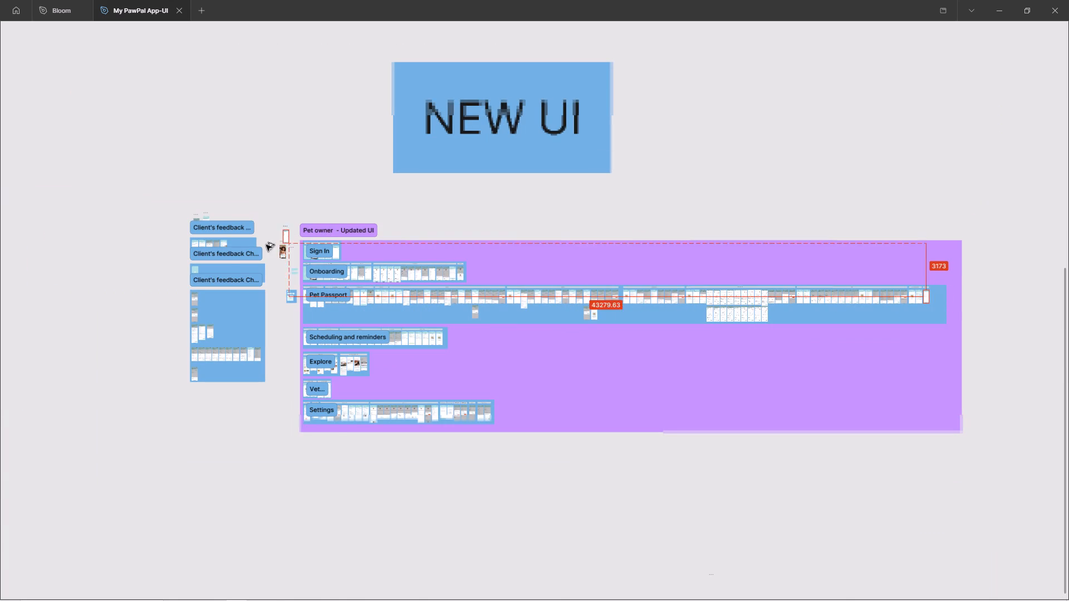
alt+drag(266, 245, 216, 221)
Align the tops of the three loose screens above the 29 Oct 2026 feedback section and distribute their horizontal spacing evenly.
ctrl+scroll(209, 215, up, 9)
ctrl+scroll(209, 215, down, 1)
ctrl+scroll(209, 215, up, 8)
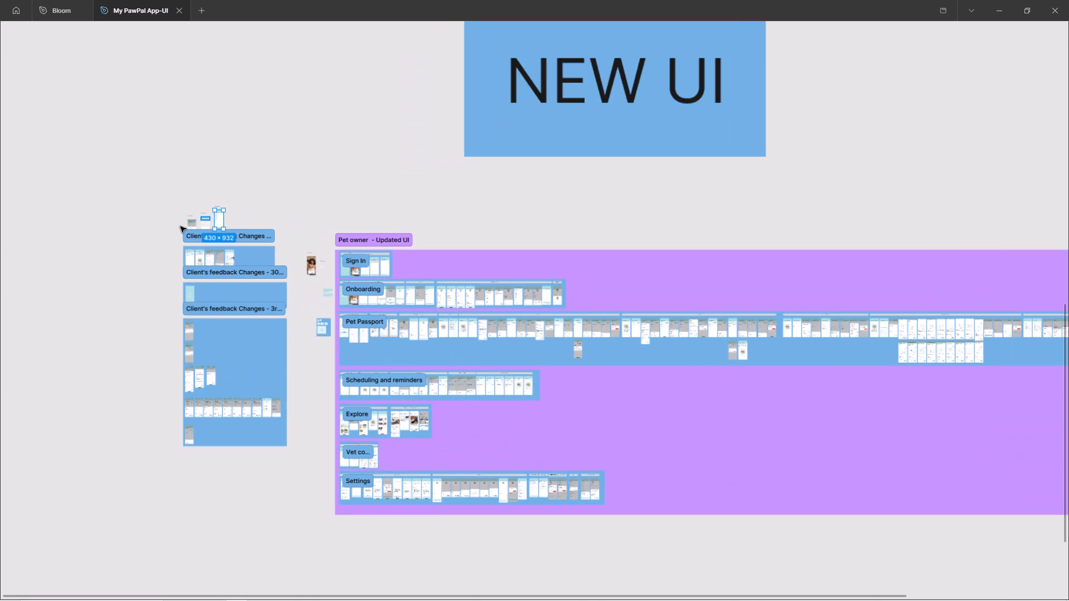
ctrl+scroll(180, 226, up, 17)
ctrl+scroll(180, 223, up, 6)
drag(156, 132, 341, 243)
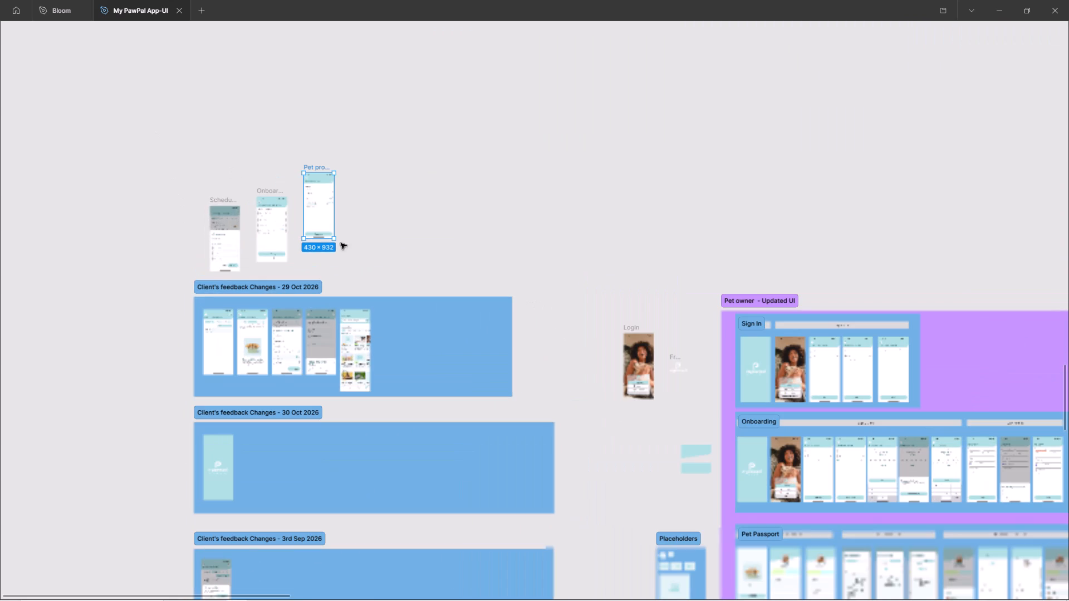
drag(341, 243, 362, 279)
key(alt+w)
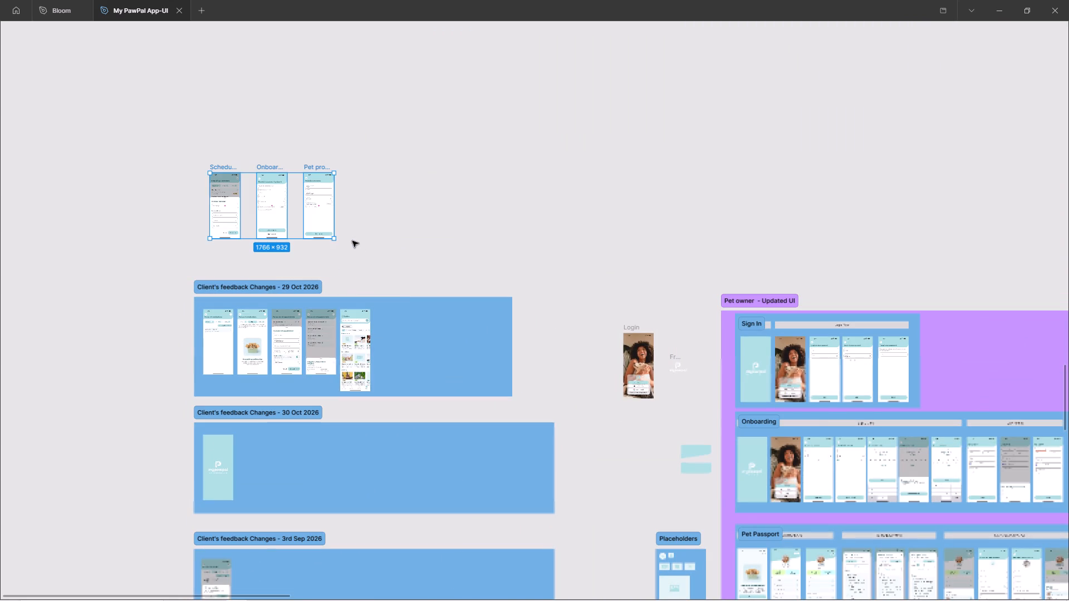
key(alt+shift+h)
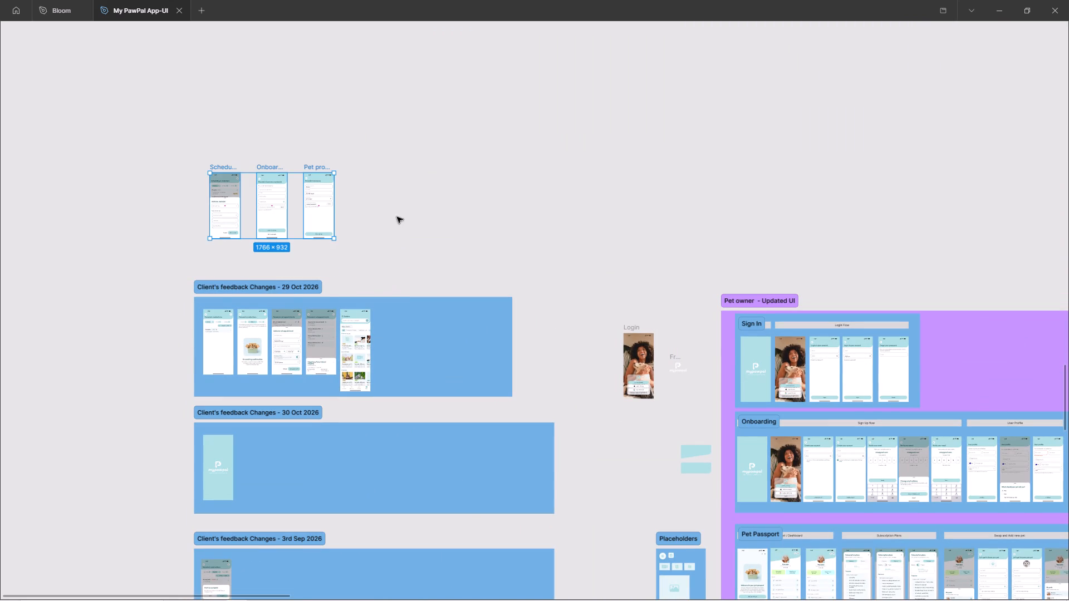
click(407, 198)
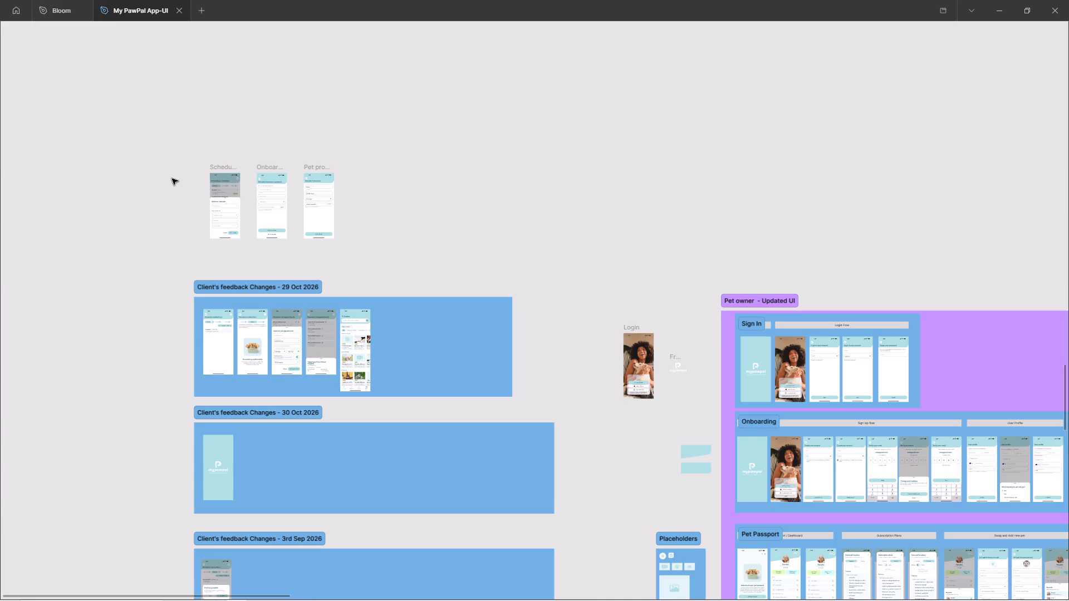
Switch to Chrome and refresh the India vs New Zealand live match page to check the scorecard.
key(alt+Tab)
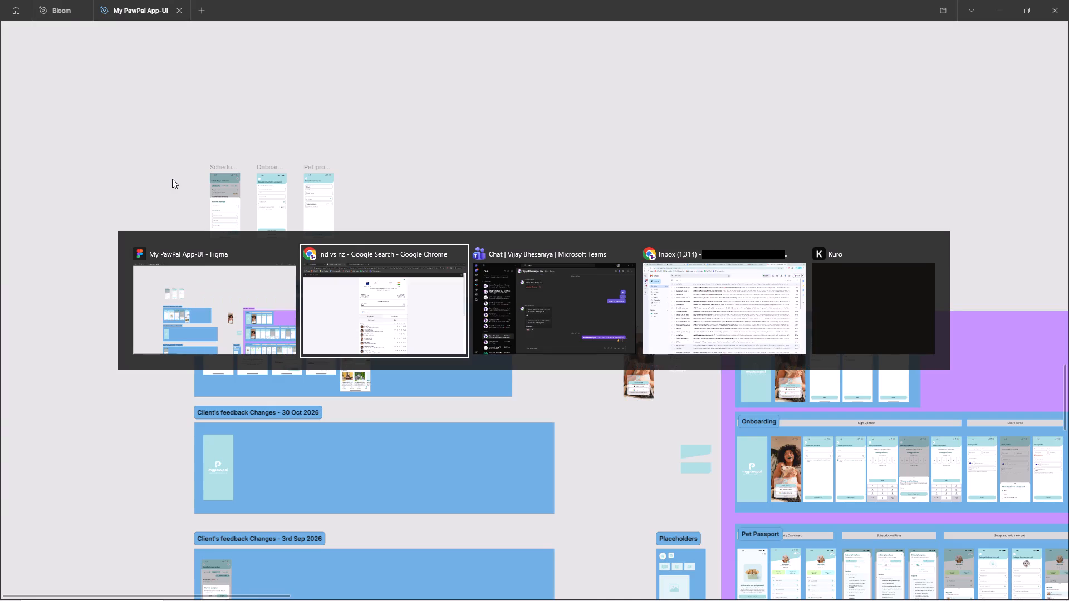
key(ctrl+shift+r)
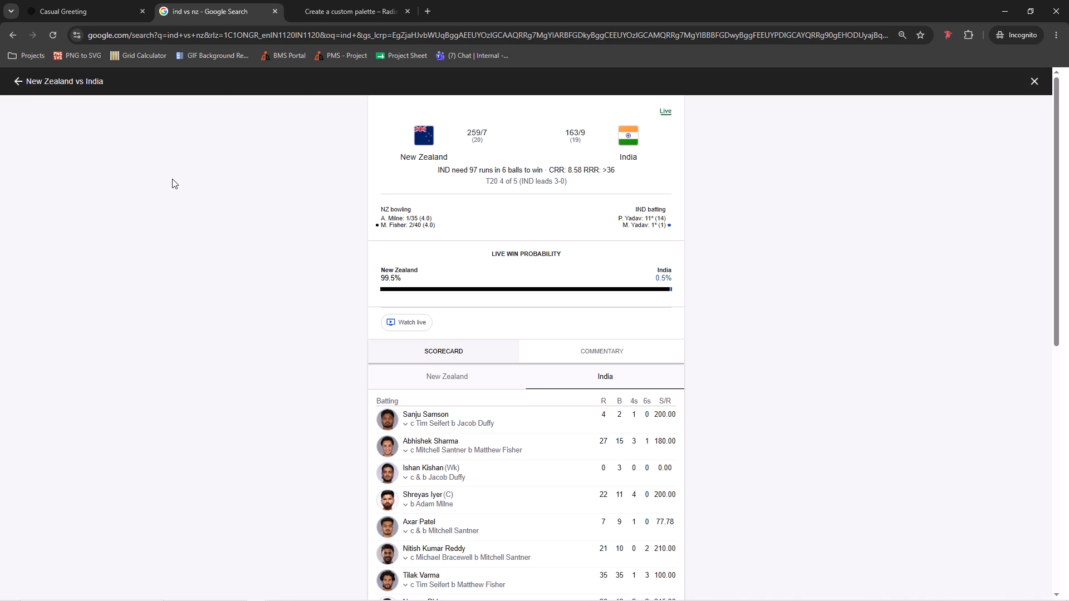
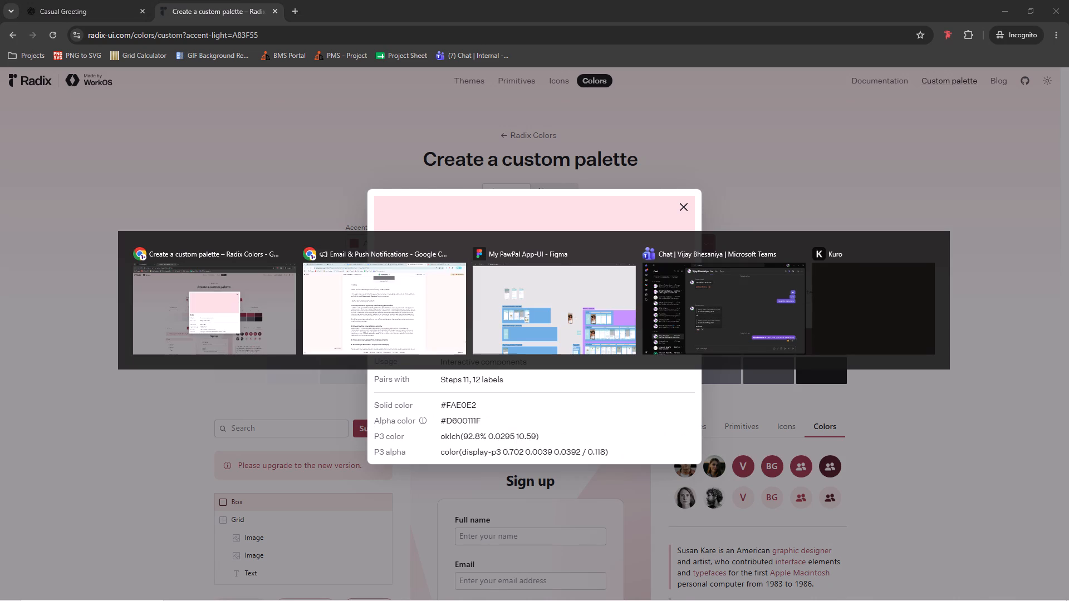
Reread the reply's opening about the agreed terminology, messaging, optional vet clinic address and Behaviour & Training category.
scroll(380, 279, up, 1)
drag(391, 260, 490, 258)
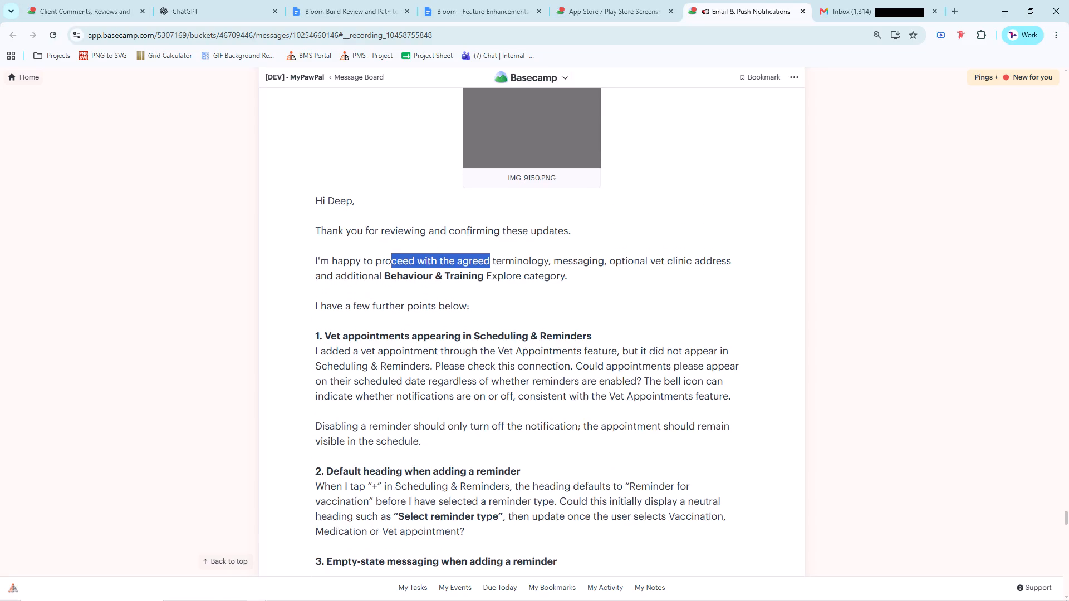
drag(490, 258, 518, 262)
drag(518, 262, 581, 277)
click(356, 303)
click(430, 305)
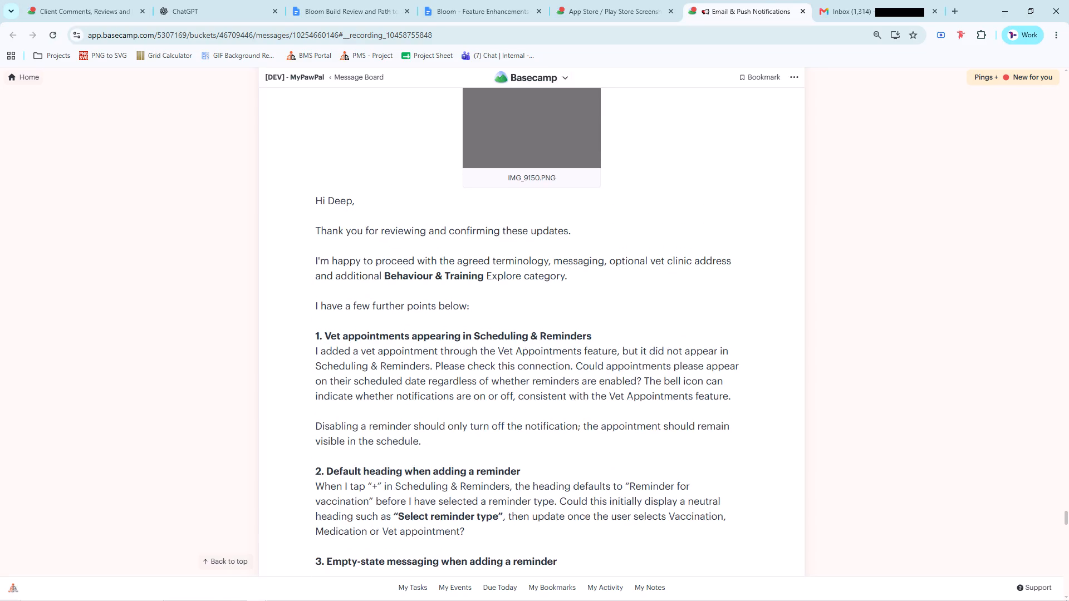
click(465, 303)
click(494, 301)
Study feedback point 1 about vet appointments appearing in Scheduling & Reminders, including the request on scheduled dates and reminders.
click(367, 334)
click(392, 332)
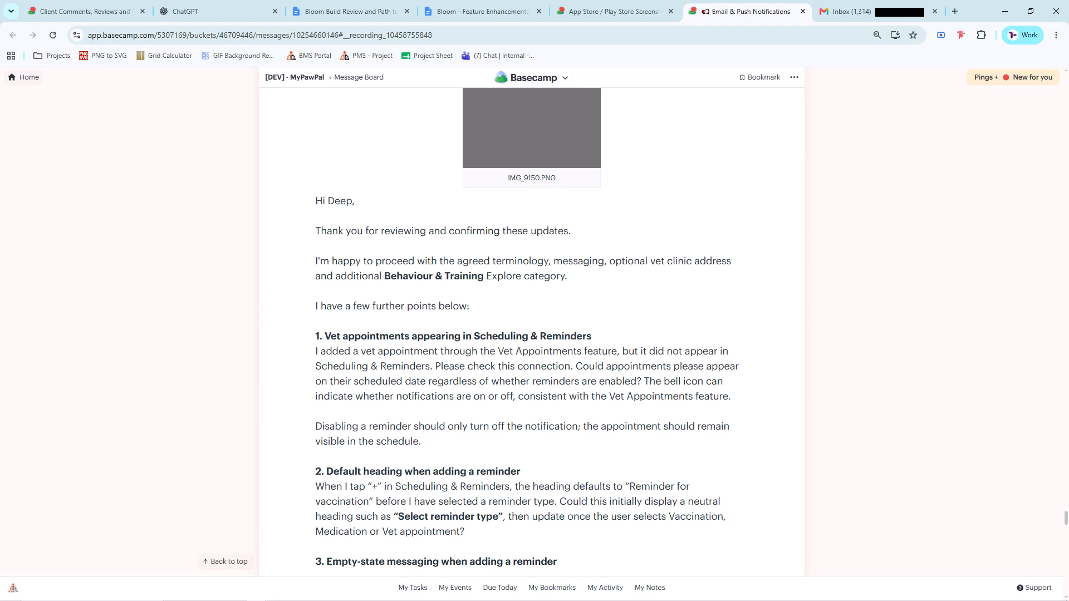
click(470, 337)
click(508, 337)
click(531, 337)
click(381, 313)
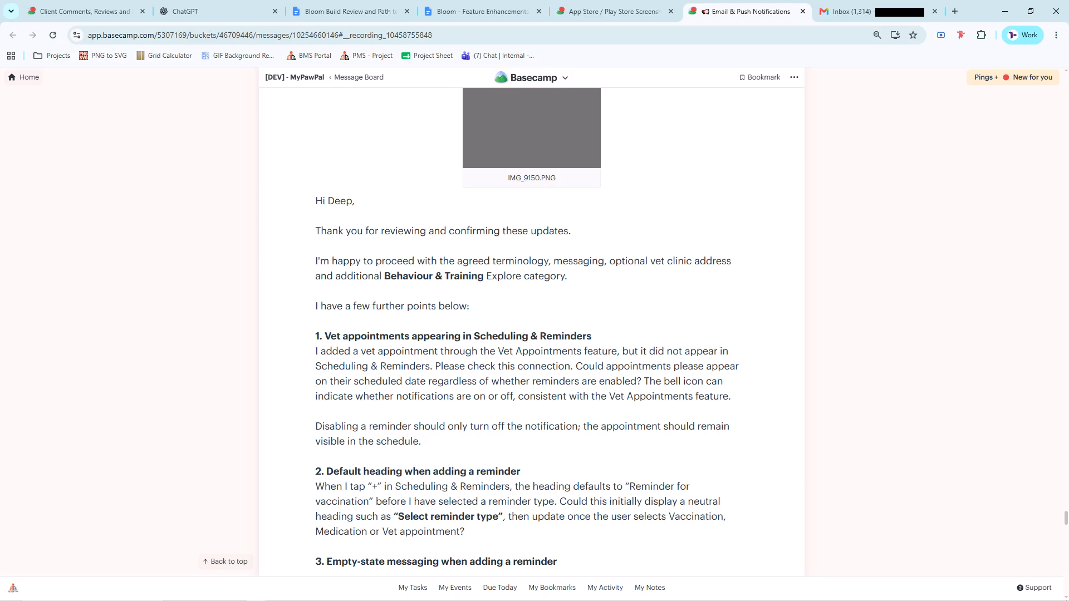
click(398, 306)
click(434, 306)
click(351, 323)
click(395, 330)
click(445, 338)
click(488, 338)
click(532, 334)
click(363, 356)
click(387, 355)
click(416, 355)
click(480, 356)
click(520, 356)
click(566, 356)
click(601, 352)
click(613, 352)
click(423, 356)
click(449, 356)
click(473, 353)
click(499, 353)
click(552, 353)
double_click(634, 350)
click(660, 355)
click(709, 357)
click(739, 356)
click(361, 375)
click(419, 371)
click(441, 371)
click(478, 371)
click(545, 371)
click(595, 371)
click(630, 371)
click(657, 371)
click(700, 371)
click(731, 371)
click(359, 386)
click(388, 384)
click(506, 384)
click(674, 386)
click(712, 376)
click(364, 386)
click(374, 385)
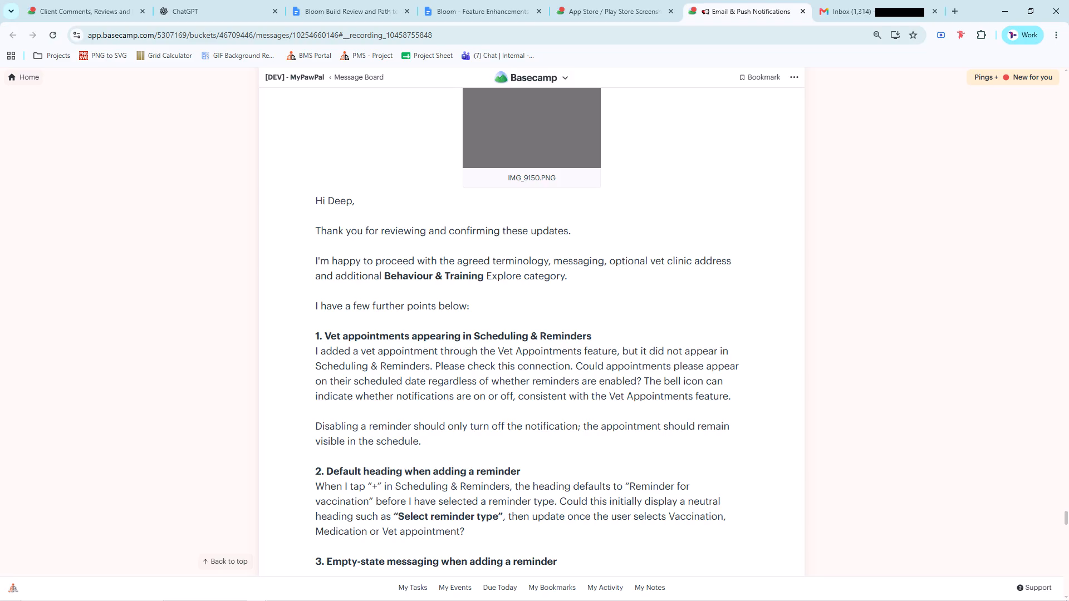
click(388, 383)
click(411, 383)
click(440, 384)
Translate the client's question "Could appointments please appear on their scheduled date regardless of whether reminders are enabled?" into Hindi with Google Translate.
drag(577, 362, 617, 379)
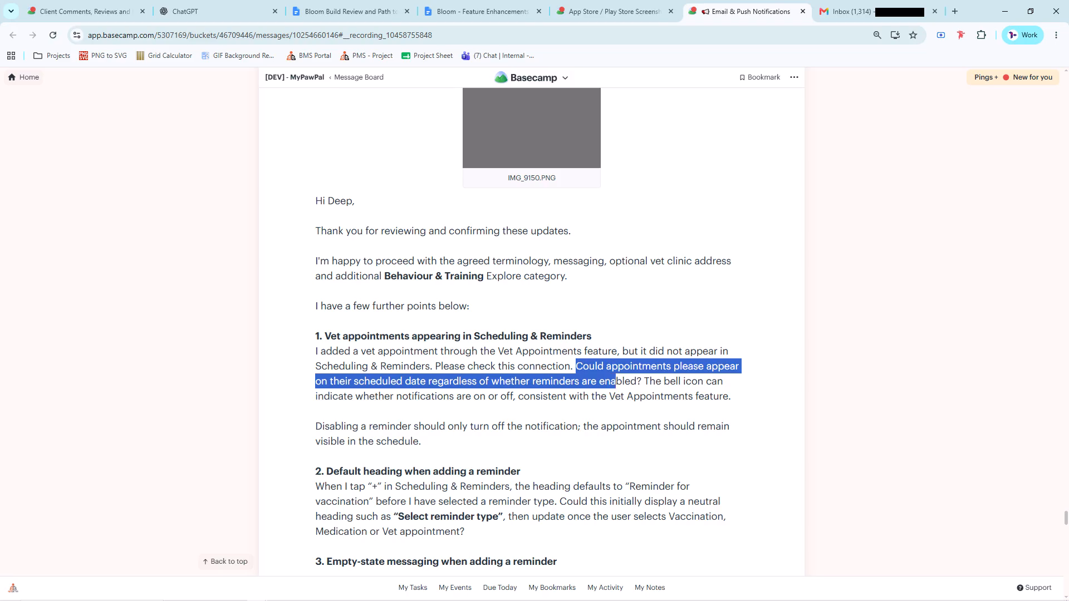
drag(617, 379, 643, 384)
key(ctrl+c)
click(954, 8)
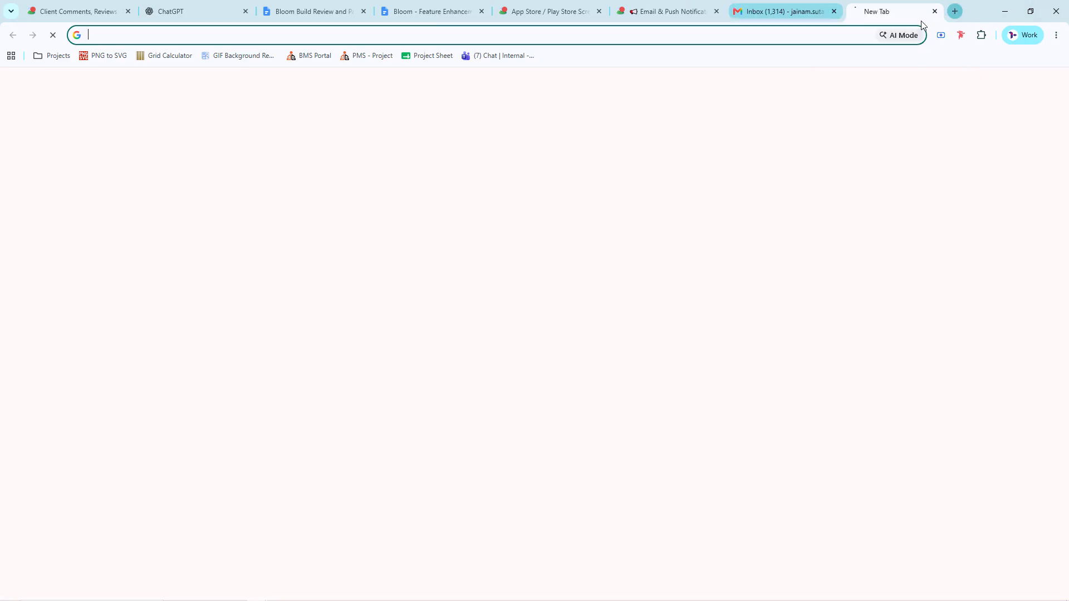
text(google tra)
key(Return)
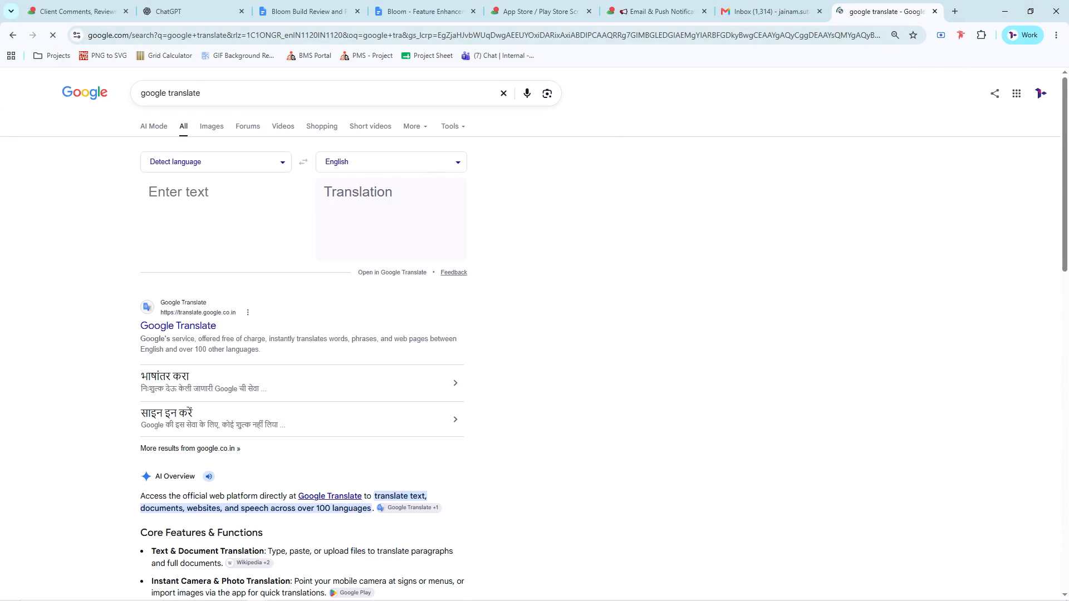
click(233, 194)
key(ctrl+v)
click(349, 166)
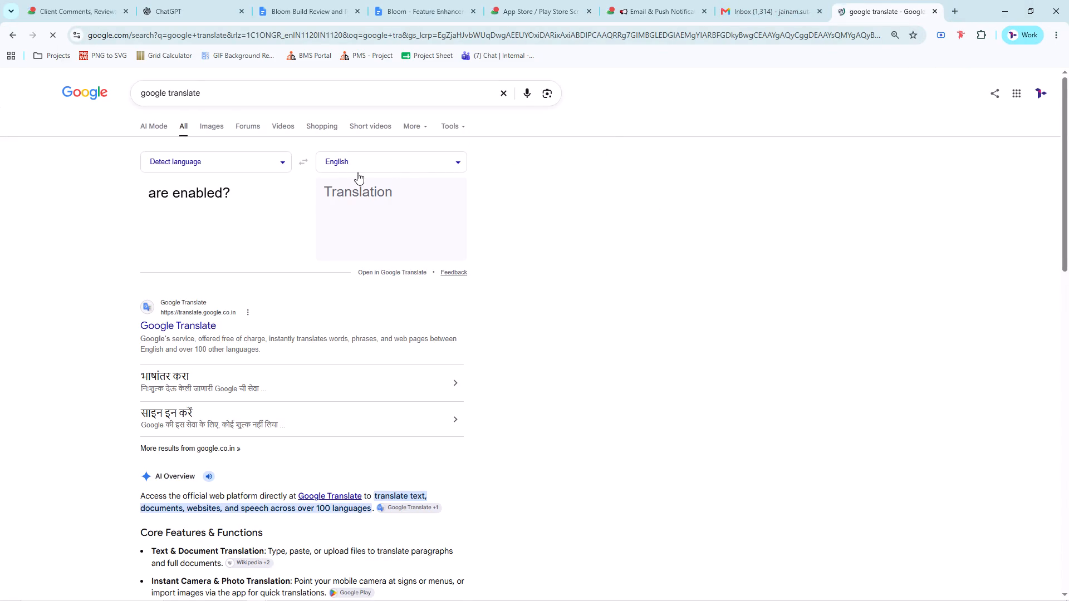
click(308, 268)
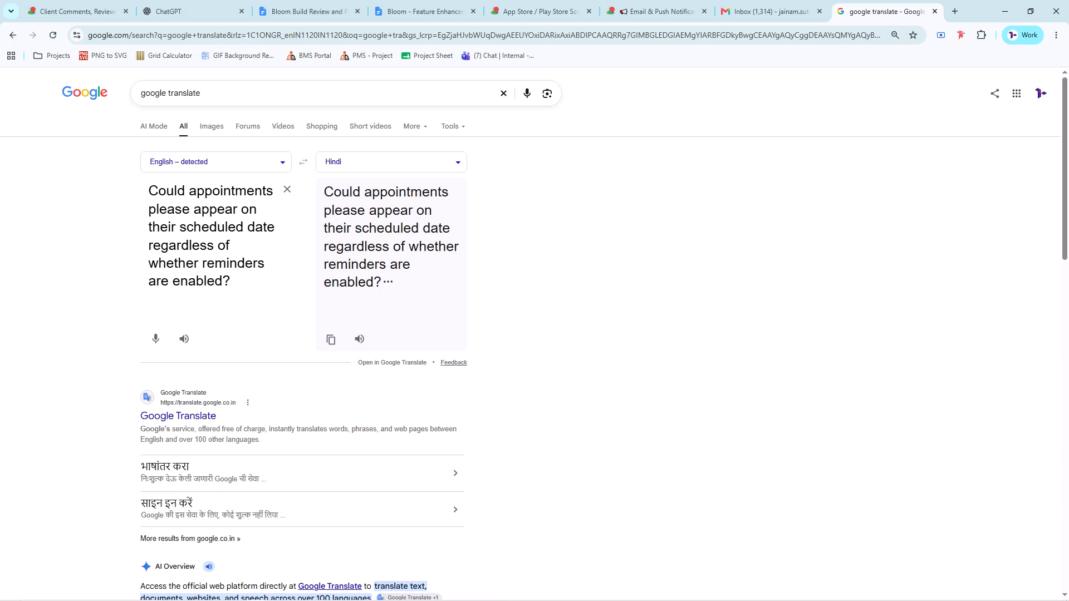
Switch to the My PawPal file in Figma and look through the Scheduling and reminders section, pet profile and notification screens.
key(alt+Tab)
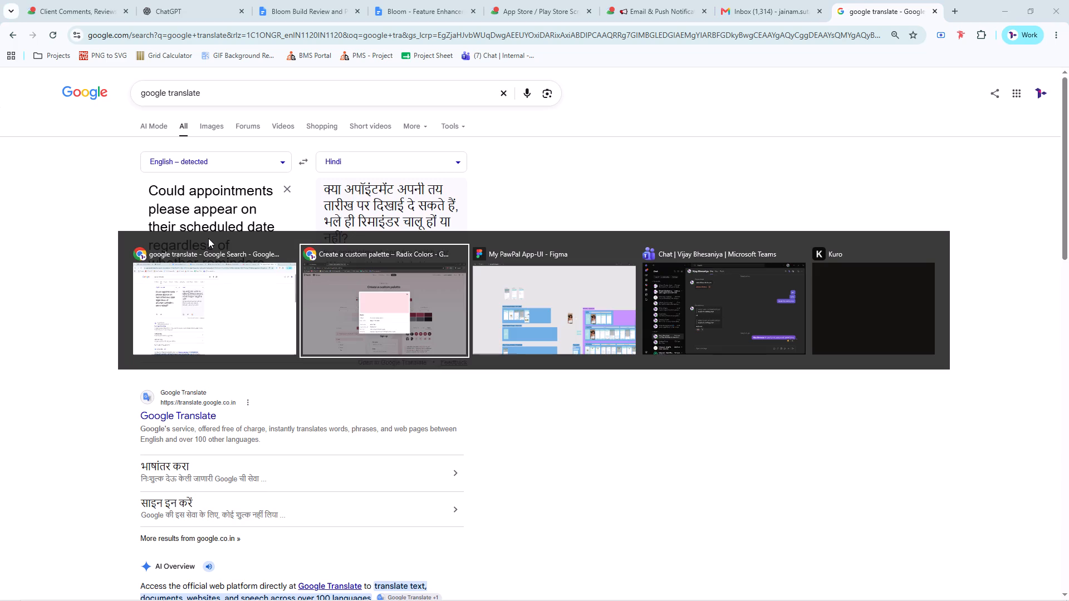
key(alt+Tab)
scroll(391, 216, down, 18)
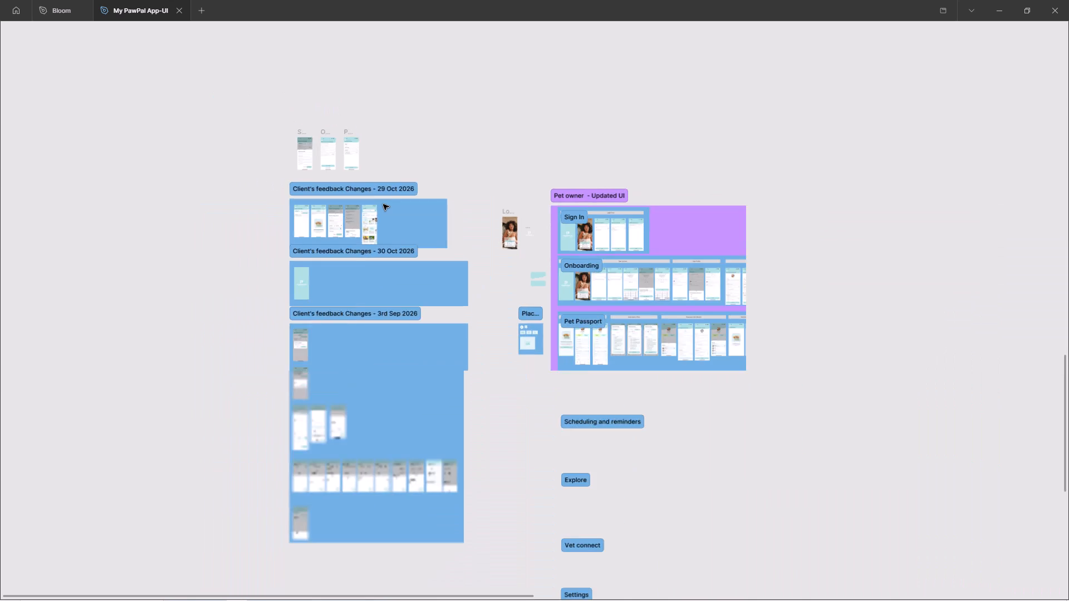
scroll(383, 204, down, 2)
click(453, 198)
ctrl+scroll(605, 375, up, 1)
ctrl+scroll(605, 375, down, 1)
ctrl+scroll(605, 375, up, 7)
ctrl+scroll(584, 356, down, 1)
ctrl+scroll(584, 356, up, 5)
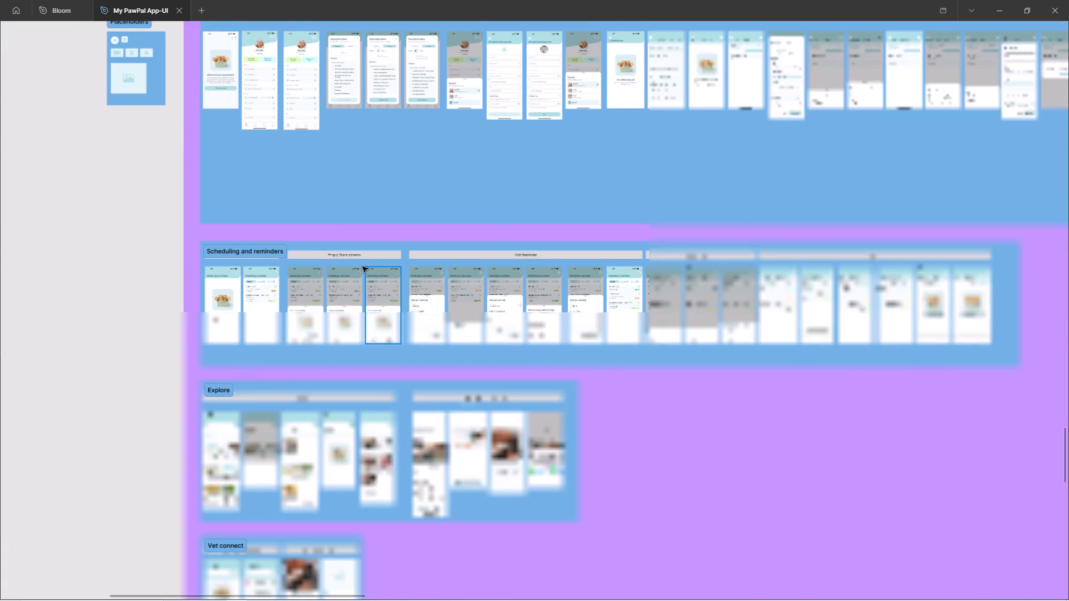
ctrl+scroll(358, 244, down, 5)
ctrl+scroll(466, 97, up, 18)
shift+scroll(477, 116, down, 3)
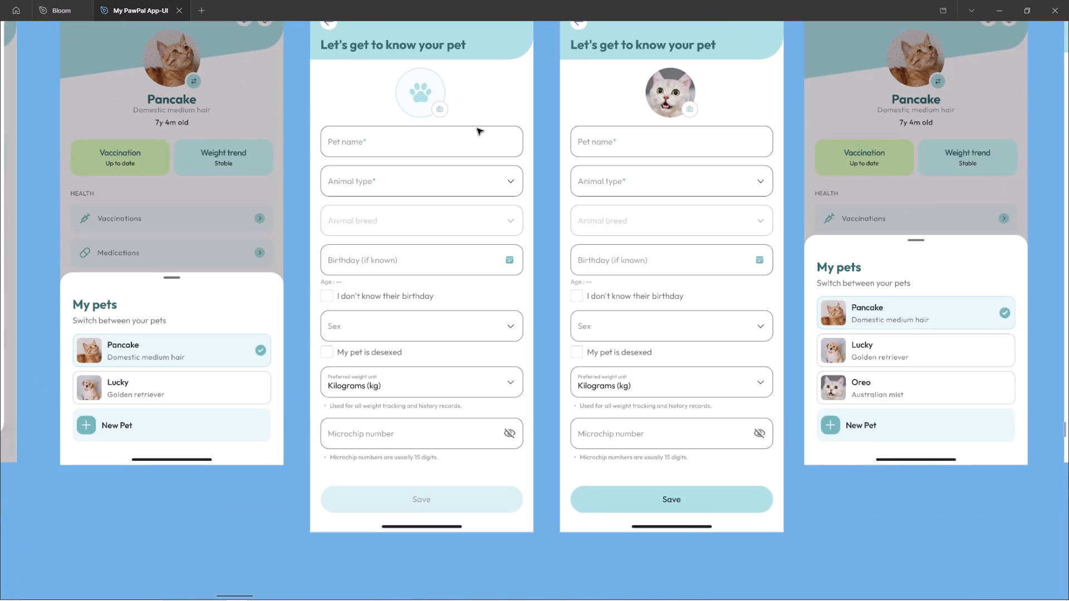
shift+scroll(477, 129, down, 6)
shift+scroll(475, 134, up, 1)
shift+scroll(475, 134, down, 8)
shift+scroll(472, 139, down, 20)
shift+scroll(472, 139, down, 4)
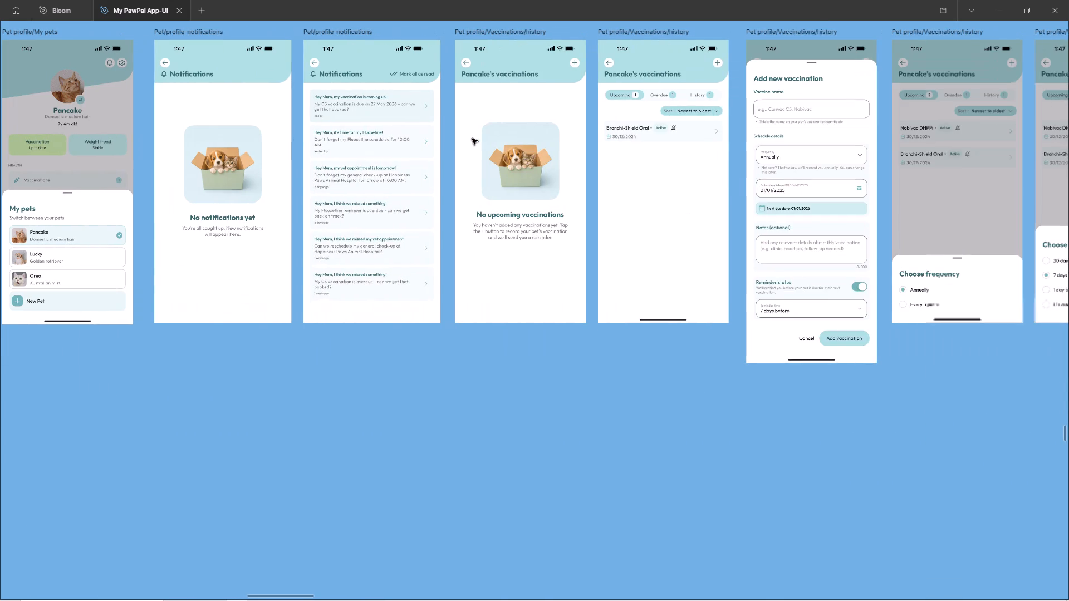
shift+scroll(476, 134, down, 8)
Examine the Add new vaccination form, checking its vaccine name, Frequency and Date administered fields.
ctrl+scroll(630, 145, up, 4)
ctrl+scroll(631, 144, down, 1)
ctrl+scroll(631, 144, up, 8)
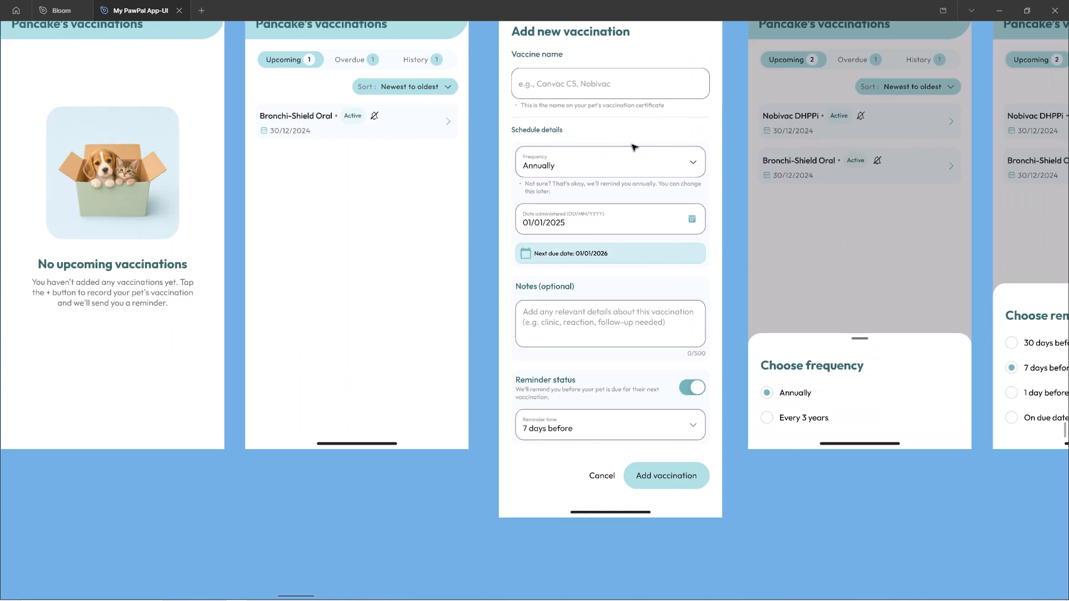
ctrl+scroll(632, 145, up, 1)
ctrl+scroll(540, 226, down, 3)
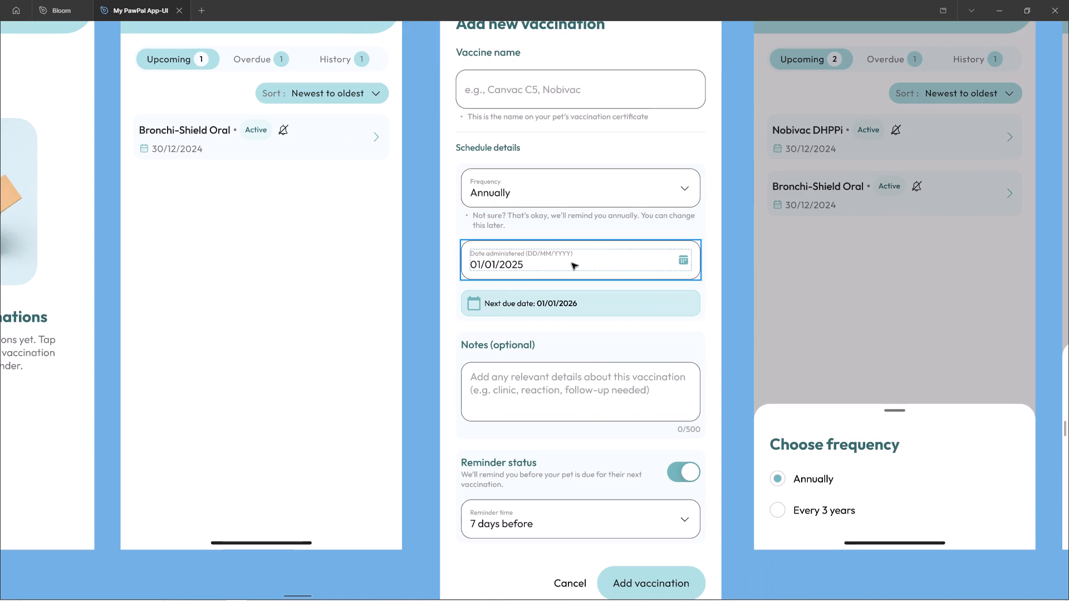
ctrl+click(572, 262)
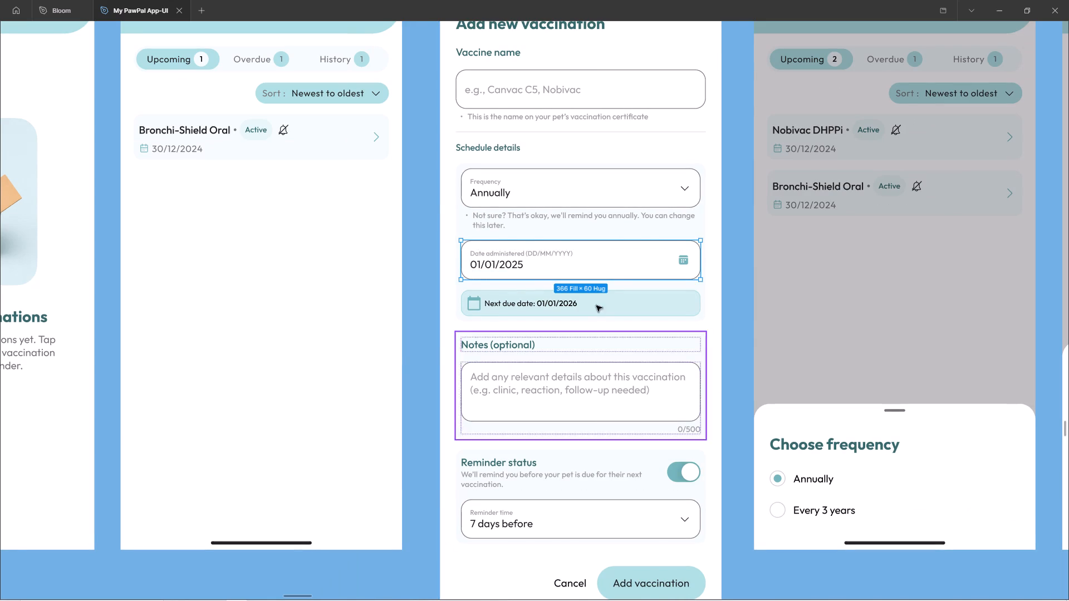
ctrl+scroll(532, 194, down, 3)
ctrl+click(530, 107)
ctrl+scroll(532, 250, up, 2)
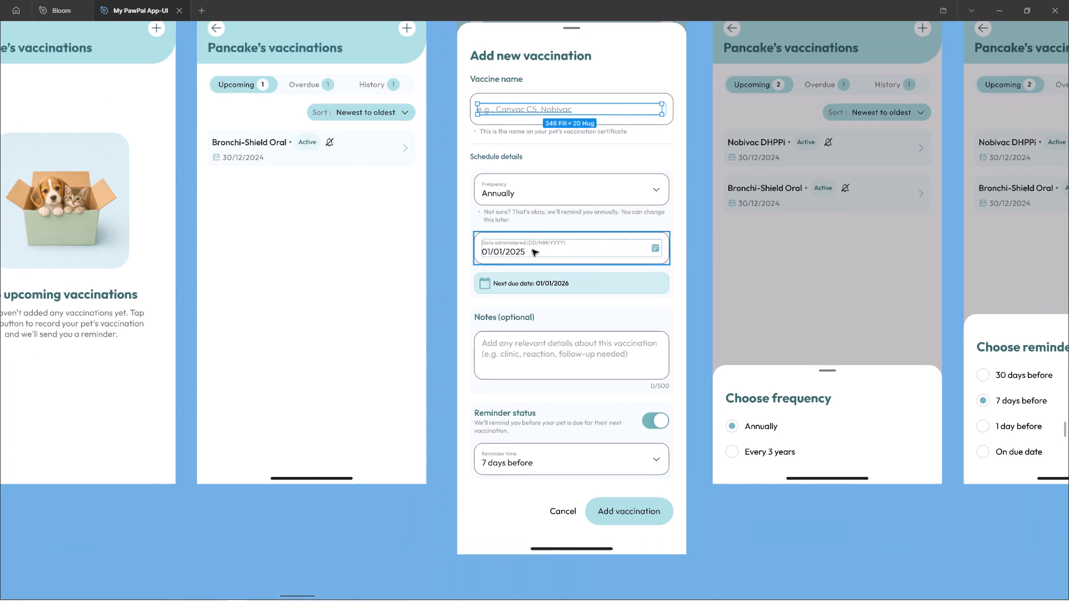
ctrl+scroll(532, 250, up, 2)
ctrl+click(546, 262)
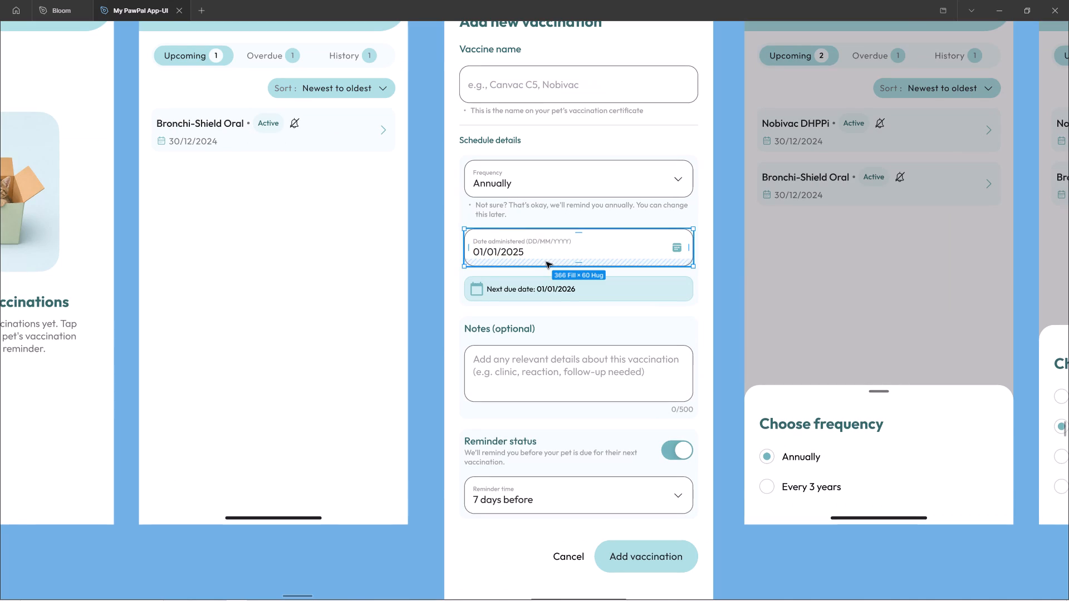
ctrl+click(531, 189)
ctrl+click(591, 253)
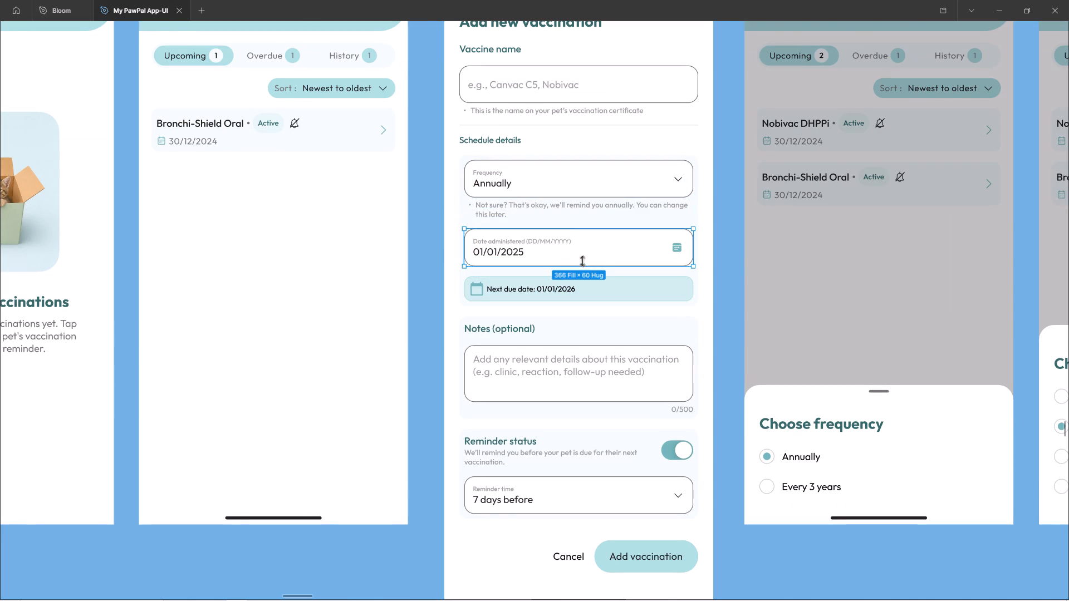
ctrl+scroll(582, 260, down, 8)
shift+scroll(507, 188, down, 10)
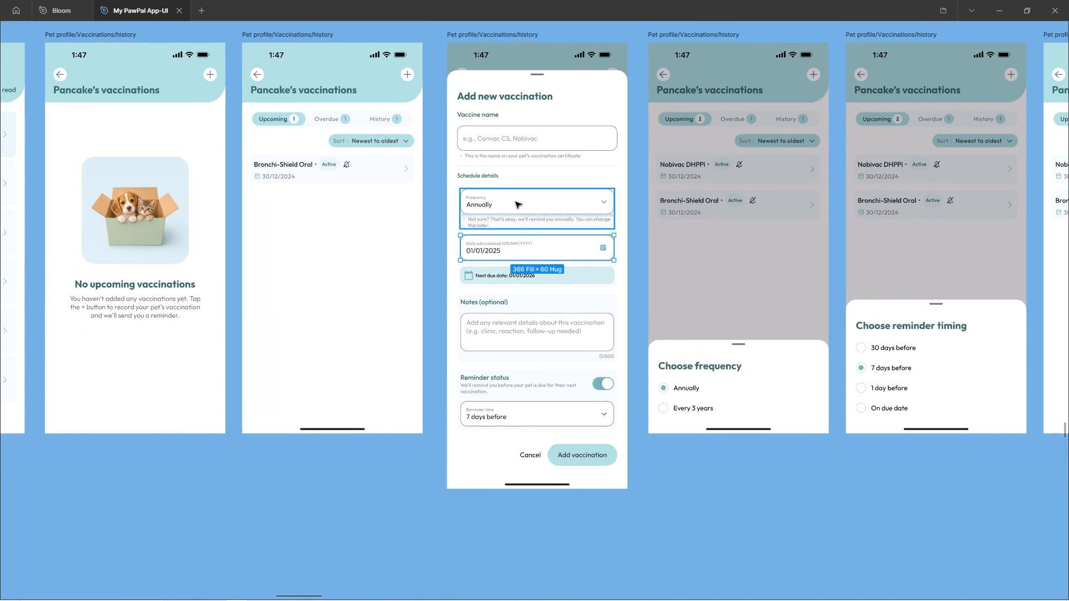
Review the remaining vaccination screens, from the Nobivac DHPPi details and Edit vaccination to Sort by and Delete vaccination.
shift+scroll(516, 202, down, 20)
shift+scroll(516, 202, down, 20)
shift+scroll(516, 202, down, 3)
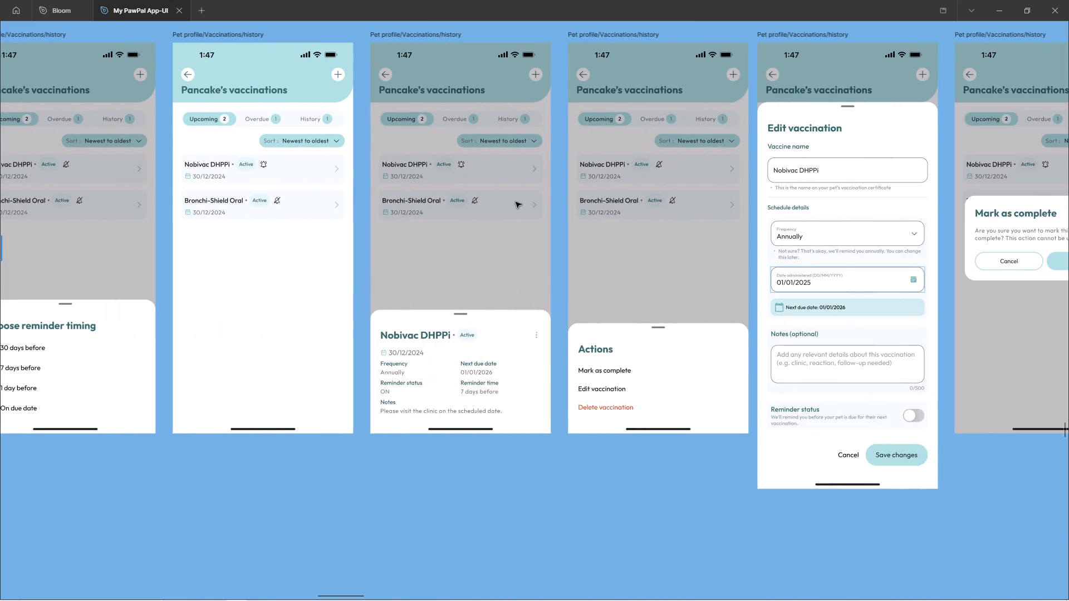
shift+scroll(516, 202, down, 8)
shift+scroll(531, 186, down, 20)
shift+scroll(531, 186, down, 6)
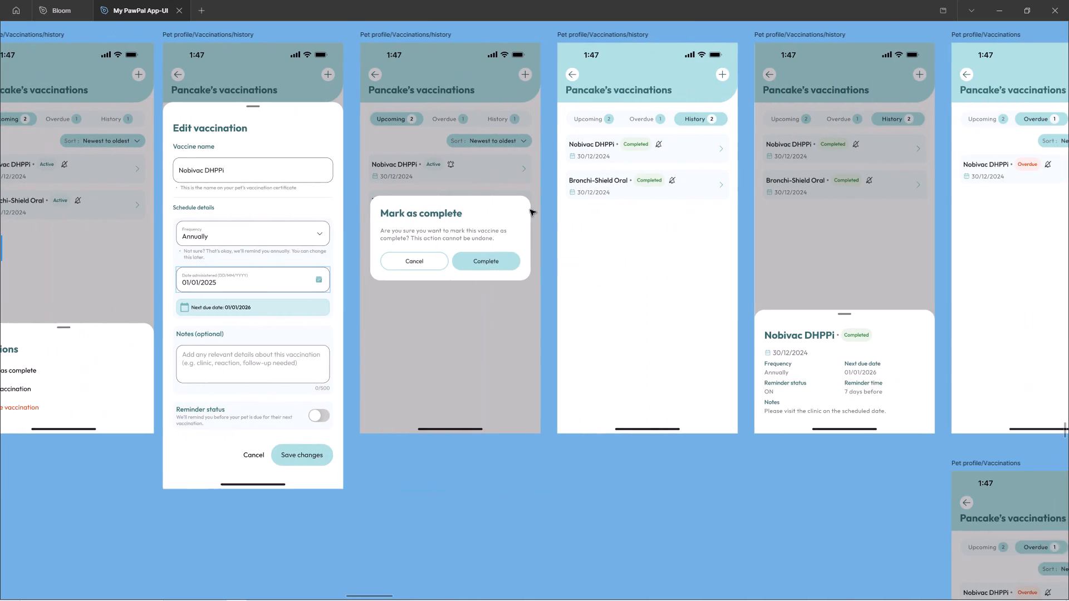
shift+scroll(530, 210, down, 9)
shift+scroll(530, 210, up, 1)
shift+scroll(530, 210, down, 20)
shift+scroll(530, 210, down, 12)
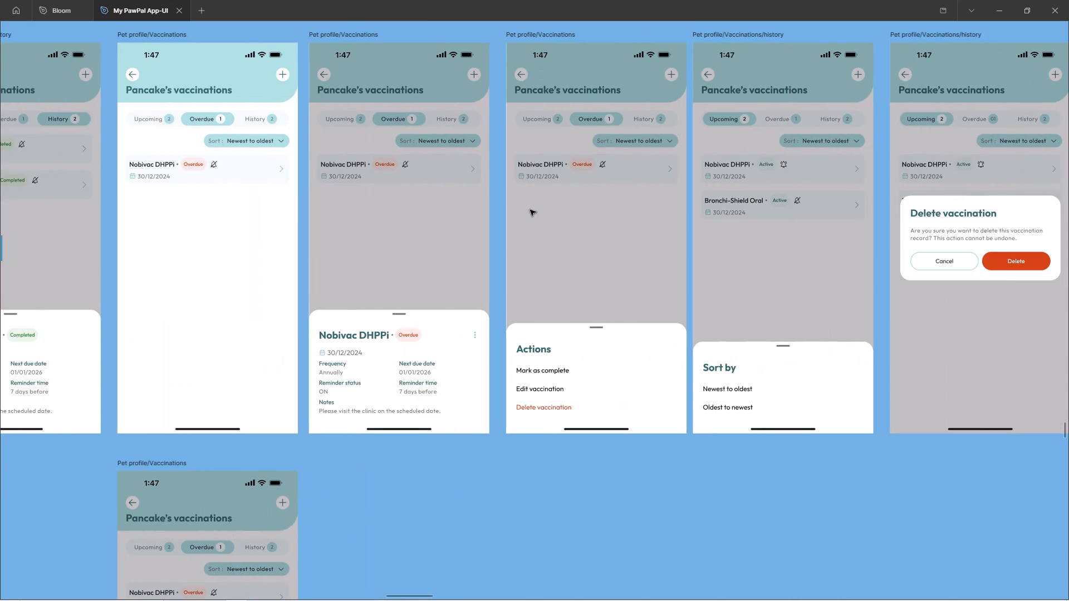
ctrl+click(604, 189)
key(alt+a)
shift+scroll(603, 189, down, 12)
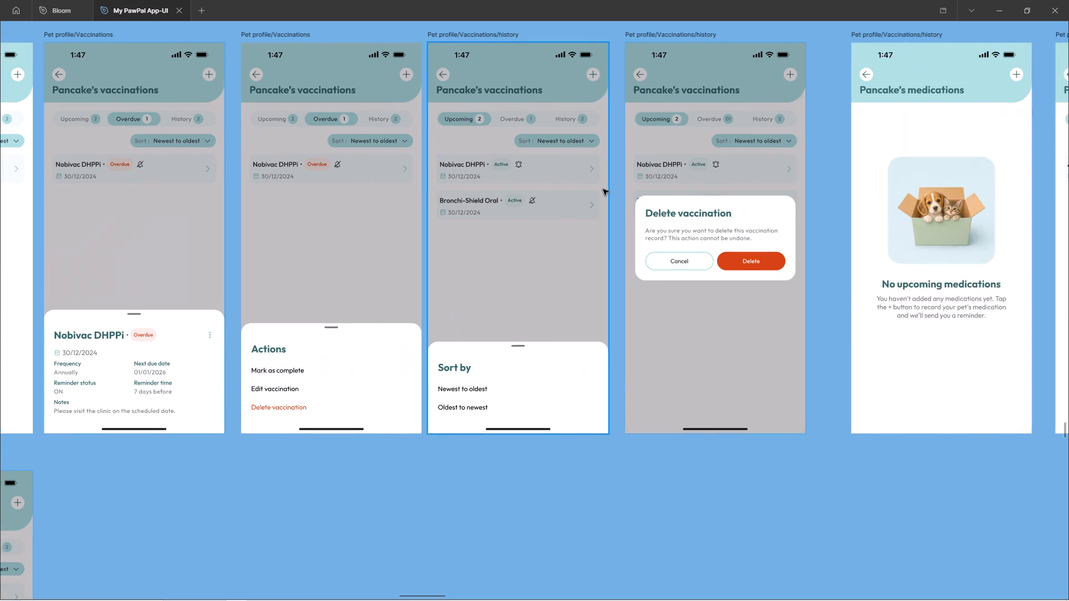
Examine the Add new medication form, checking its dosage instructions, notes, start date and end date fields.
shift+scroll(603, 189, down, 20)
shift+scroll(603, 189, down, 12)
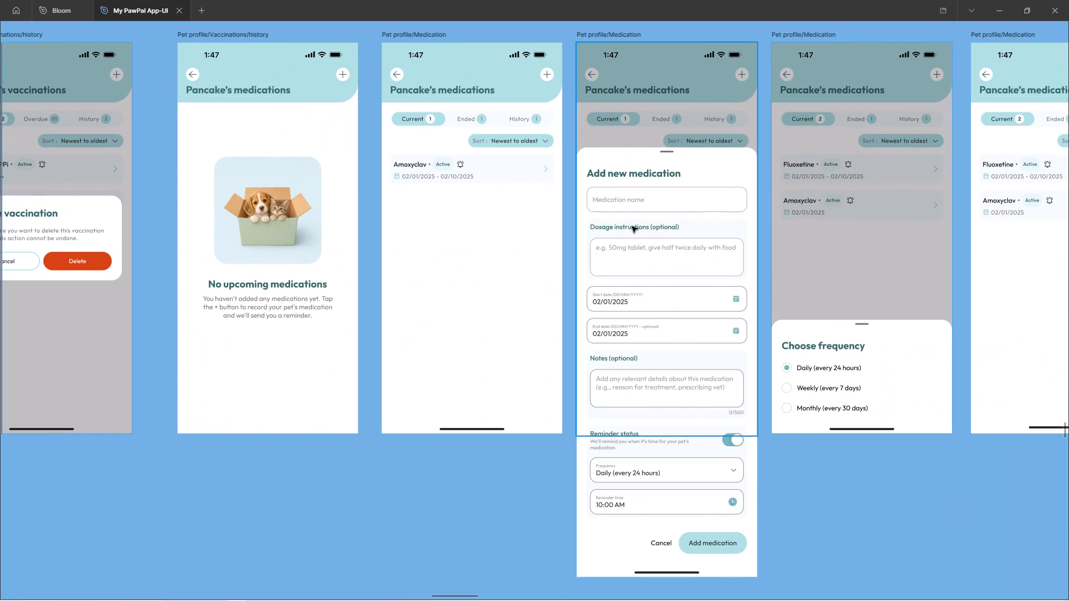
ctrl+click(653, 263)
ctrl+click(670, 361)
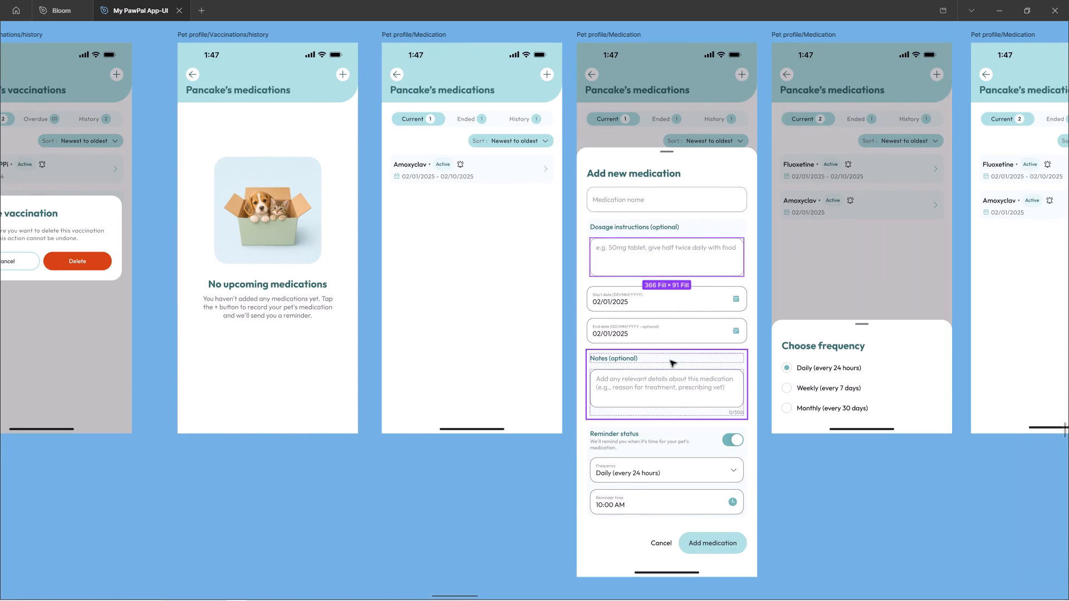
ctrl+scroll(669, 335, up, 3)
ctrl+scroll(669, 335, down, 1)
ctrl+scroll(669, 335, up, 2)
ctrl+click(673, 301)
ctrl+click(683, 346)
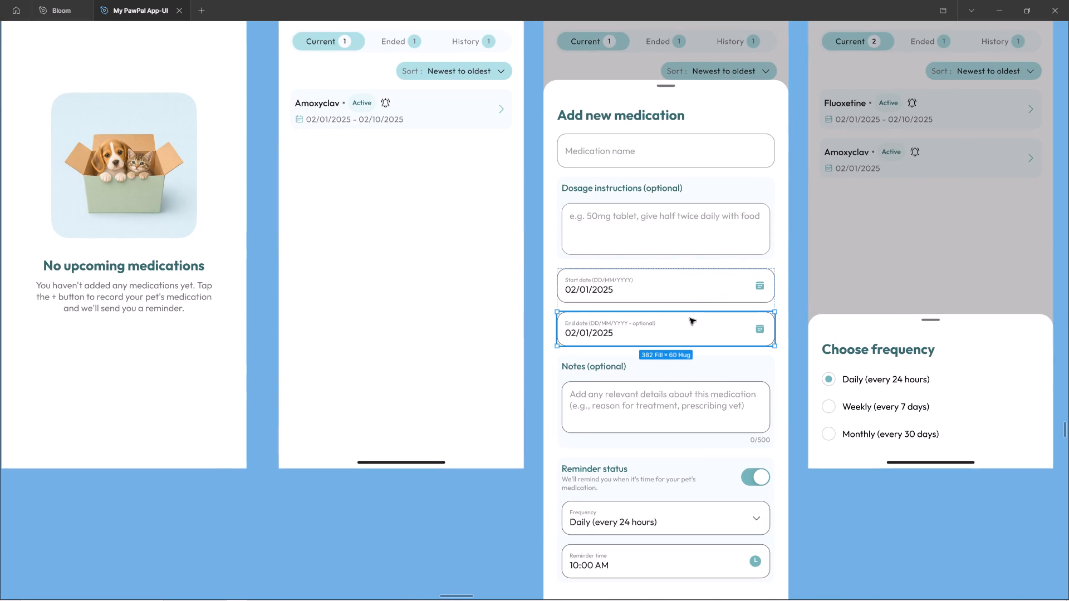
ctrl+click(689, 291)
Switch back to the client's MyPawPal message in Basecamp and recheck feedback point 1 about vet appointments.
key(alt+Tab)
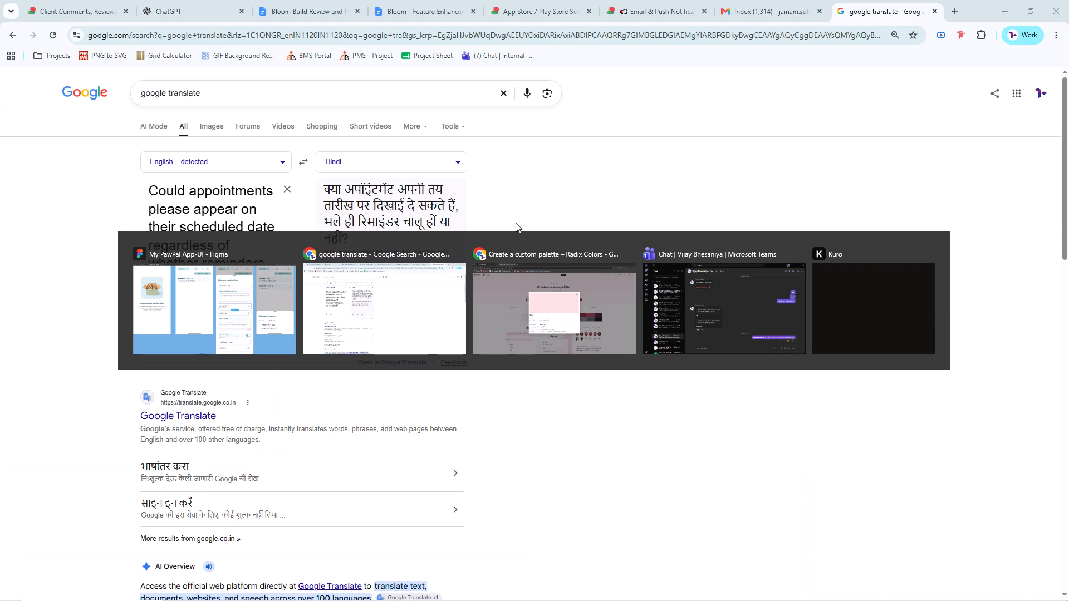
click(416, 0)
click(778, 0)
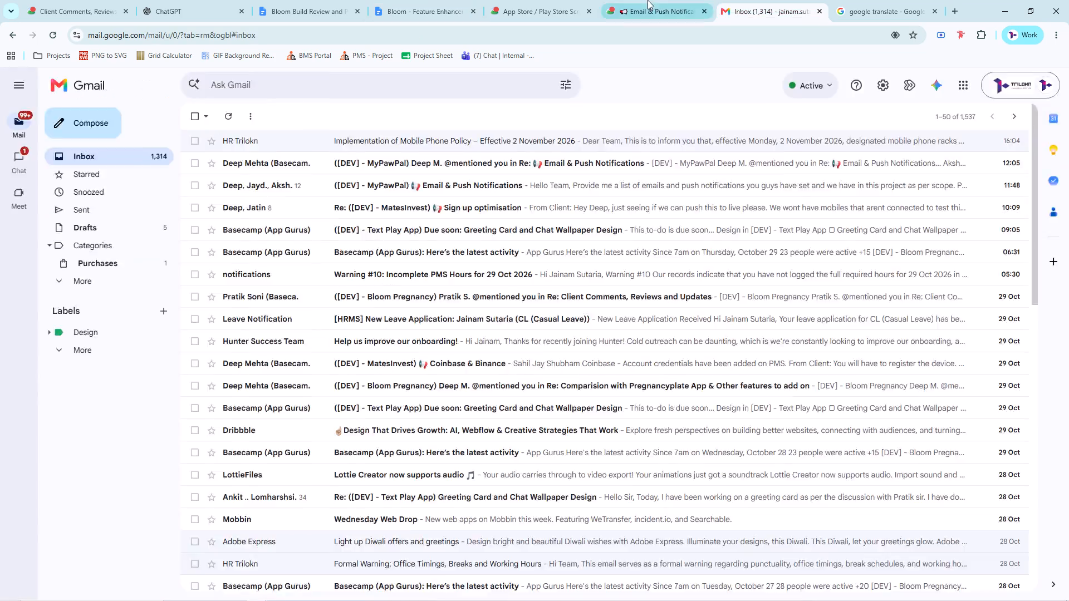
click(648, 0)
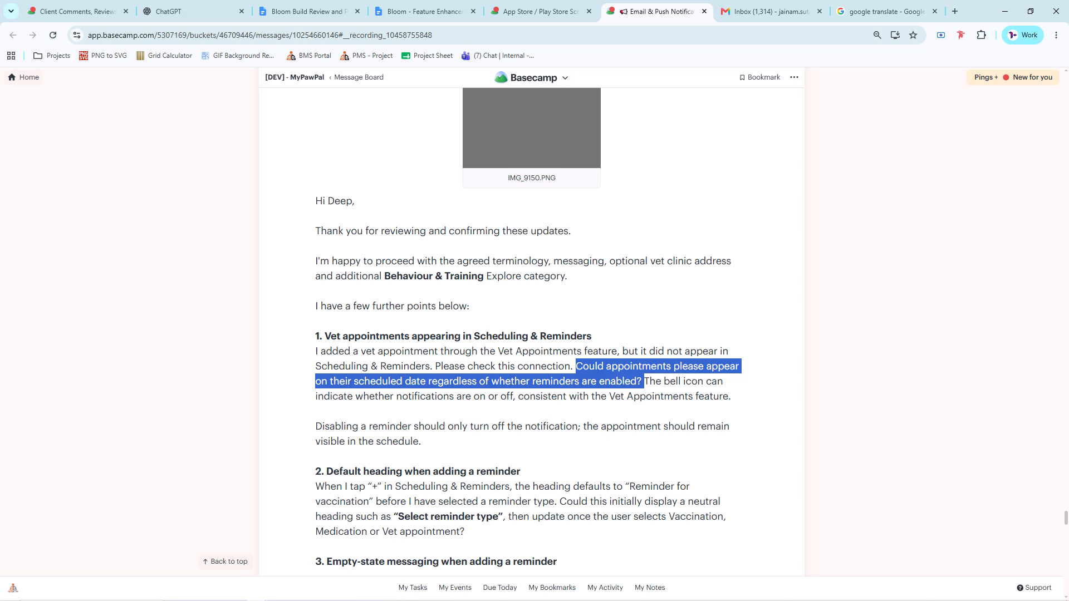
Return to Figma and find the Vet appointments screens with the empty state, appointment list and Add new vet appointment form.
key(alt+Tab)
ctrl+scroll(223, 332, down, 20)
ctrl+scroll(223, 332, down, 4)
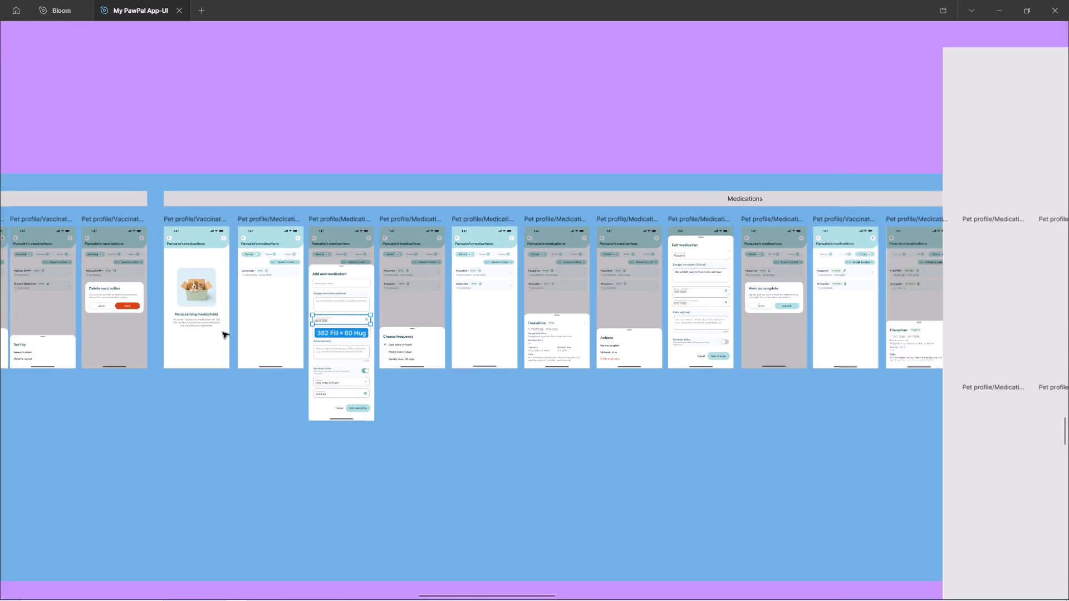
ctrl+scroll(223, 332, up, 1)
ctrl+scroll(223, 332, down, 4)
click(467, 197)
shift+scroll(467, 197, down, 20)
shift+scroll(467, 197, down, 2)
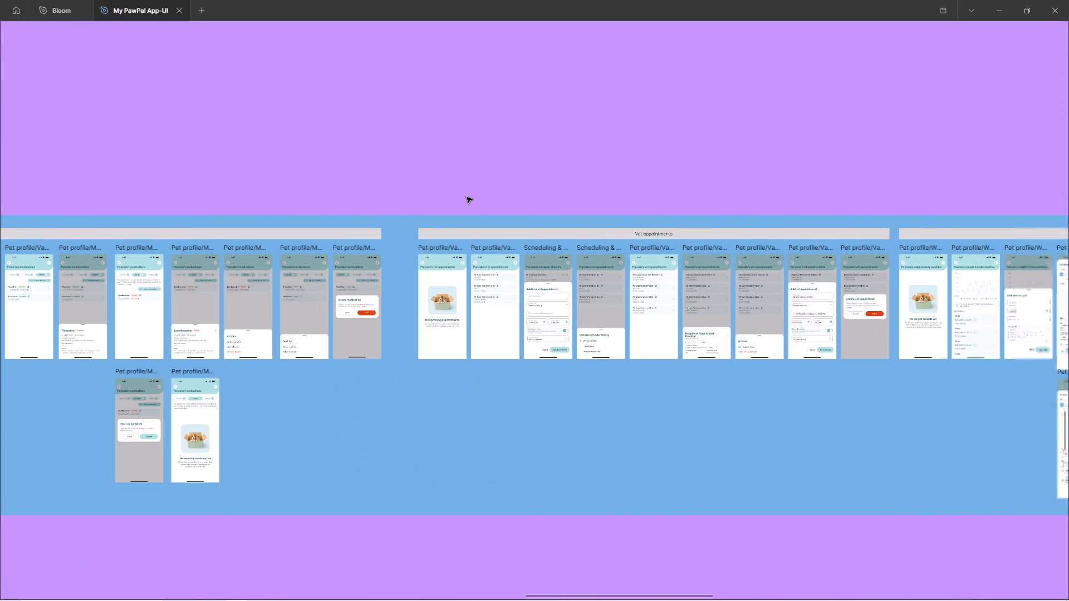
ctrl+scroll(504, 297, up, 2)
ctrl+scroll(504, 297, down, 1)
ctrl+scroll(504, 297, up, 19)
ctrl+scroll(487, 253, down, 6)
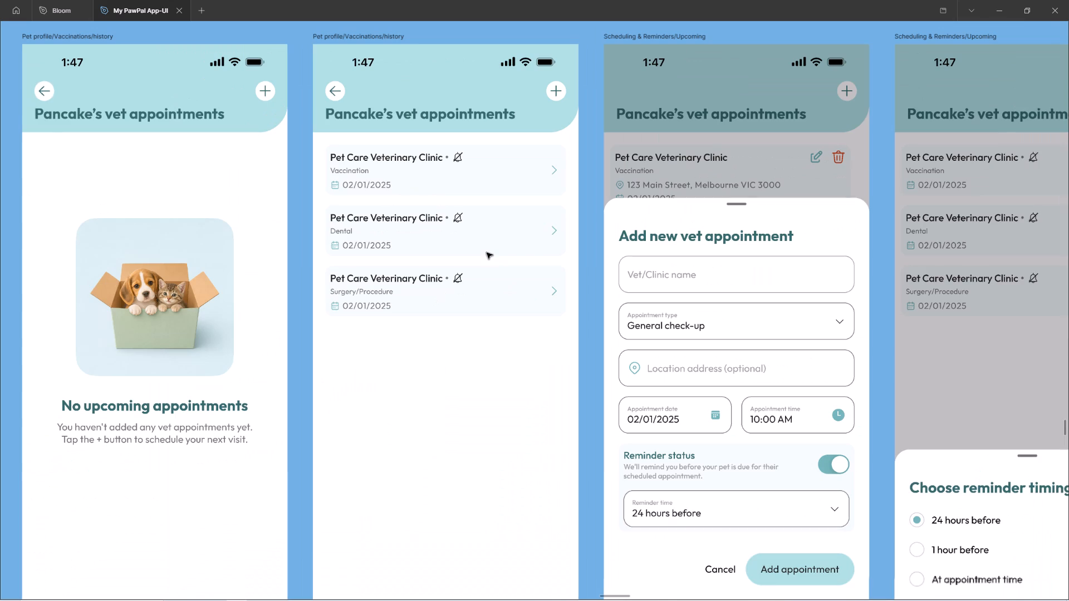
Review the vet appointment flow from reminder timing through appointment details and actions to the edit and delete screens.
shift+scroll(487, 253, down, 12)
ctrl+scroll(487, 253, down, 3)
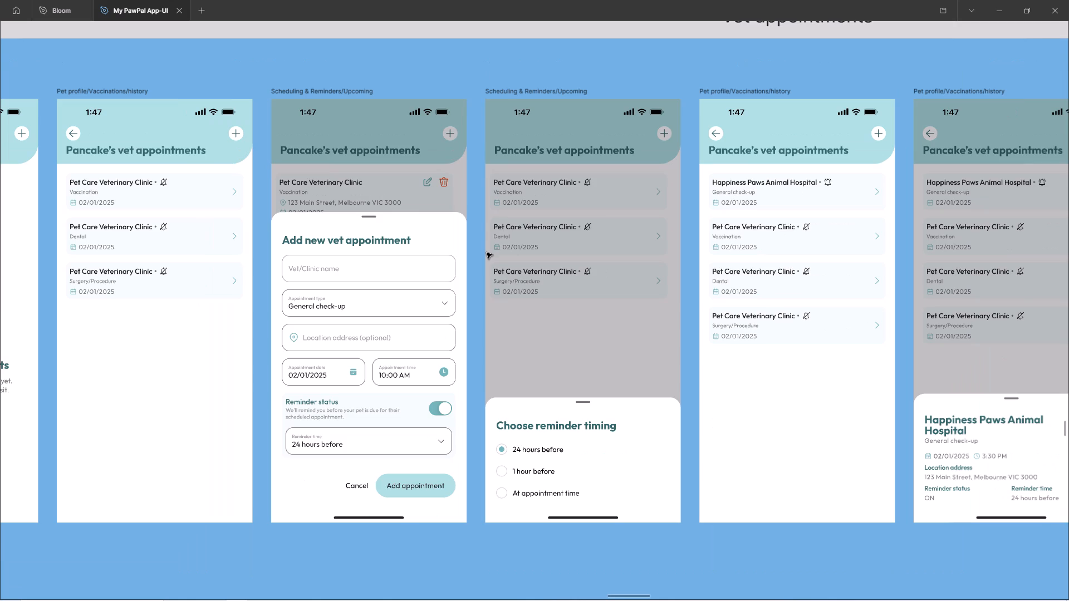
shift+scroll(487, 253, down, 10)
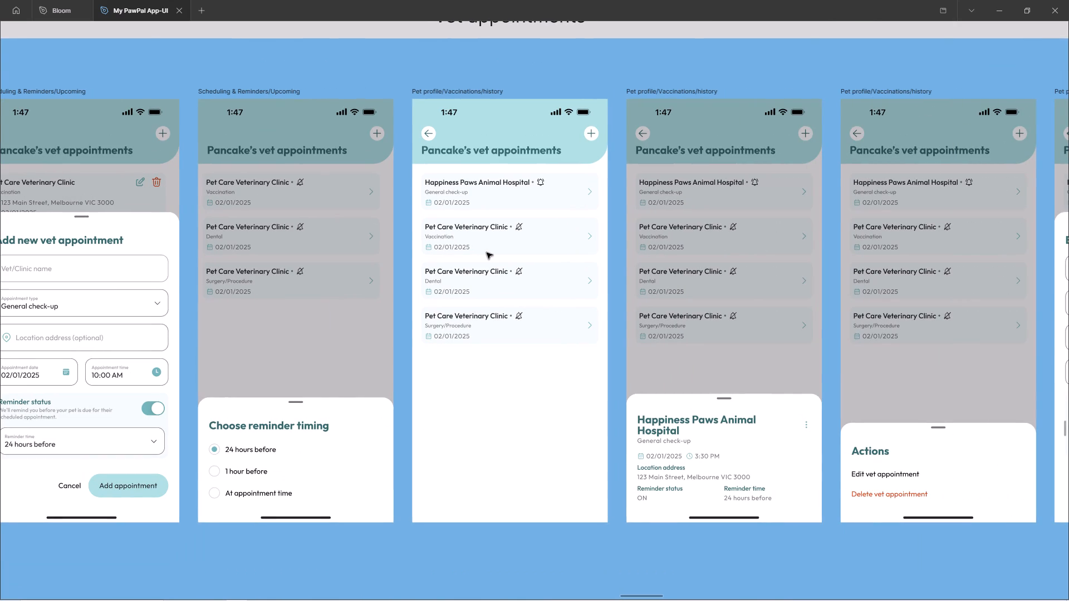
shift+scroll(487, 253, down, 10)
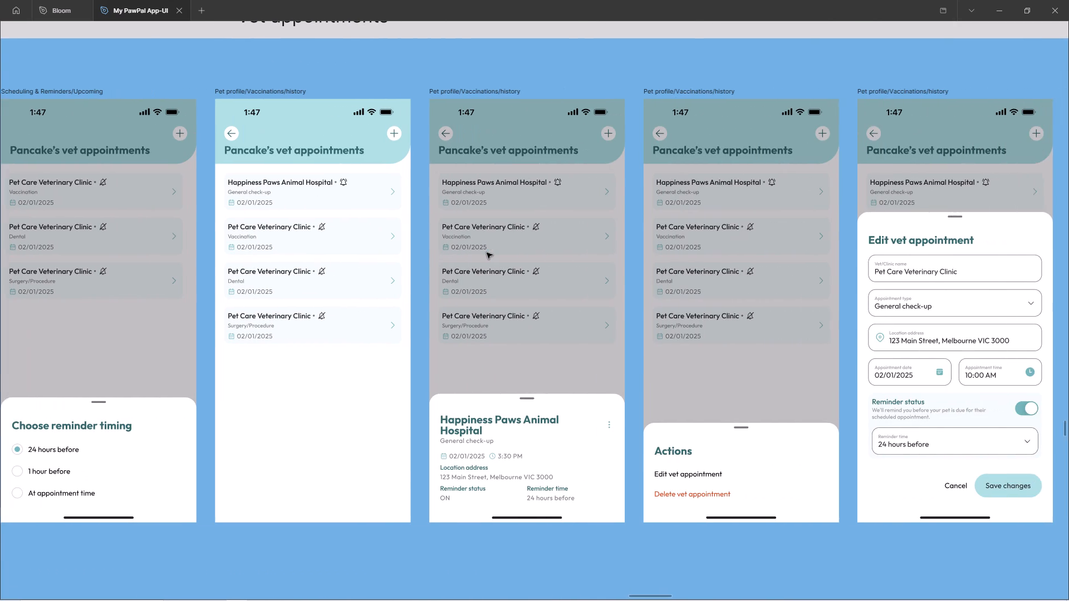
shift+scroll(487, 253, down, 15)
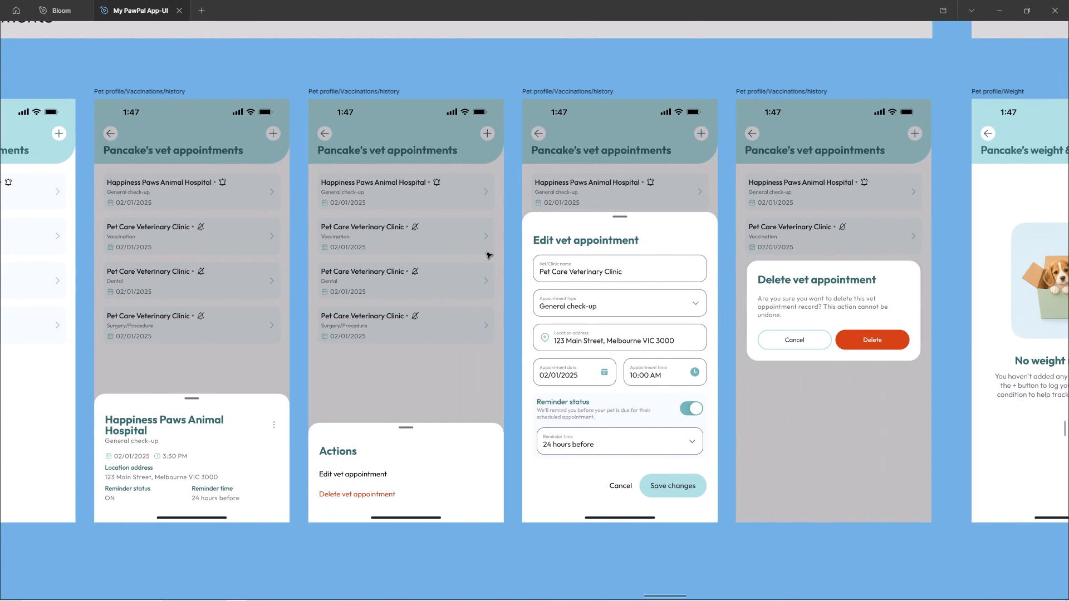
Reread the client's Basecamp sentence on the bell icon's notification status and compare it with the vet appointment screens in Figma.
key(alt+Tab)
click(632, 401)
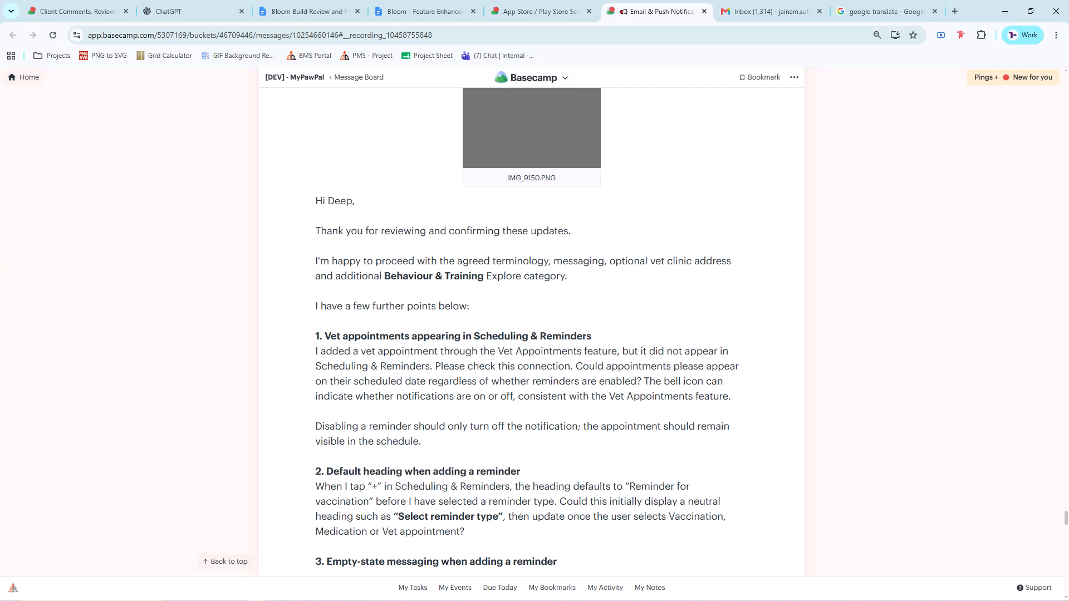
click(393, 399)
click(448, 400)
click(493, 395)
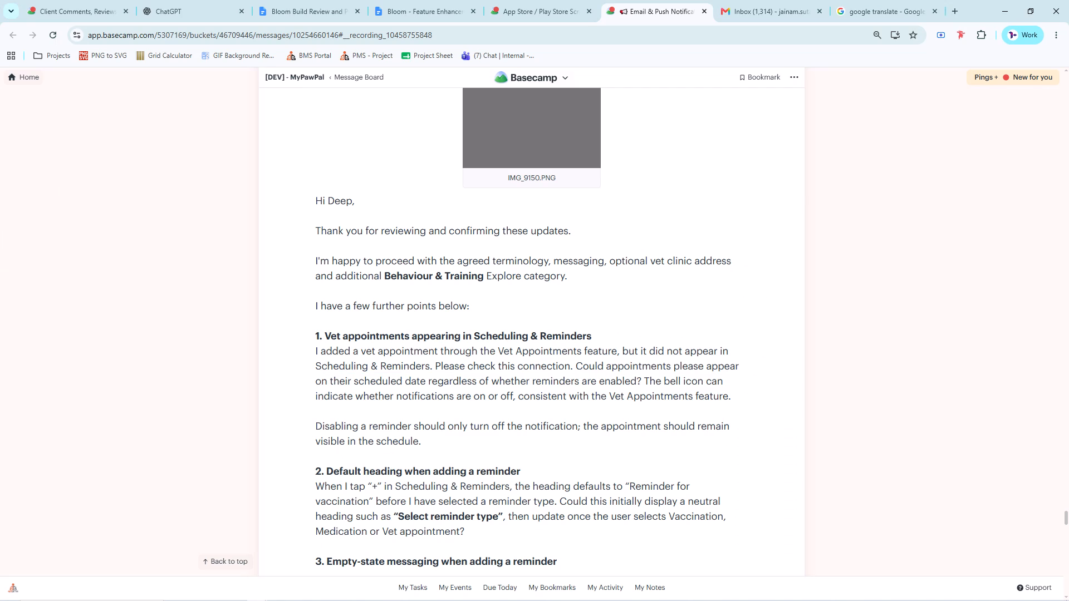
click(519, 396)
click(552, 396)
click(587, 396)
key(alt+Tab)
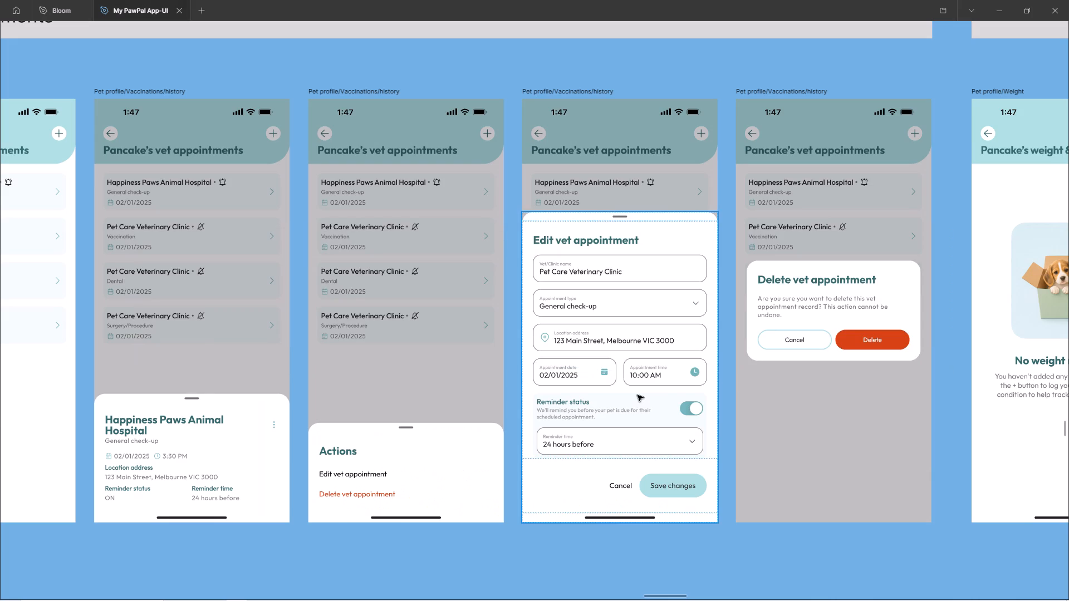
shift+scroll(635, 395, up, 6)
Study the Basecamp paragraph on disabling a reminder turning off only the notification while the appointment stays visible in the schedule.
key(alt+Tab)
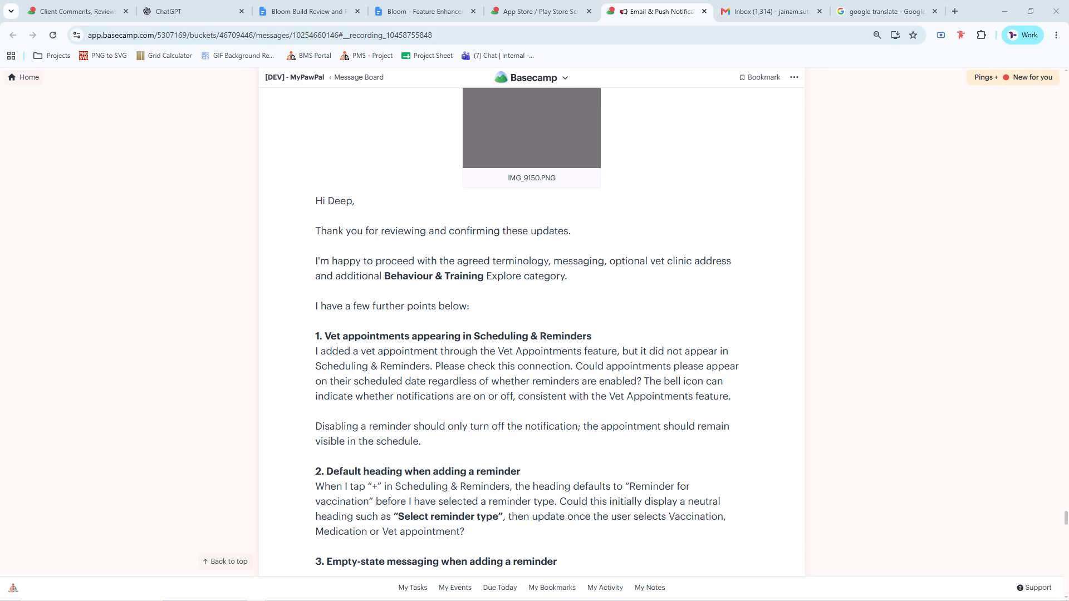
click(383, 425)
click(448, 424)
click(462, 422)
click(490, 423)
click(512, 425)
click(546, 428)
click(567, 428)
click(588, 422)
click(406, 427)
click(452, 423)
click(493, 423)
key(alt+Tab)
key(alt+Tab)
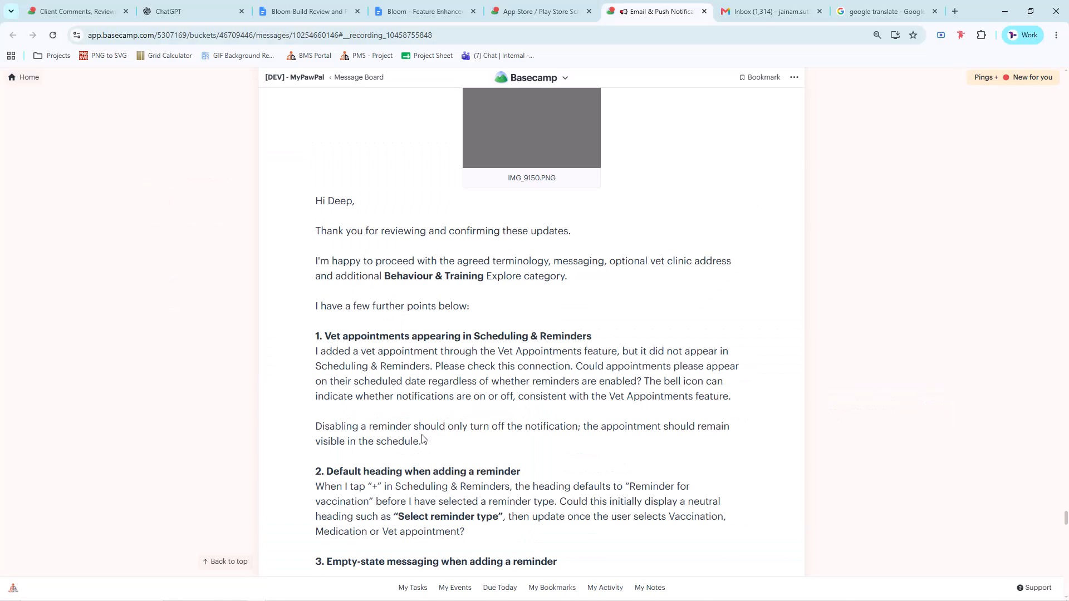
click(459, 427)
click(485, 423)
click(496, 422)
click(563, 425)
click(572, 424)
click(428, 440)
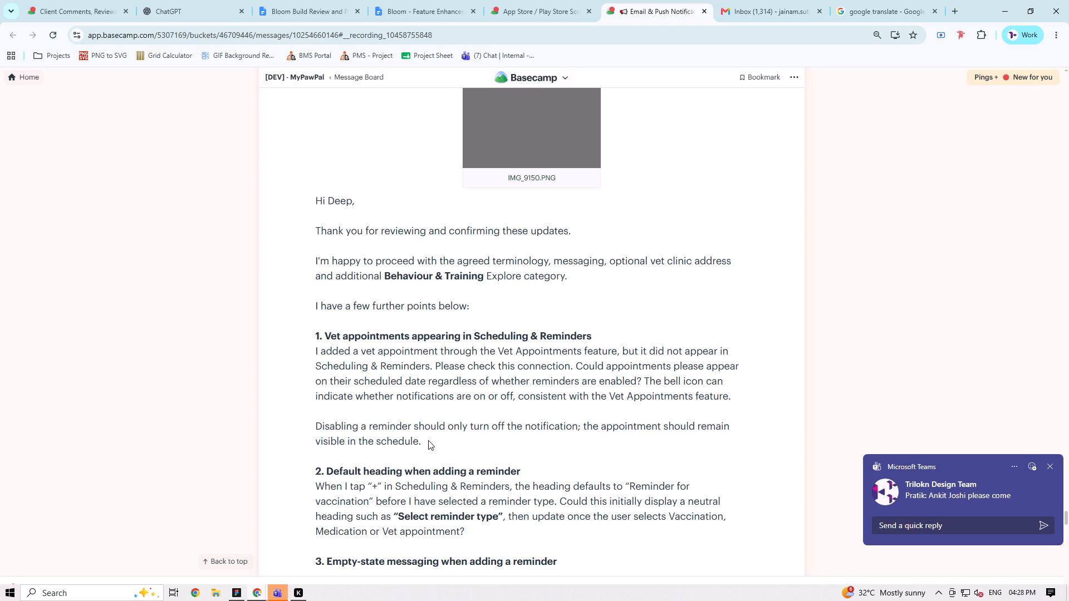
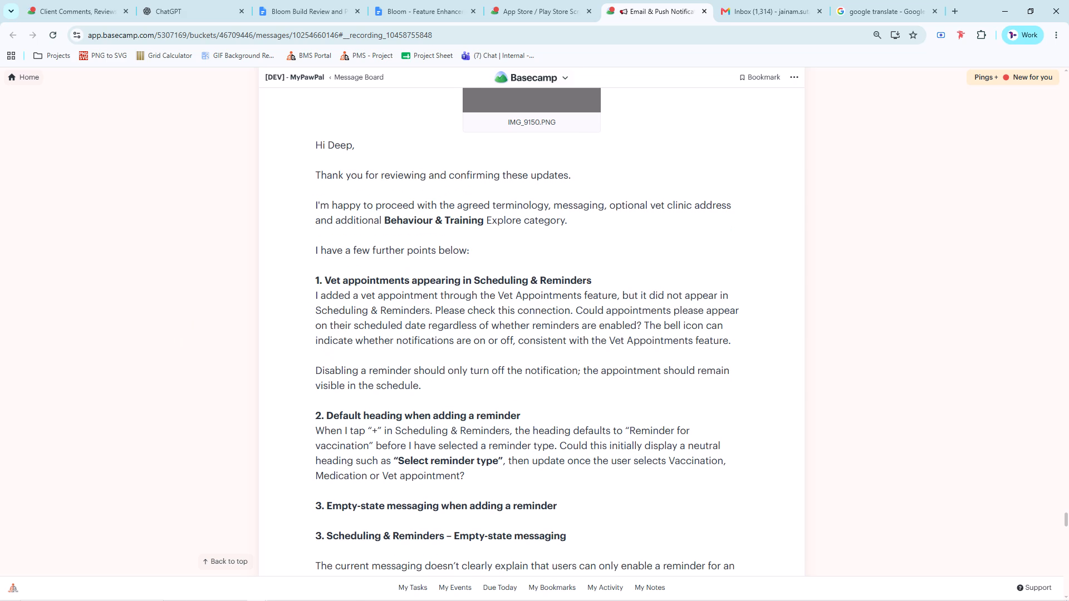
Reread the Basecamp points on vet appointments appearing in Scheduling & Reminders and the default heading when adding a reminder.
scroll(610, 456, down, 2)
key(alt+Tab)
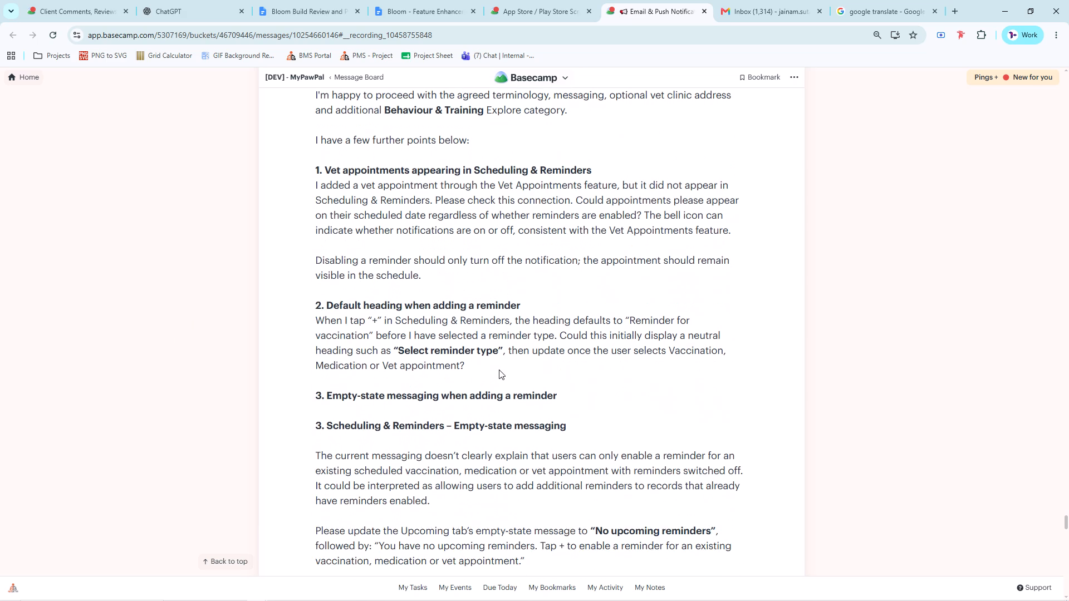
key(alt+Tab)
key(alt+Tab)
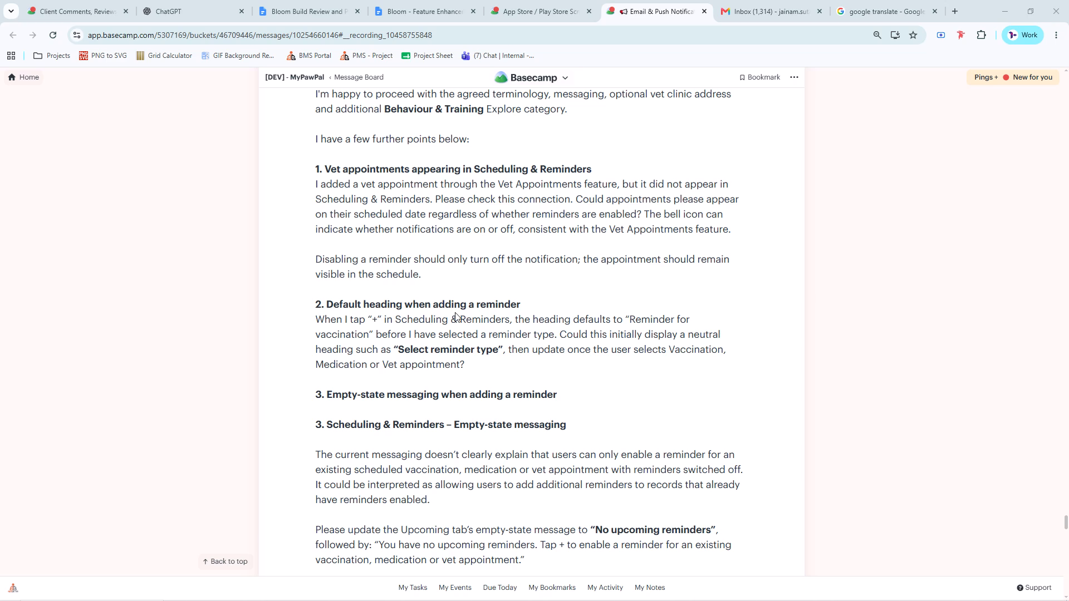
drag(324, 301, 337, 301)
drag(454, 277, 361, 199)
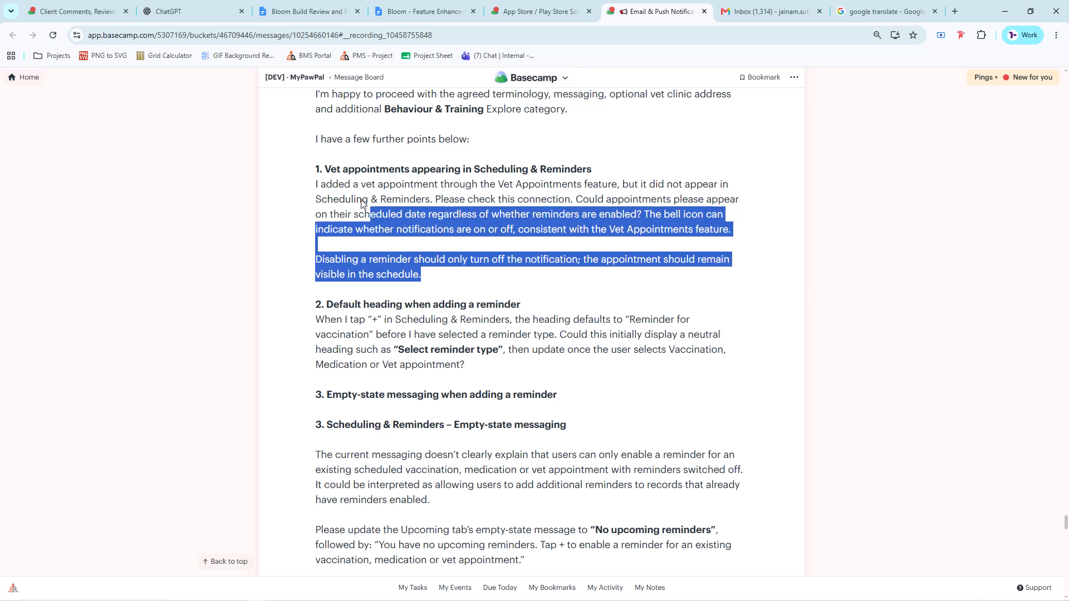
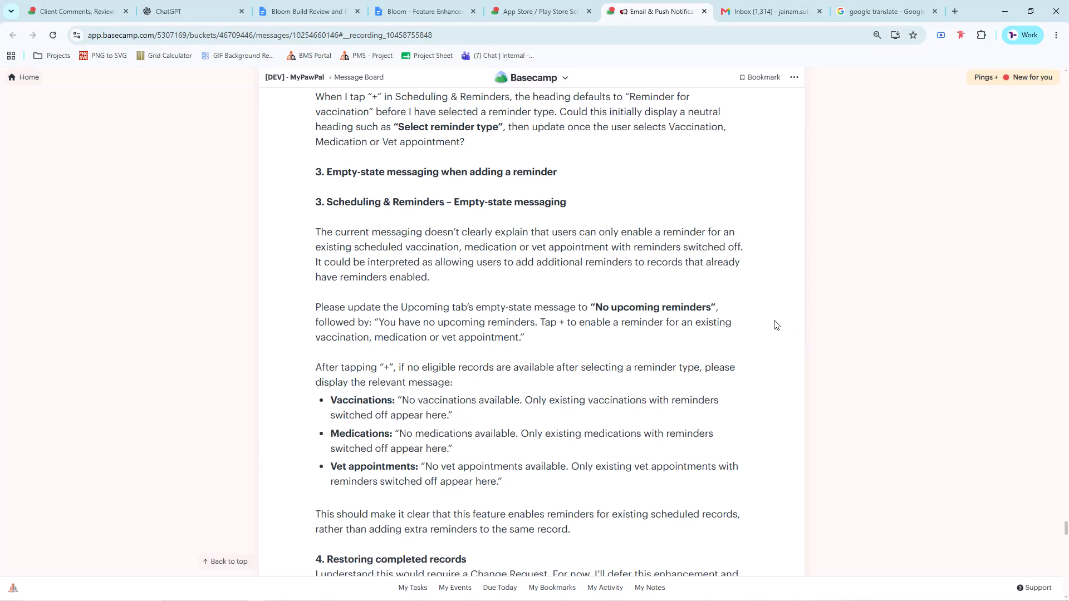
Read the opening paragraph of Basecamp point 3 on the Scheduling & Reminders empty-state messaging when adding a reminder.
click(386, 236)
click(437, 236)
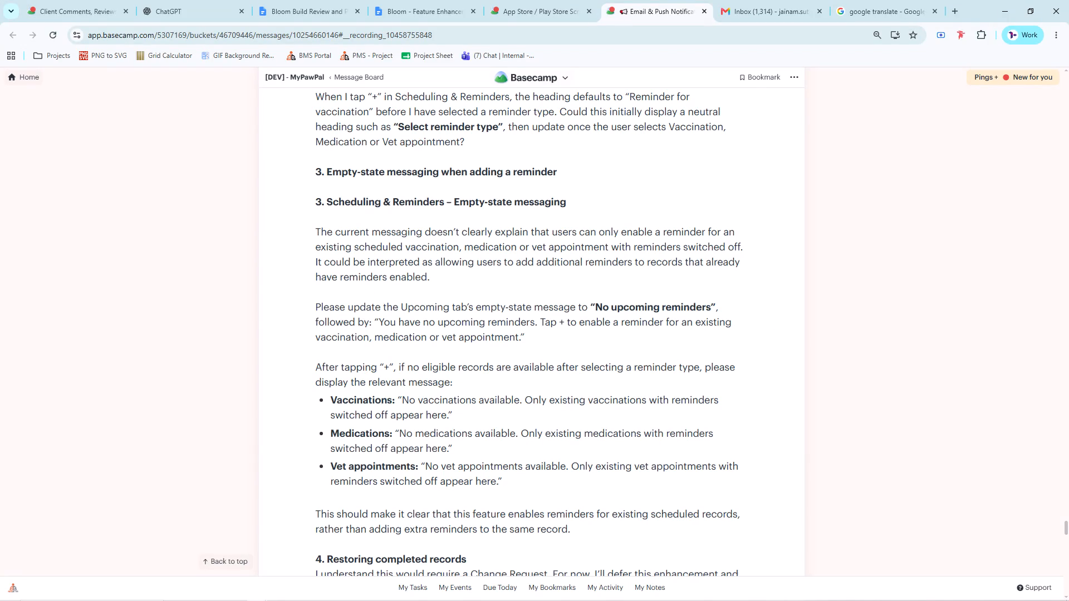
click(466, 236)
click(484, 236)
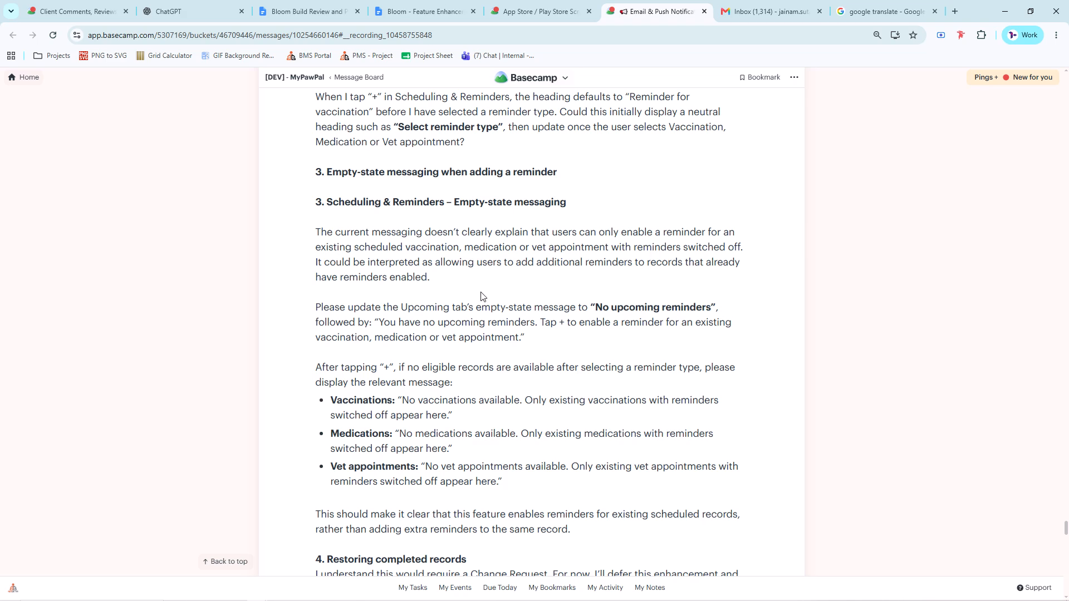
click(364, 236)
click(403, 234)
click(442, 235)
click(455, 236)
click(506, 237)
click(539, 237)
click(572, 237)
click(616, 233)
click(650, 228)
click(664, 227)
click(690, 229)
click(719, 229)
click(730, 229)
click(361, 253)
click(394, 250)
click(458, 249)
click(395, 265)
click(427, 260)
click(472, 263)
click(521, 263)
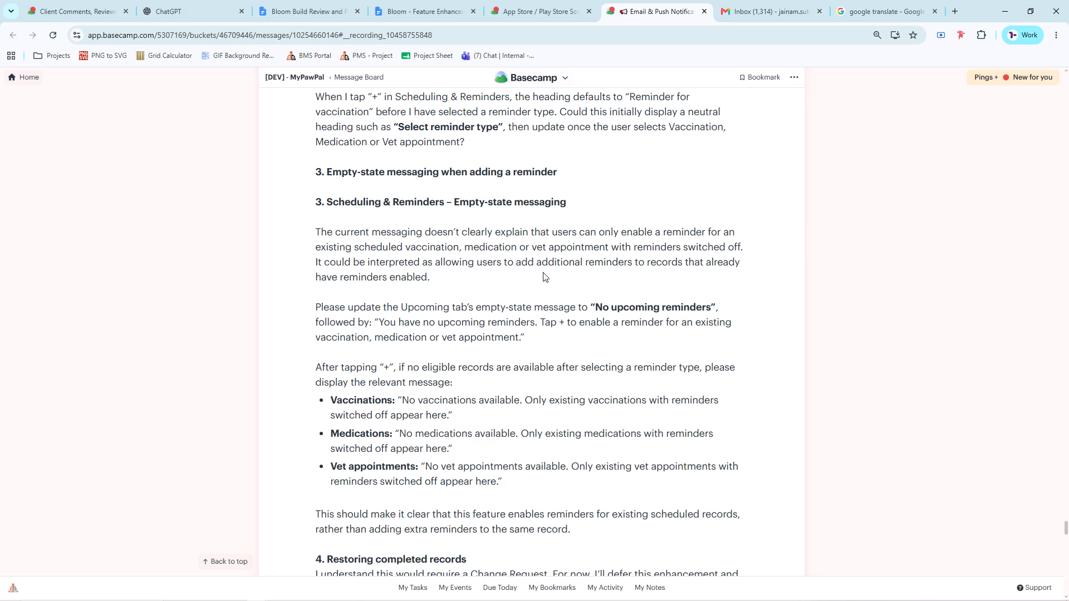
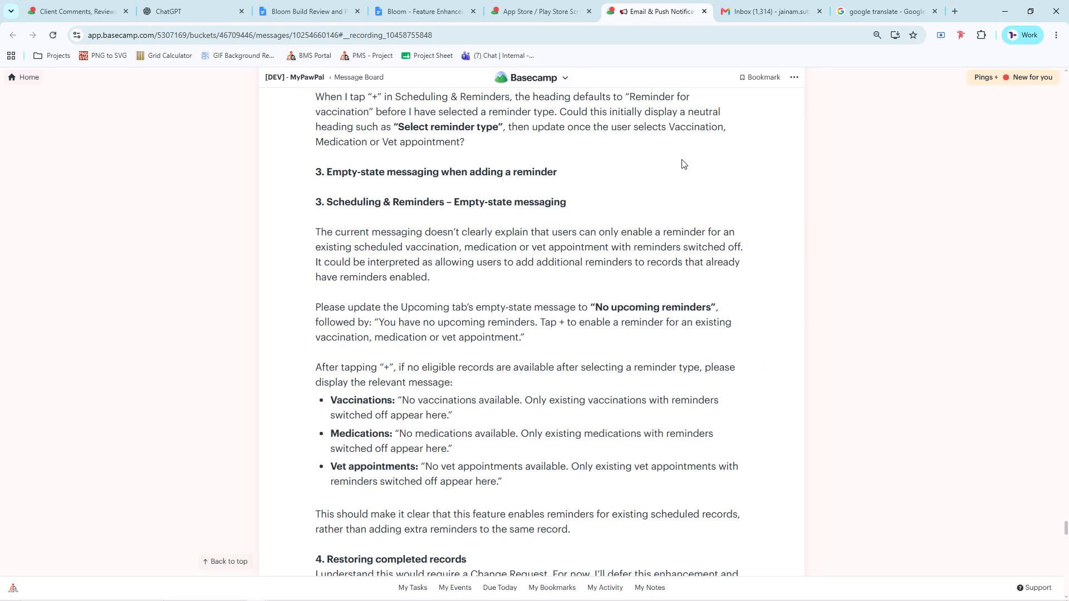
Switch to the My PawPal App-UI file in Figma to examine the Scheduling & Reminders Empty State screens.
key(alt+Tab)
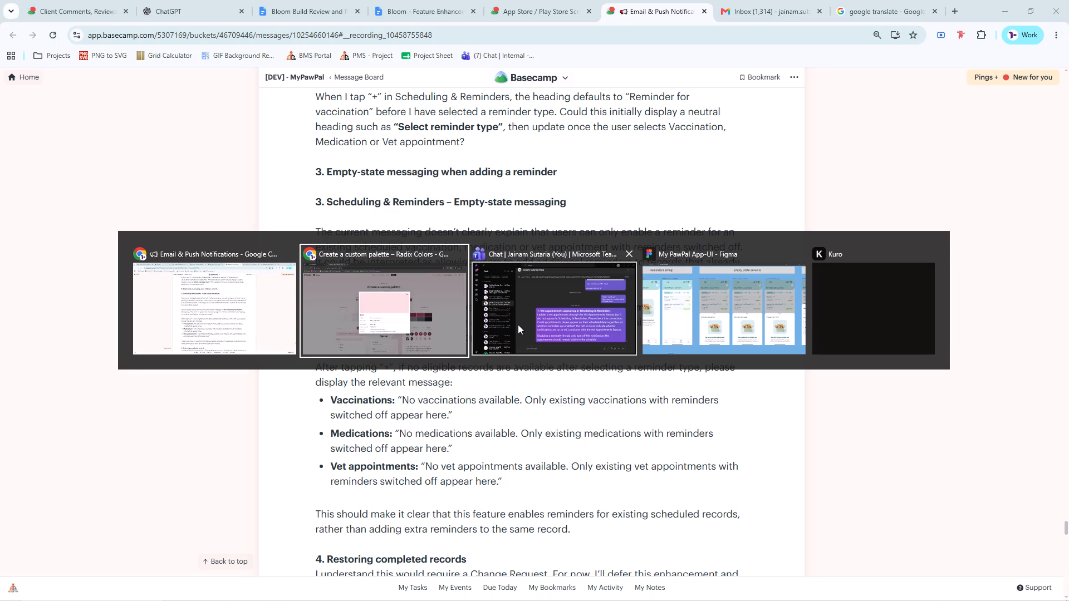
key(alt+Tab)
key(alt+Tab)
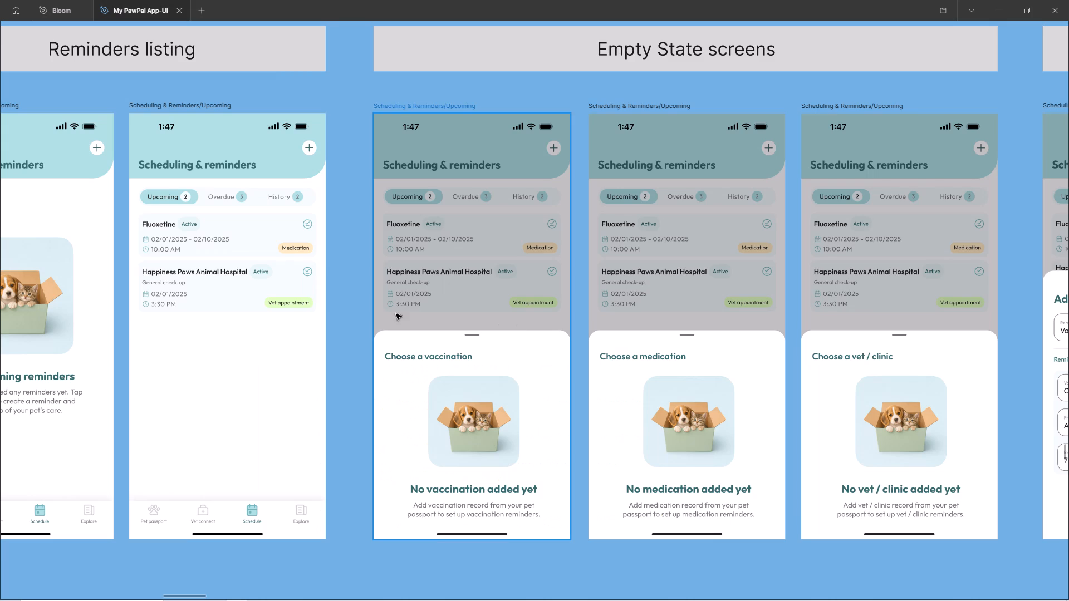
click(359, 297)
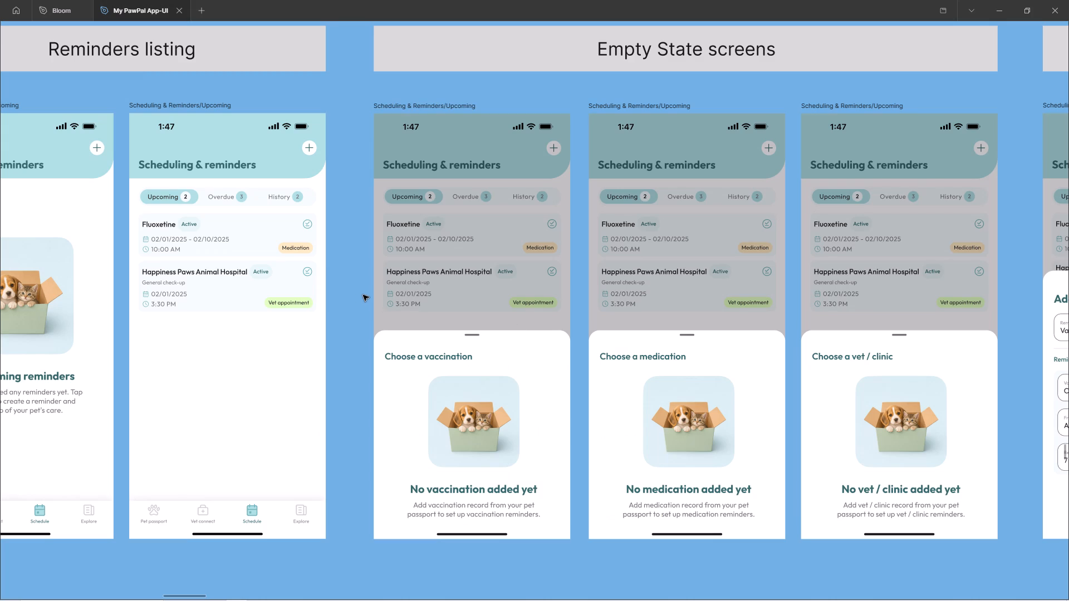
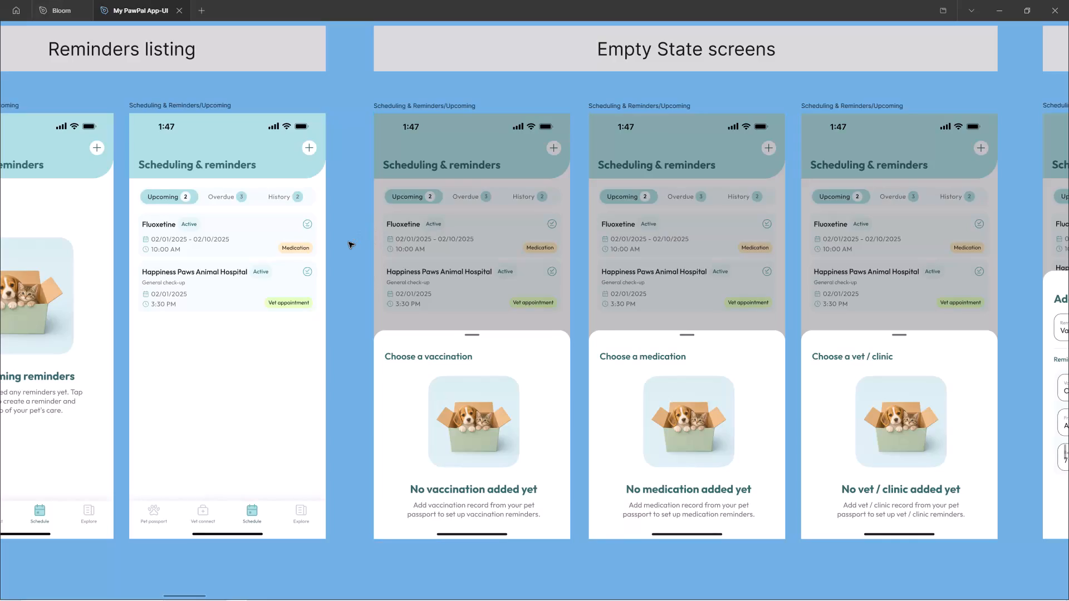
Compare the Basecamp feedback on empty-state messaging with the Scheduling & Reminders Empty State screens in Figma.
key(alt+Tab)
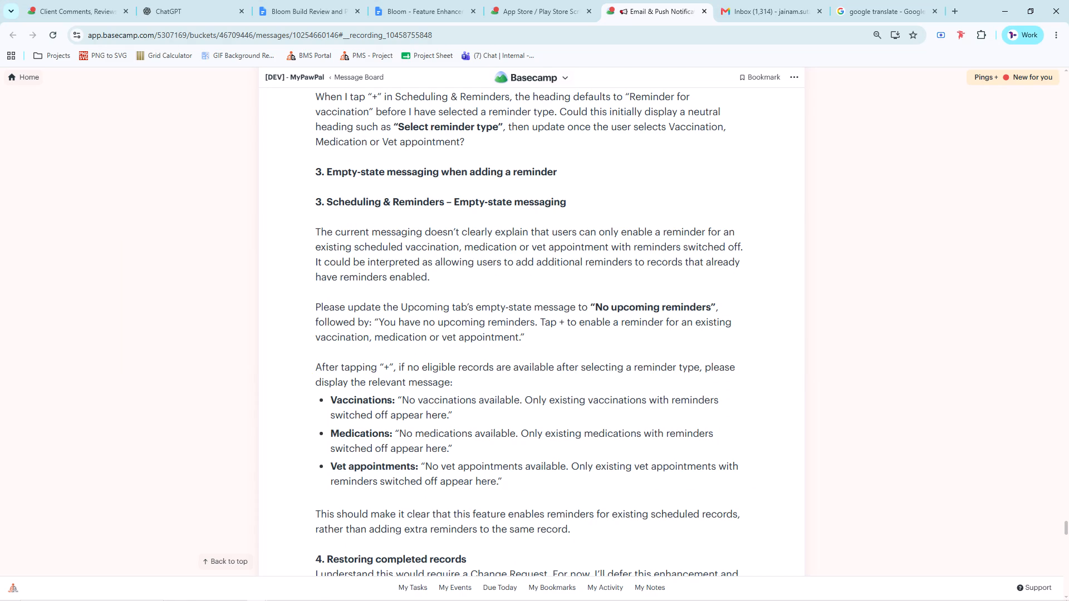
key(alt+Tab)
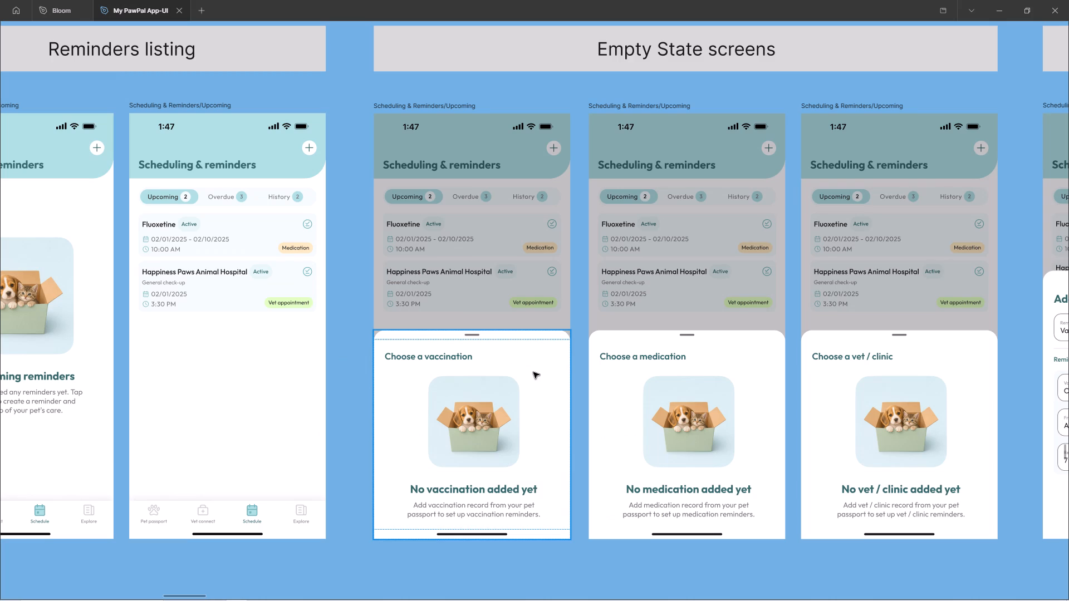
key(alt+Tab)
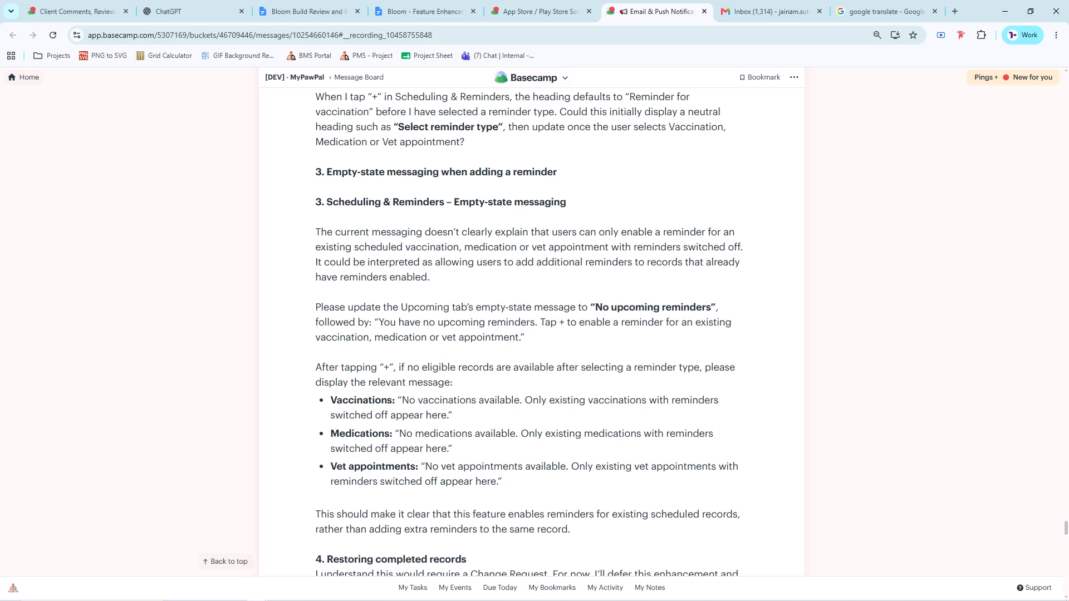
key(alt+Tab)
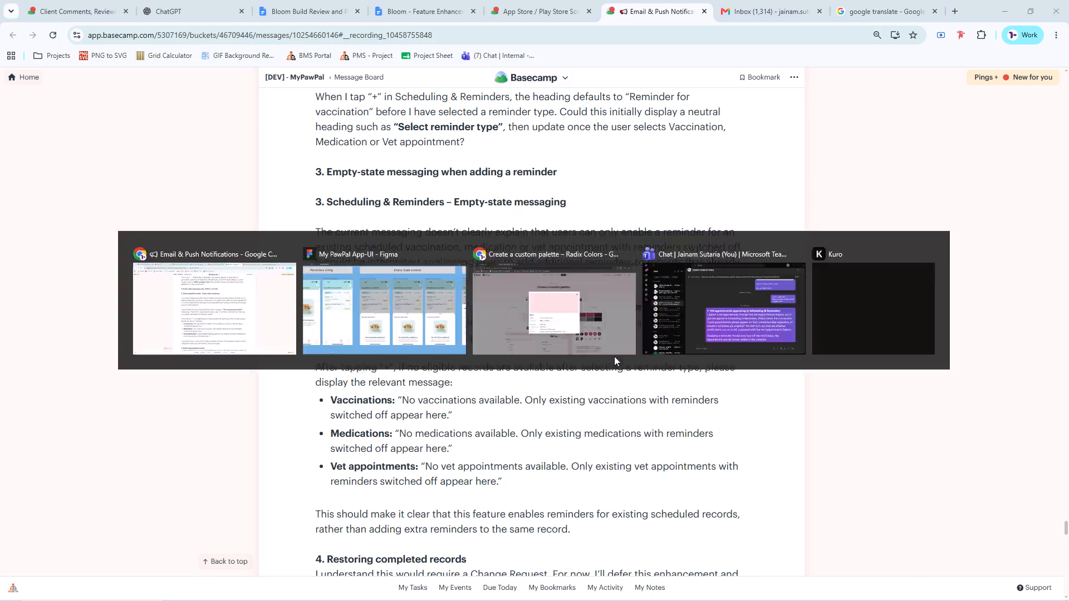
ctrl+scroll(331, 323, down, 2)
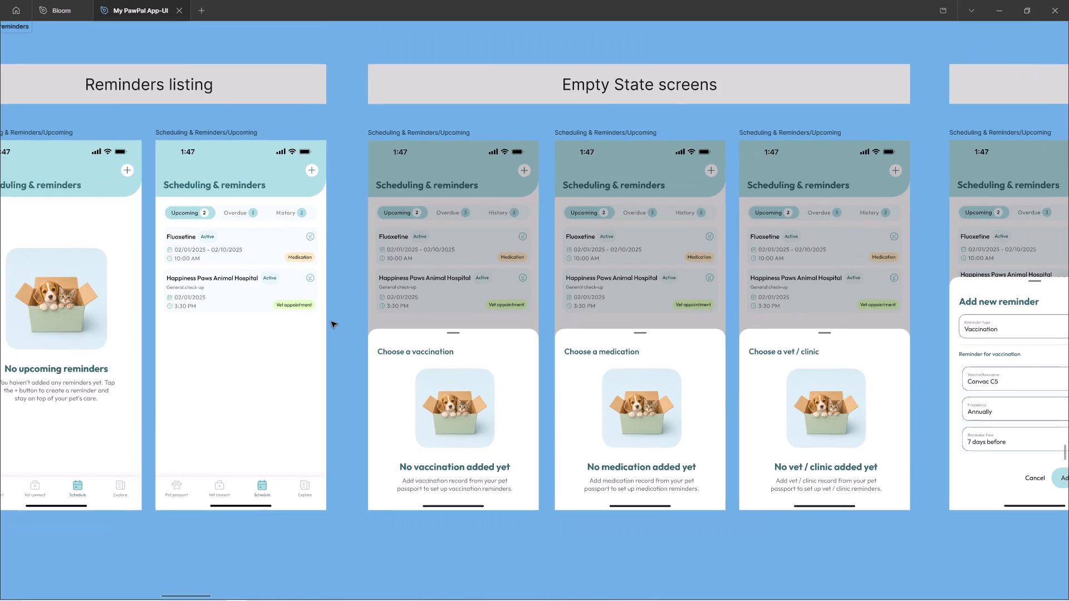
shift+scroll(331, 322, up, 4)
shift+scroll(331, 322, down, 11)
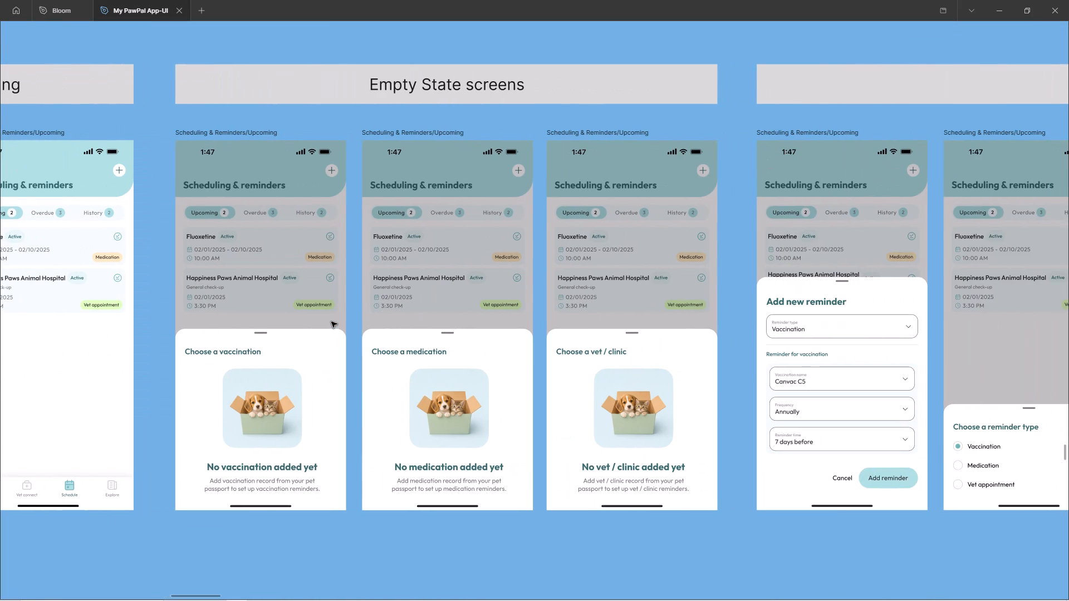
ctrl+scroll(849, 352, up, 5)
Read the Basecamp request on messages for reminder types without eligible records, checking it against Figma's Add new reminder screen.
key(alt+Tab)
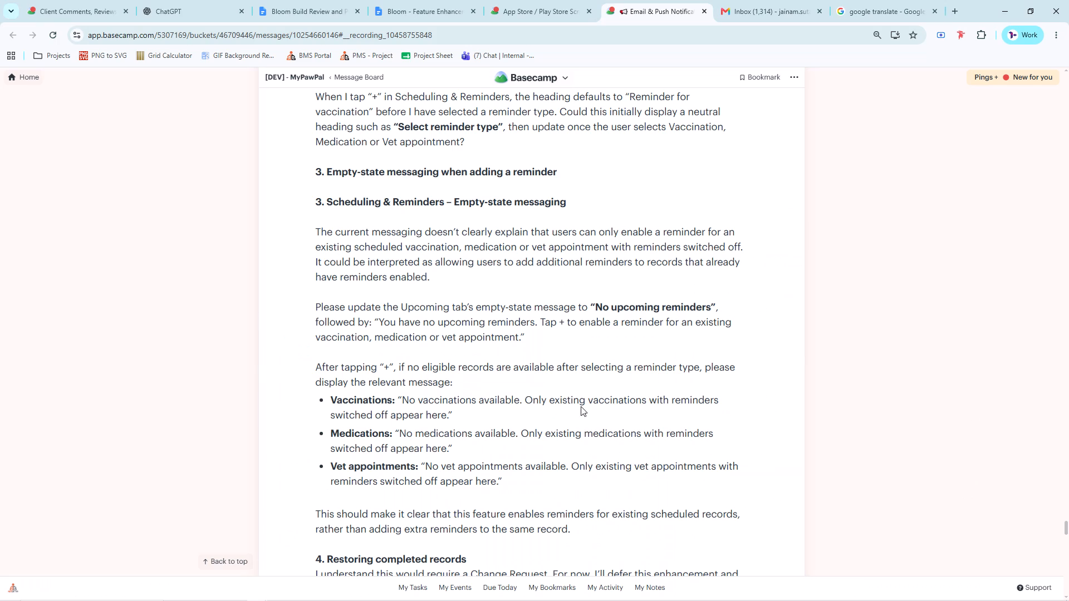
click(369, 367)
double_click(386, 364)
click(404, 365)
click(463, 370)
click(499, 370)
click(546, 366)
click(573, 367)
click(600, 367)
click(634, 367)
click(669, 365)
key(alt+Tab)
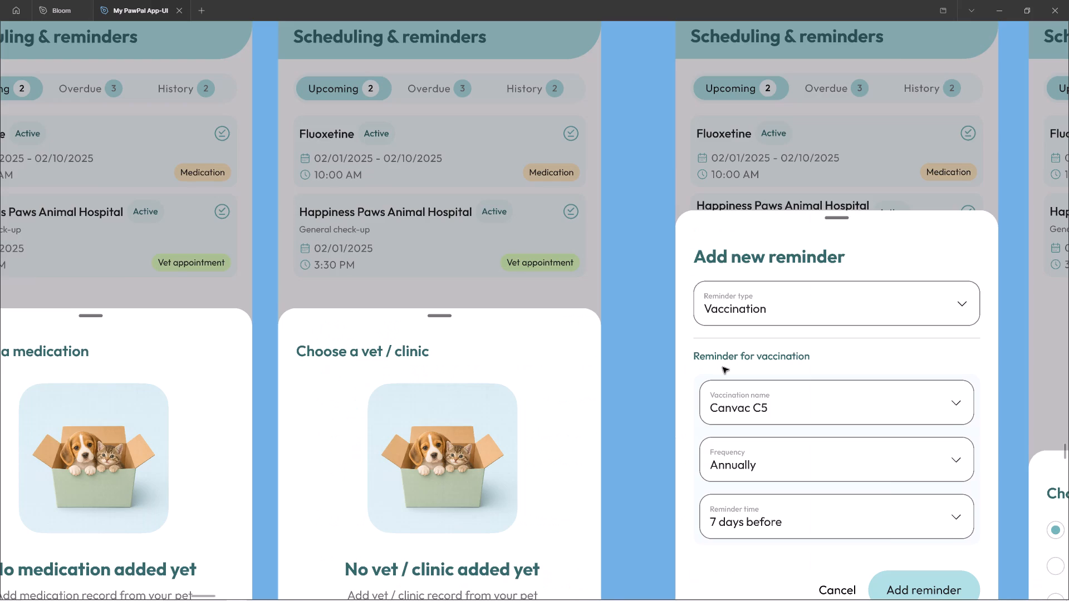
ctrl+scroll(637, 305, down, 3)
key(alt+Tab)
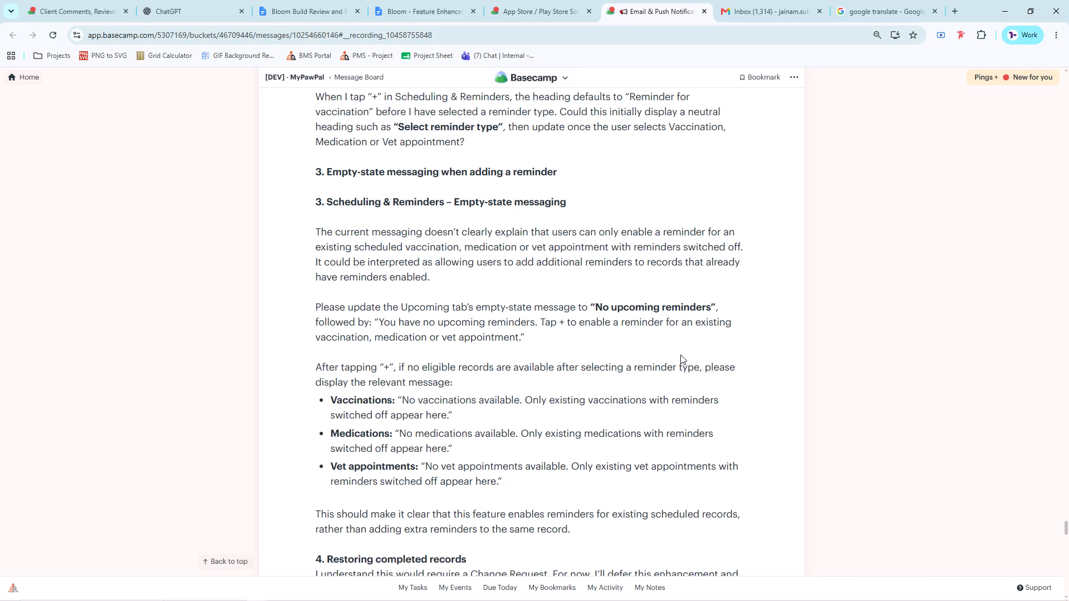
click(687, 364)
click(352, 377)
Examine the Reminders listing, Empty State and Add Reminder screens in Figma against the requested reminder-type messaging.
key(alt+Tab)
ctrl+scroll(690, 328, down, 8)
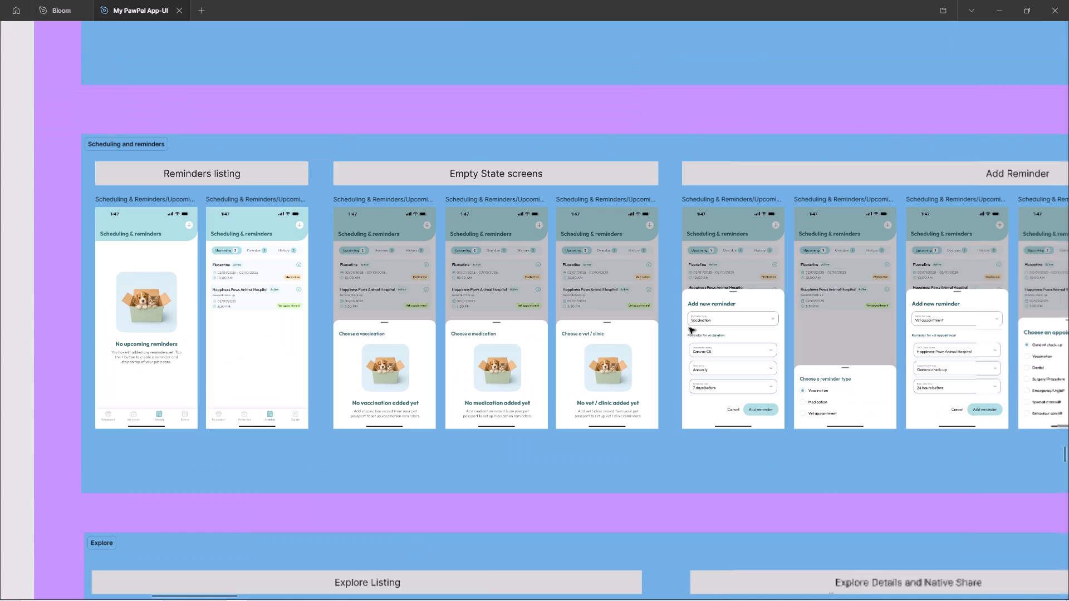
shift+scroll(513, 344, up, 6)
ctrl+scroll(318, 303, up, 5)
ctrl+scroll(317, 302, down, 2)
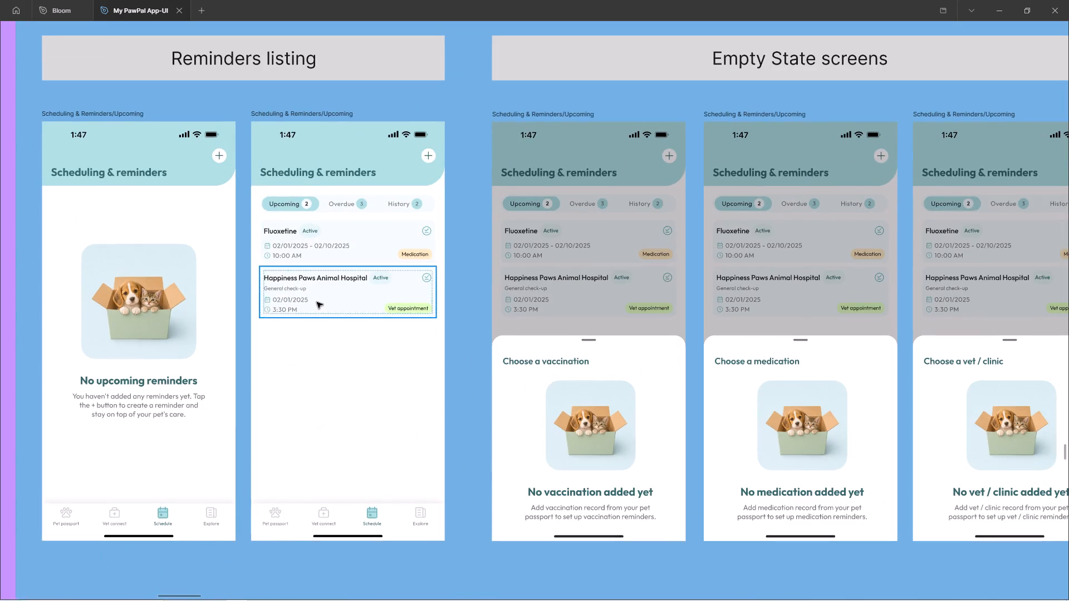
key(alt+Tab)
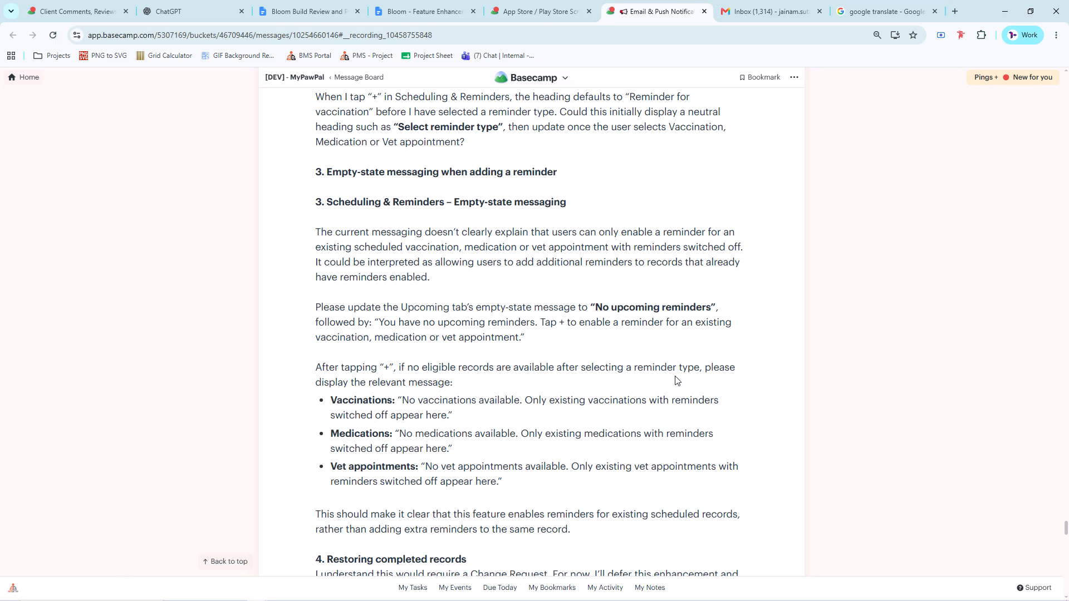
key(alt+Tab)
shift+scroll(347, 327, down, 14)
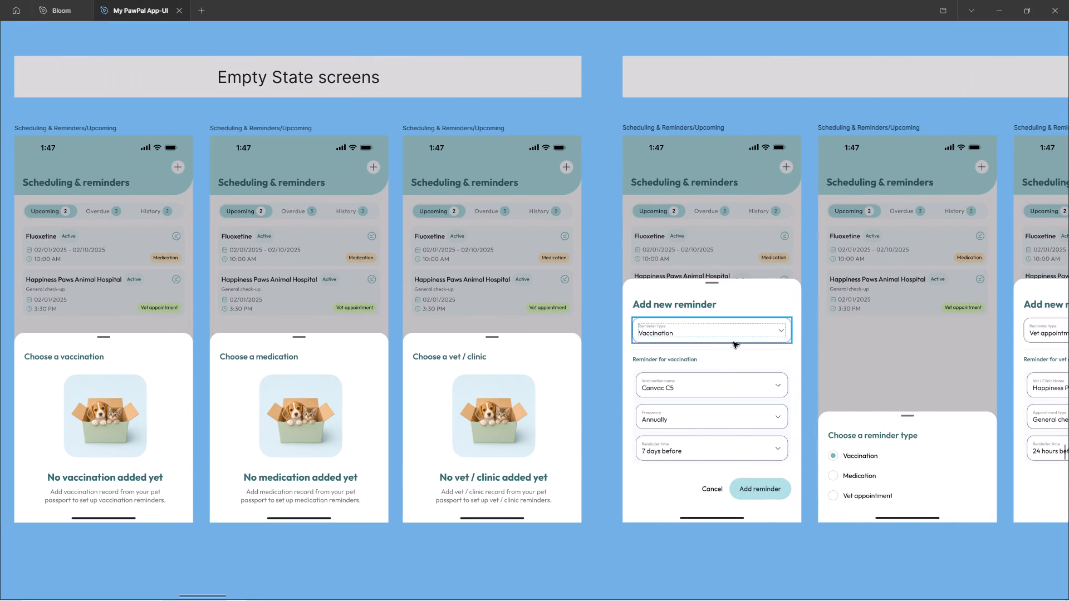
Move the loose Add new reminder frame above the 29 Oct 2026 section to follow the Pancake's insurance frame showing Petsure.
ctrl+scroll(729, 339, down, 20)
ctrl+scroll(729, 339, down, 2)
ctrl+scroll(168, 247, up, 2)
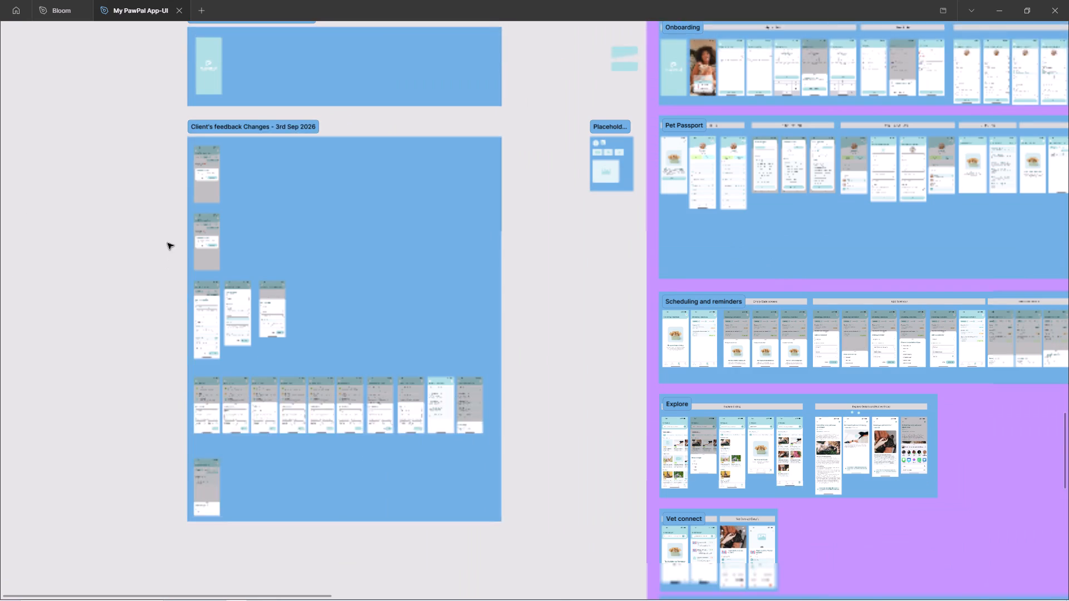
ctrl+scroll(168, 243, up, 5)
ctrl+scroll(373, 383, down, 13)
ctrl+scroll(367, 209, up, 6)
ctrl+scroll(406, 166, down, 1)
ctrl+scroll(407, 166, up, 5)
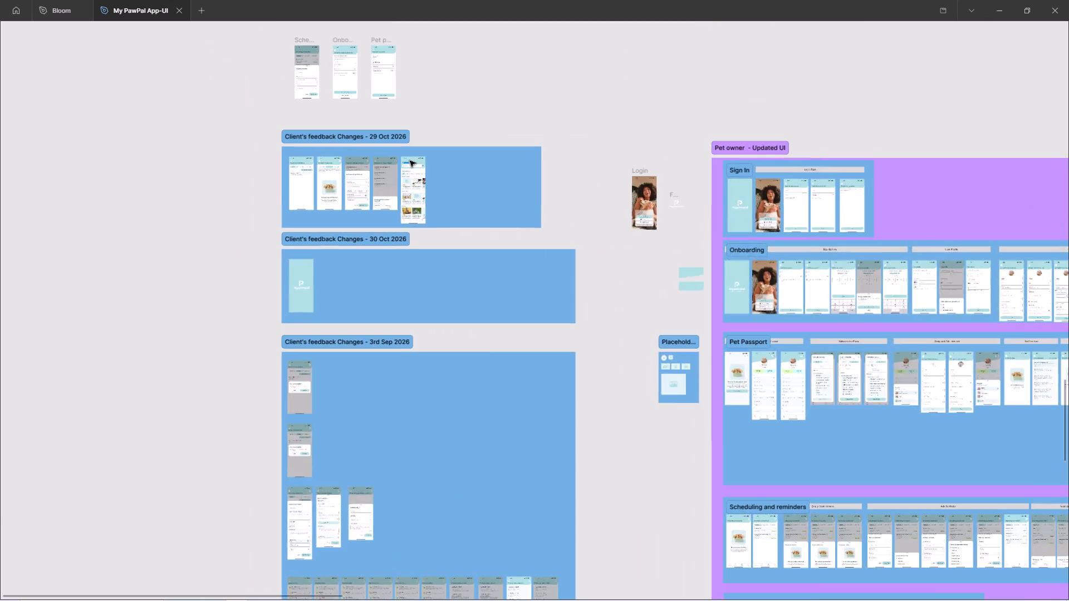
ctrl+scroll(410, 161, up, 9)
ctrl+scroll(403, 330, down, 6)
scroll(398, 333, up, 4)
ctrl+scroll(208, 76, up, 9)
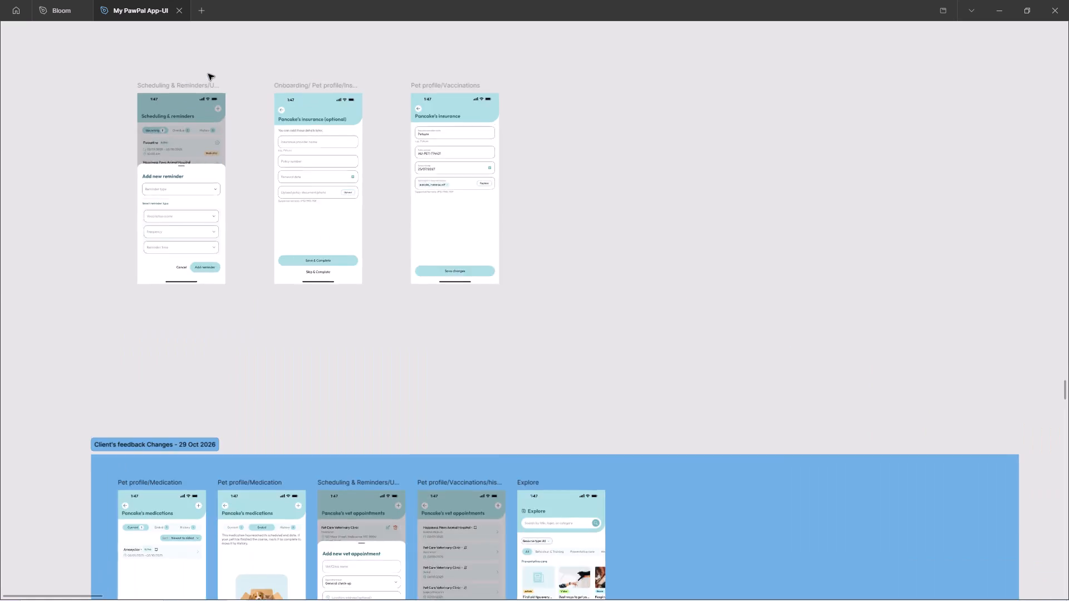
ctrl+scroll(208, 74, up, 3)
ctrl+scroll(209, 76, down, 4)
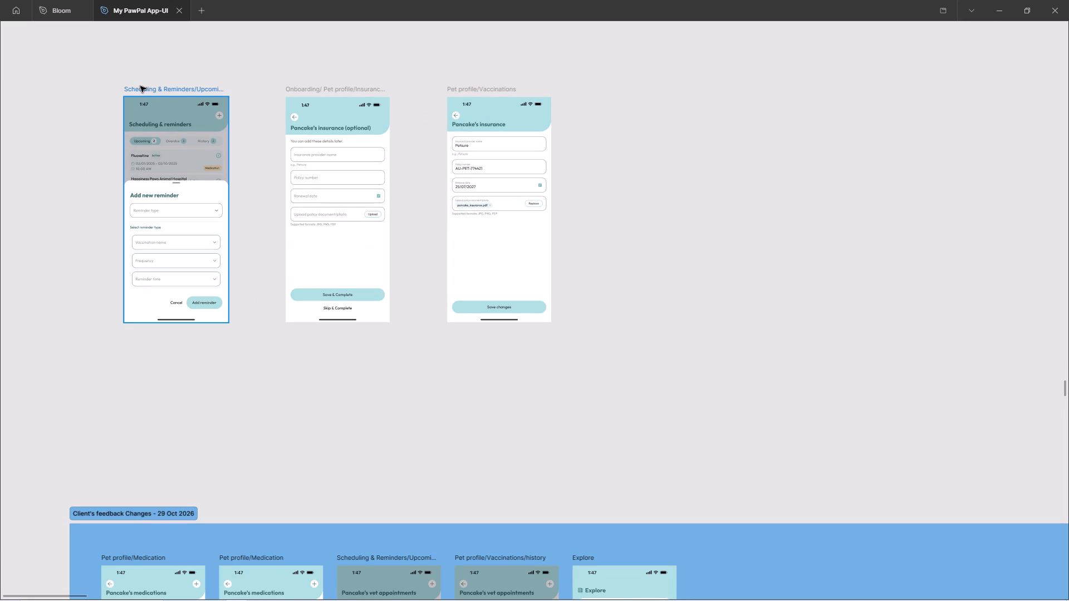
drag(140, 86, 584, 84)
click(801, 134)
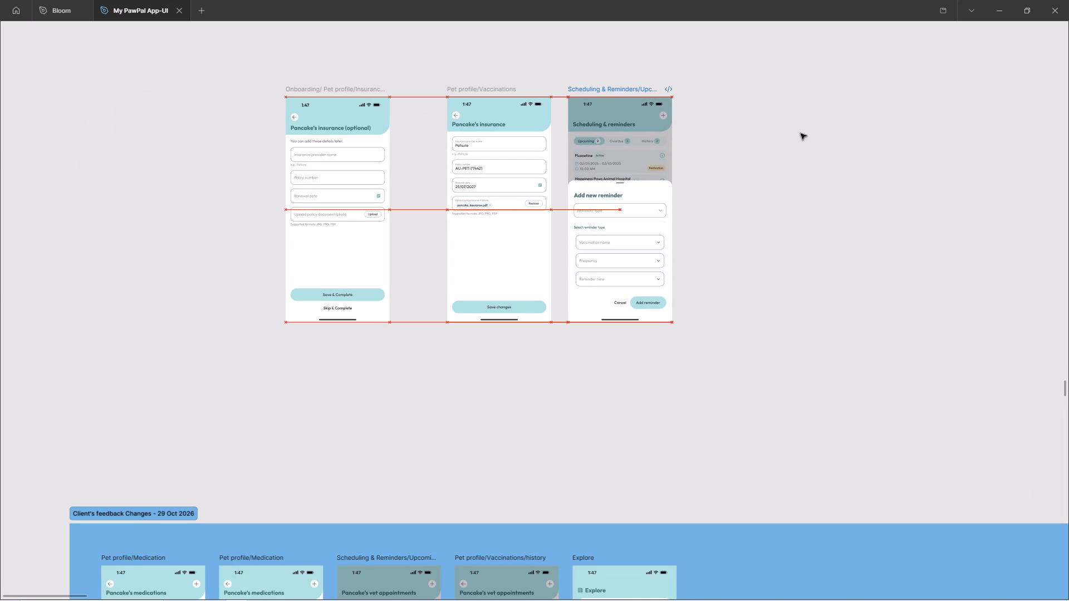
Duplicate the moved Add new reminder frame headed "Select reminder type".
key(space)
key(space)
key(space)
key(space)
key(space)
key(space)
key(space)
key(space)
key(space)
key(space)
drag(778, 201, 470, 260)
ctrl+scroll(305, 194, up, 4)
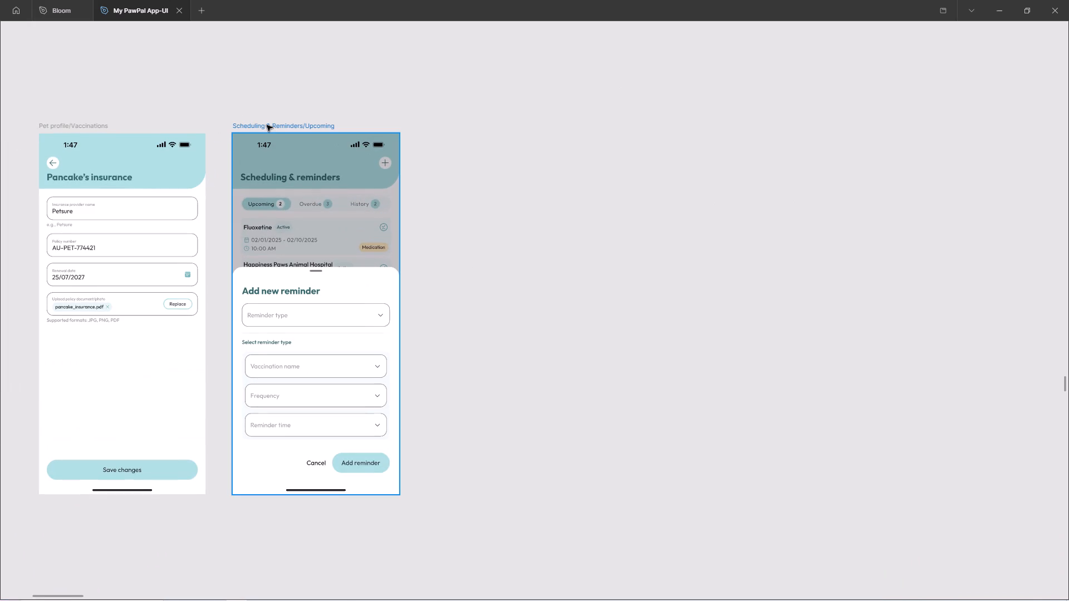
click(267, 125)
ctrl+scroll(267, 125, down, 10)
key(ctrl+d)
Copy the vaccination, vet appointment and medication Add new reminder frames from the Scheduling and reminders section.
ctrl+scroll(267, 125, down, 15)
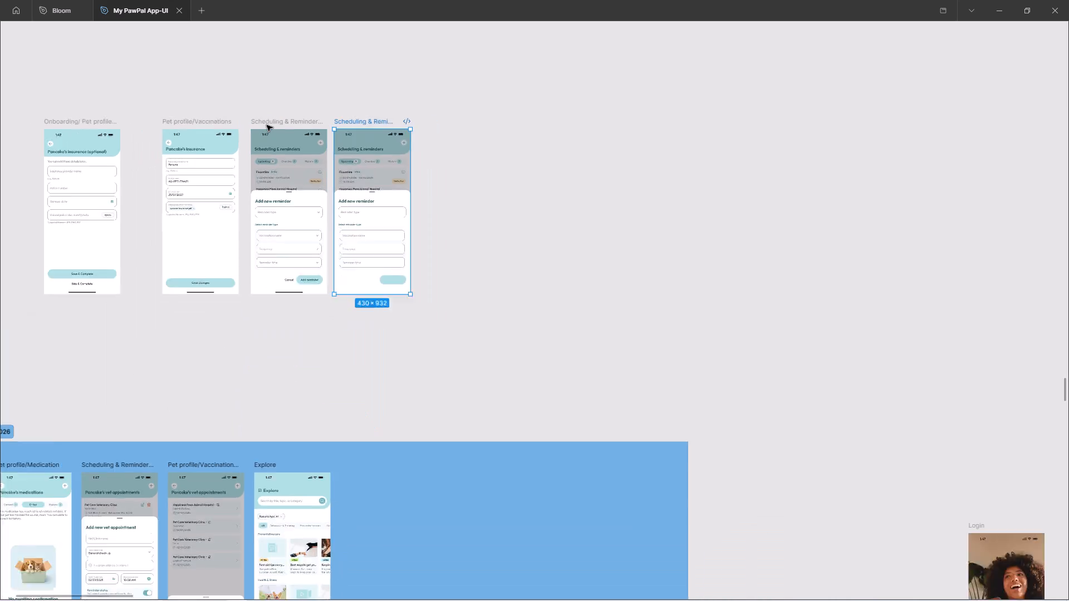
ctrl+scroll(267, 125, down, 20)
ctrl+scroll(267, 125, down, 10)
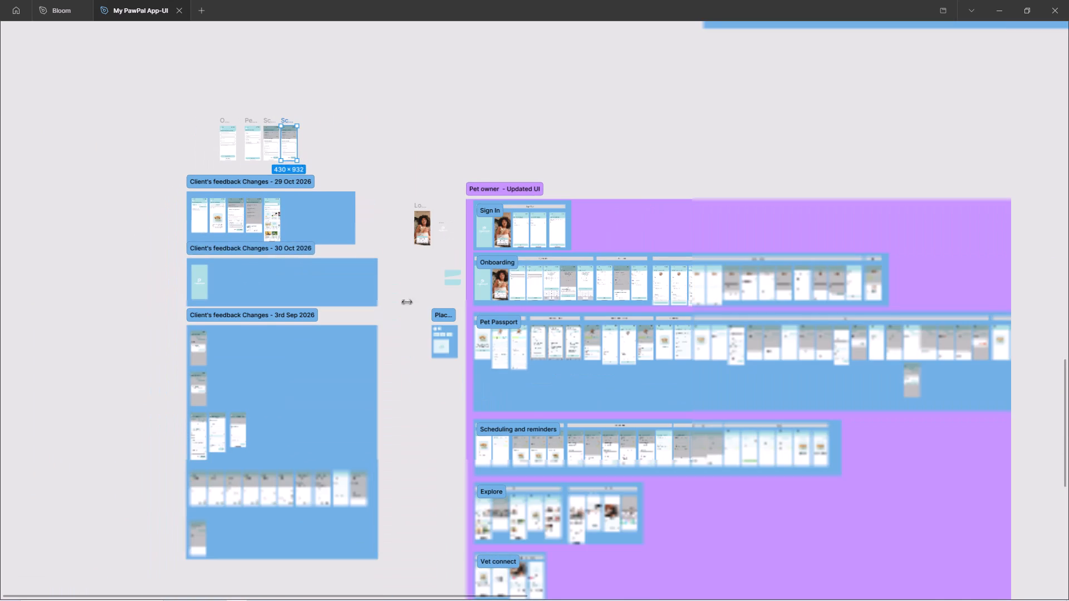
scroll(501, 482, down, 4)
ctrl+scroll(528, 569, up, 6)
scroll(525, 551, down, 17)
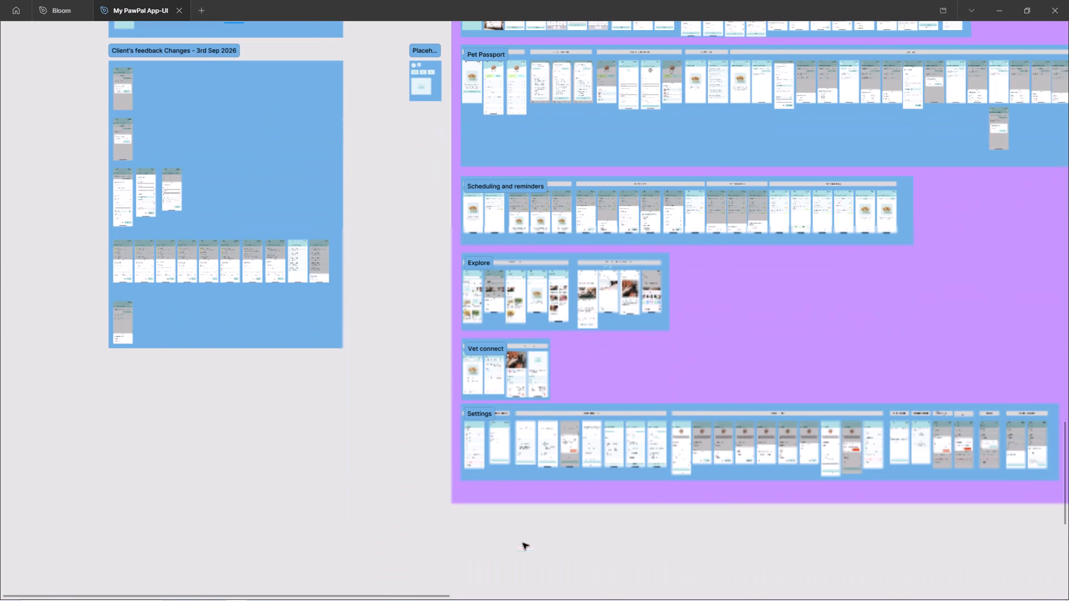
ctrl+scroll(532, 279, up, 13)
ctrl+scroll(634, 146, up, 7)
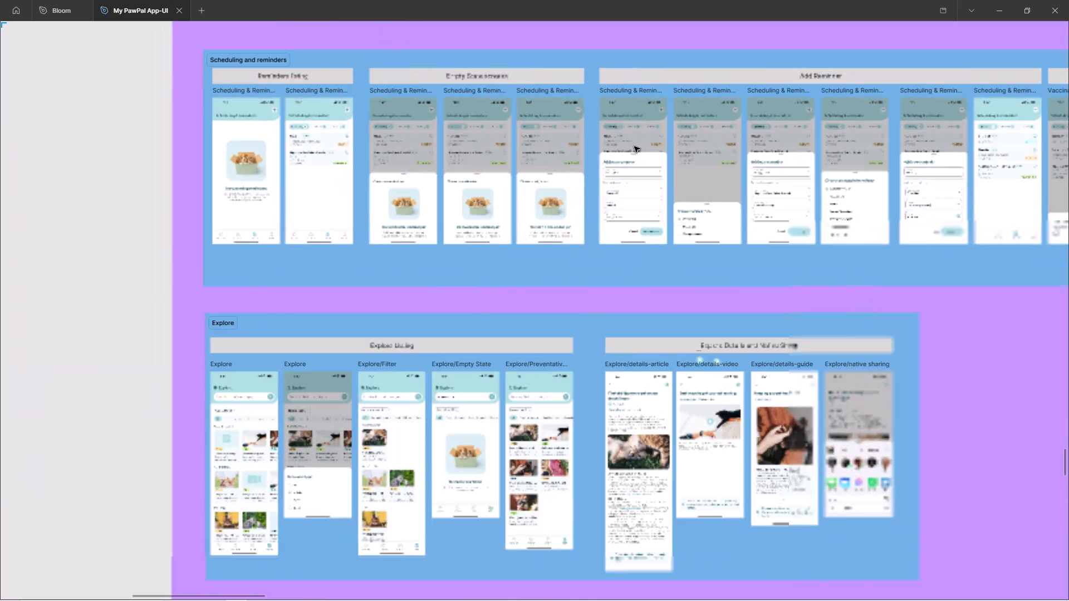
ctrl+scroll(634, 146, up, 18)
ctrl+scroll(527, 204, down, 2)
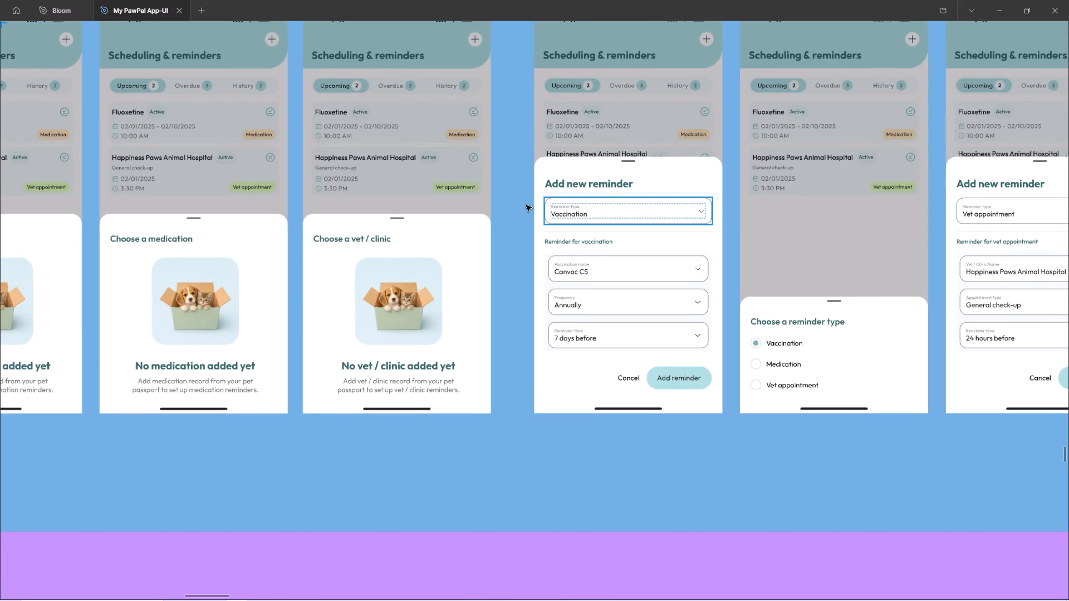
ctrl+scroll(526, 205, down, 11)
click(550, 89)
shift+scroll(642, 120, down, 4)
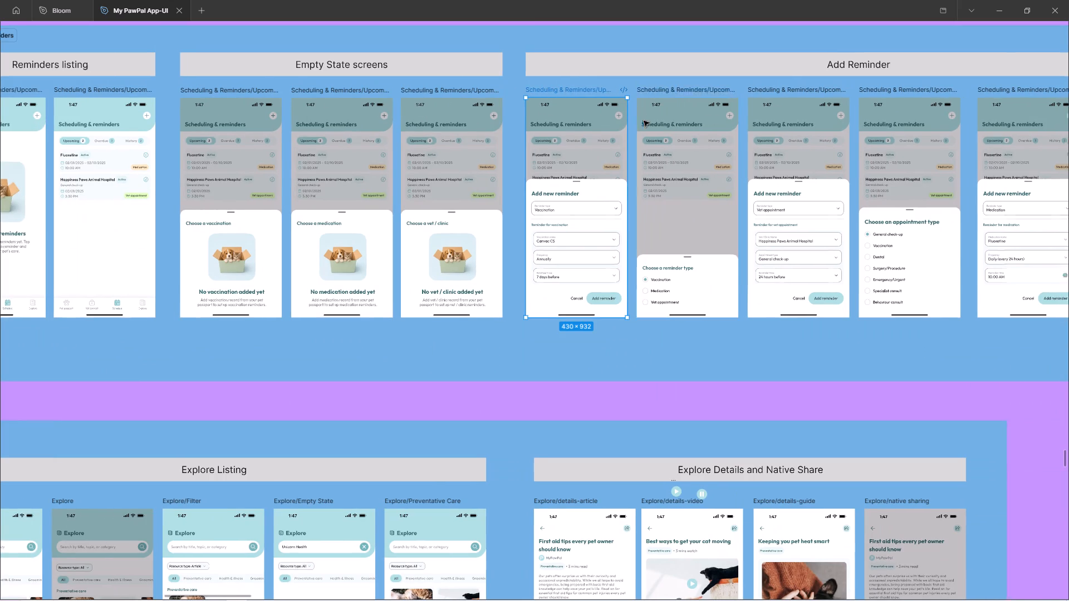
shift+click(741, 90)
shift+click(987, 91)
ctrl+scroll(950, 269, down, 20)
ctrl+scroll(950, 269, down, 8)
key(ctrl+c)
Replace the duplicated Add new reminder frame with the three copied Scheduling & Reminders frames, and clear the selection.
scroll(587, 250, up, 2)
scroll(587, 250, down, 1)
scroll(587, 250, up, 10)
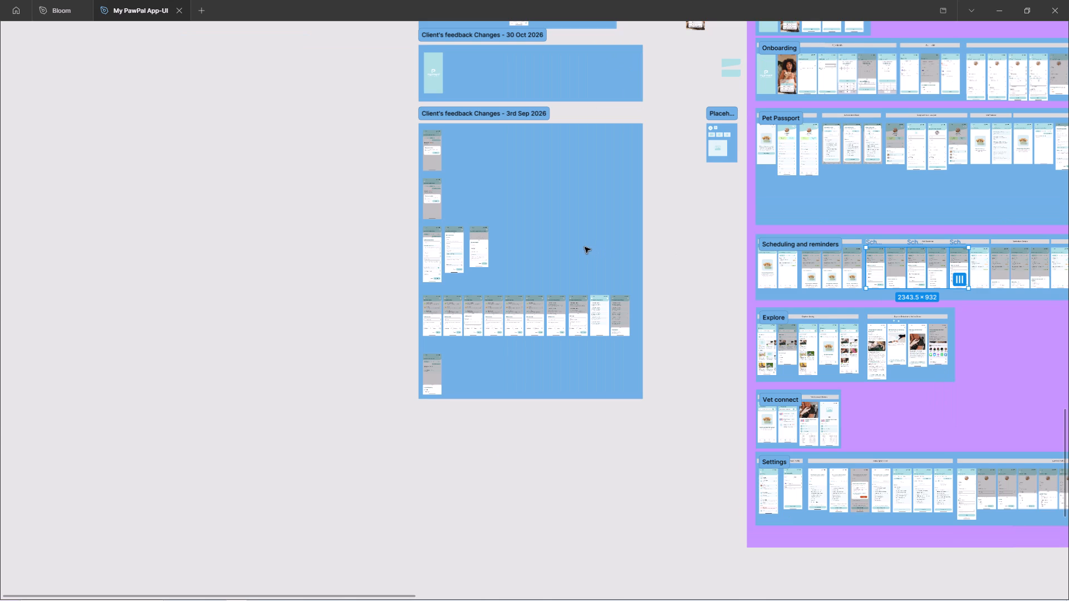
scroll(577, 218, up, 7)
ctrl+scroll(491, 33, up, 20)
ctrl+scroll(491, 33, up, 5)
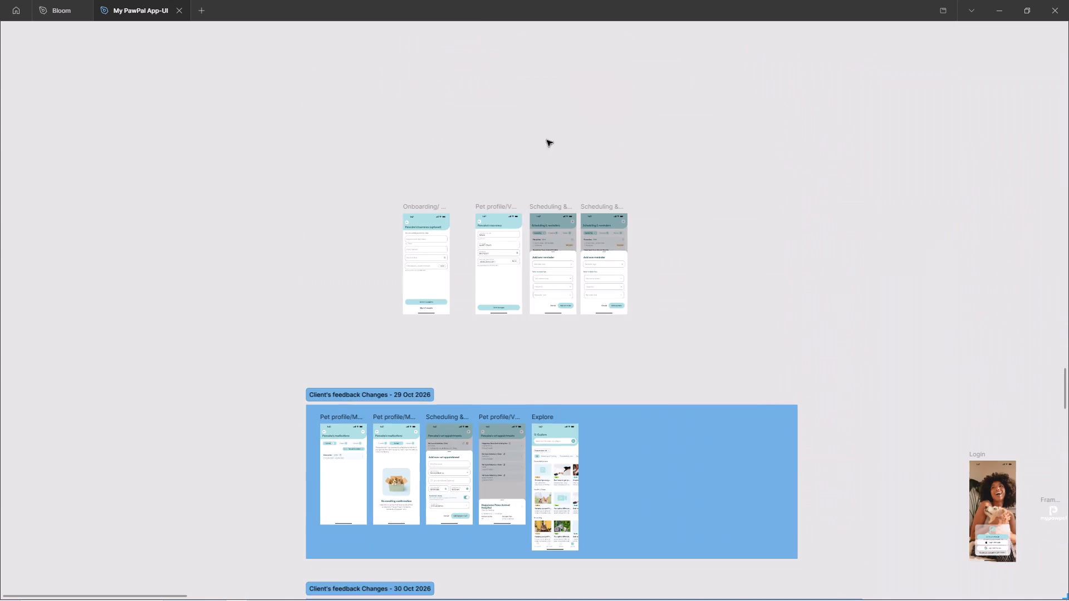
ctrl+scroll(556, 213, up, 6)
ctrl+scroll(618, 284, up, 4)
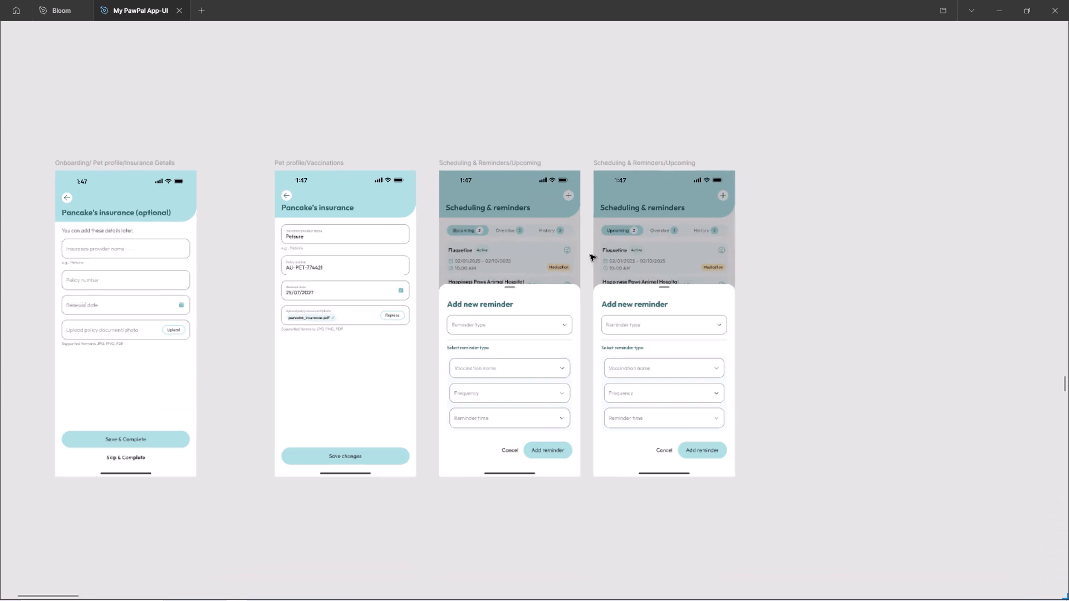
click(636, 168)
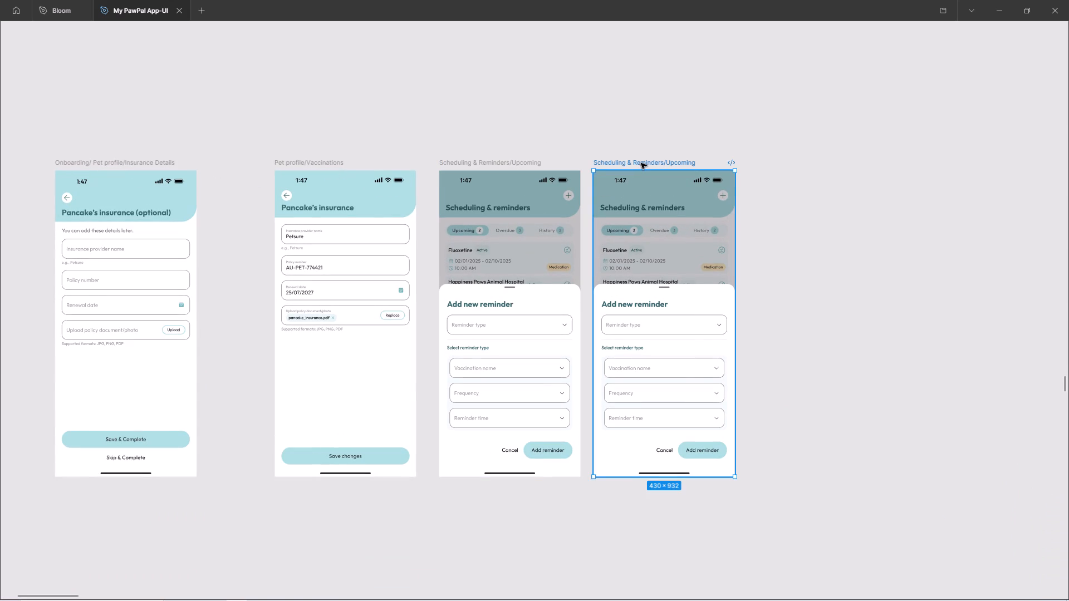
key(ctrl+shift+r)
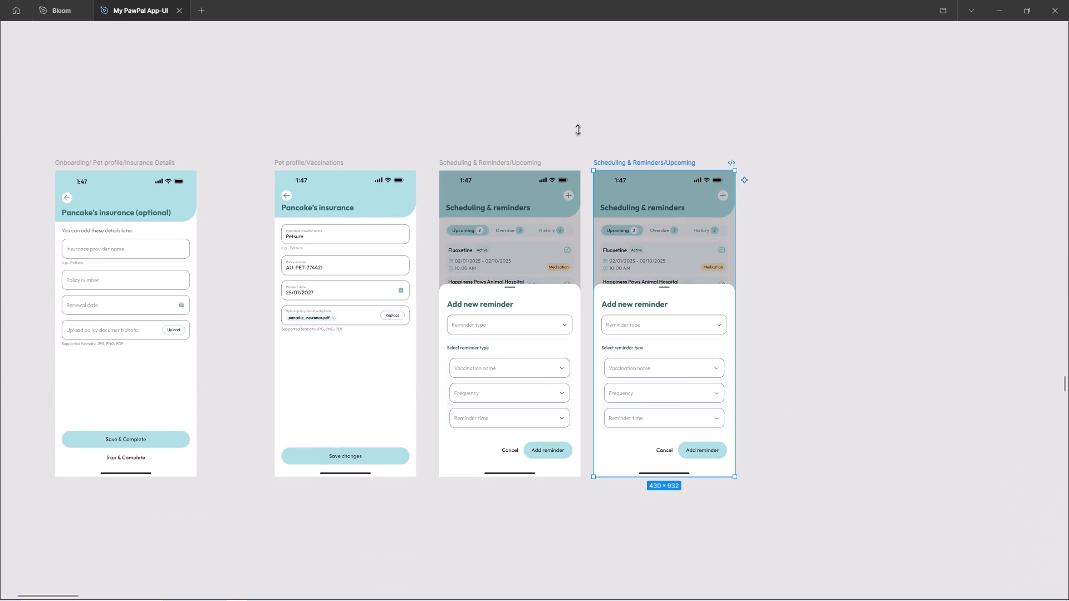
ctrl+scroll(418, 127, down, 6)
click(547, 112)
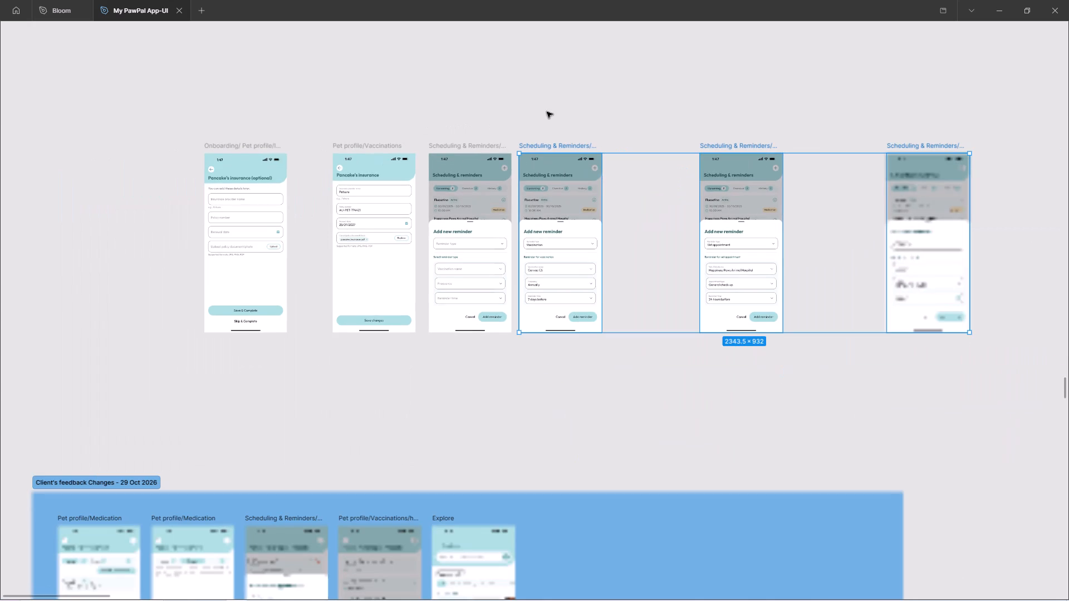
Line up the vet appointment and medication Add new reminder frames beside the vaccination frame with even gaps, and clear the selection.
shift+scroll(558, 112, down, 9)
drag(572, 144, 482, 146)
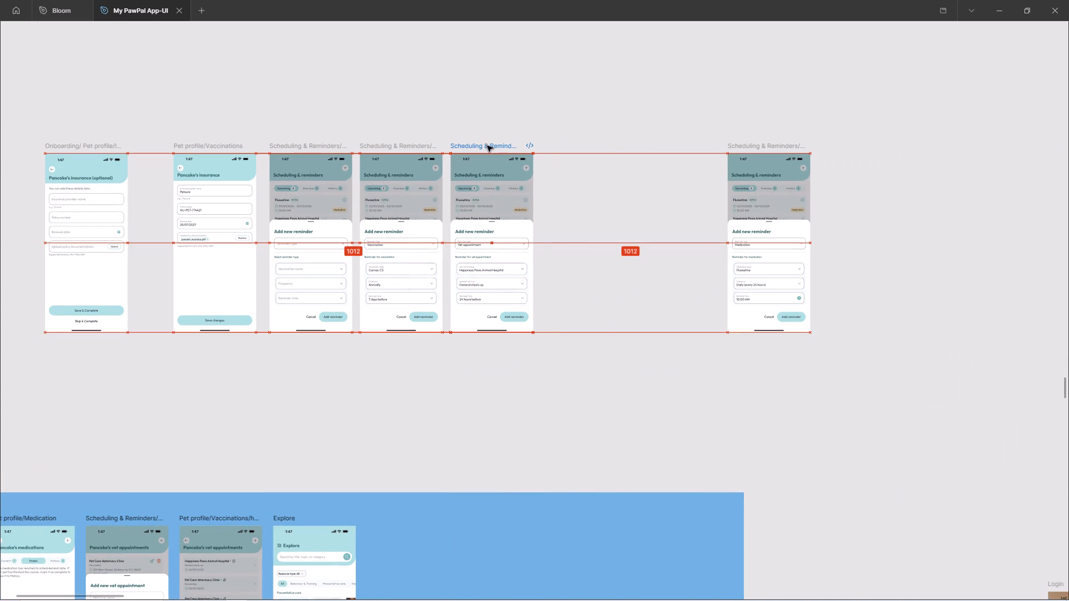
drag(759, 145, 574, 146)
click(555, 115)
Examine the Scheduling and reminders screens in the Pet owner - Updated UI section alongside the frames above the client feedback sections.
key(alt+Tab)
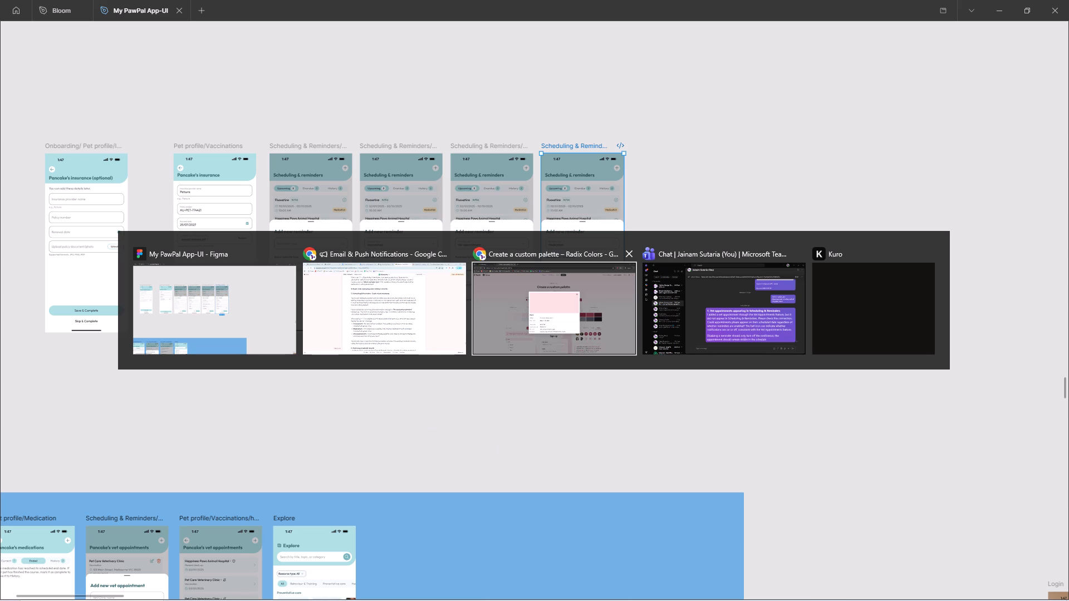
key(alt+Tab)
ctrl+scroll(218, 292, down, 18)
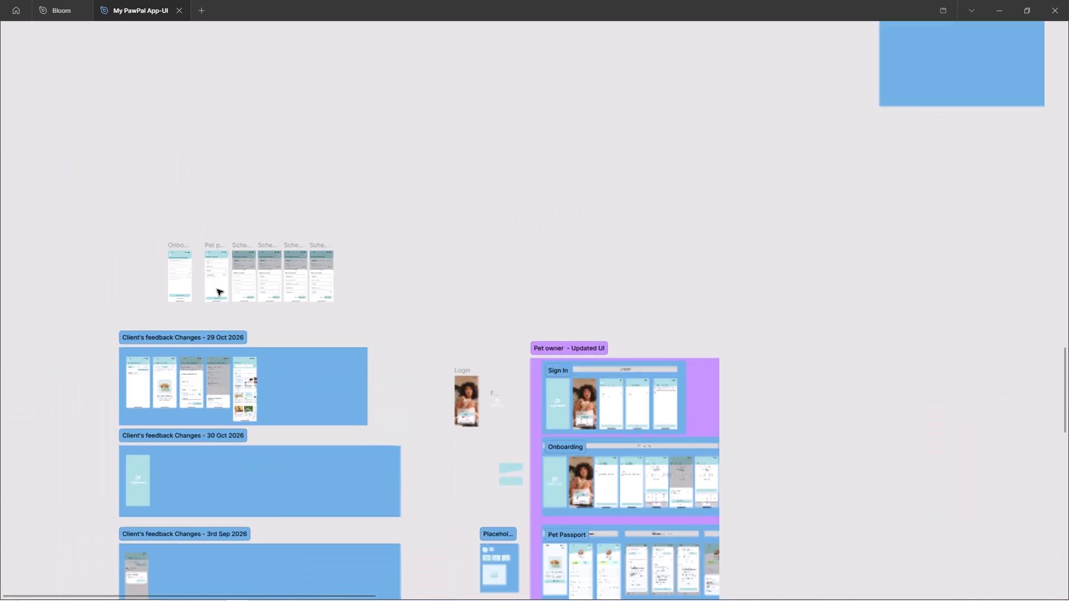
ctrl+scroll(217, 289, down, 20)
ctrl+scroll(217, 289, down, 2)
ctrl+scroll(513, 391, up, 2)
ctrl+scroll(513, 391, down, 1)
ctrl+scroll(513, 391, up, 16)
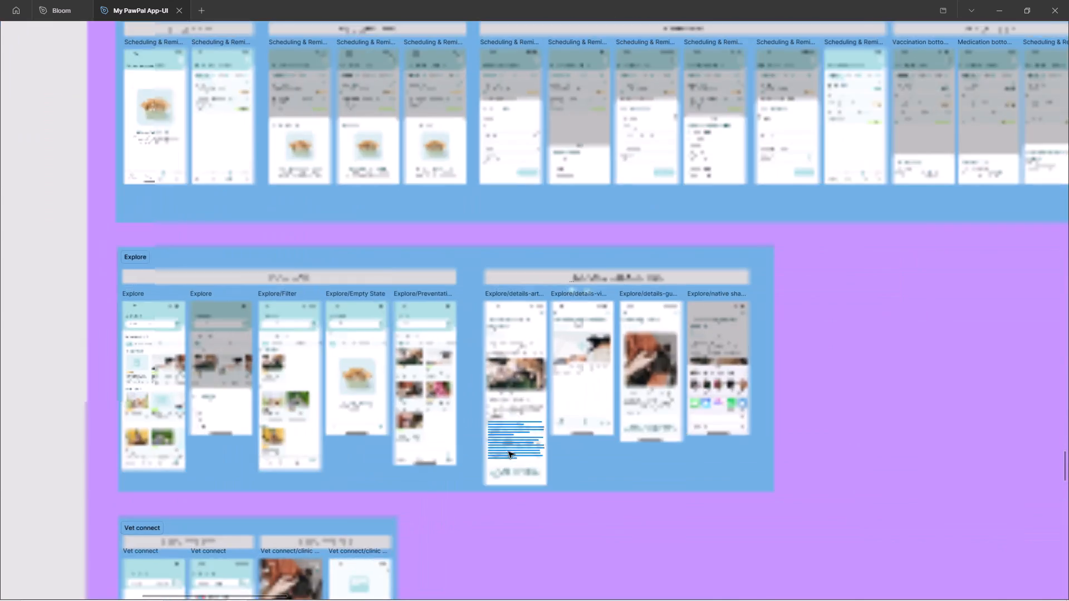
ctrl+scroll(508, 452, up, 2)
ctrl+scroll(504, 400, down, 7)
scroll(488, 396, down, 7)
ctrl+scroll(473, 383, down, 5)
ctrl+scroll(473, 383, up, 1)
ctrl+scroll(473, 383, down, 3)
ctrl+scroll(881, 194, up, 7)
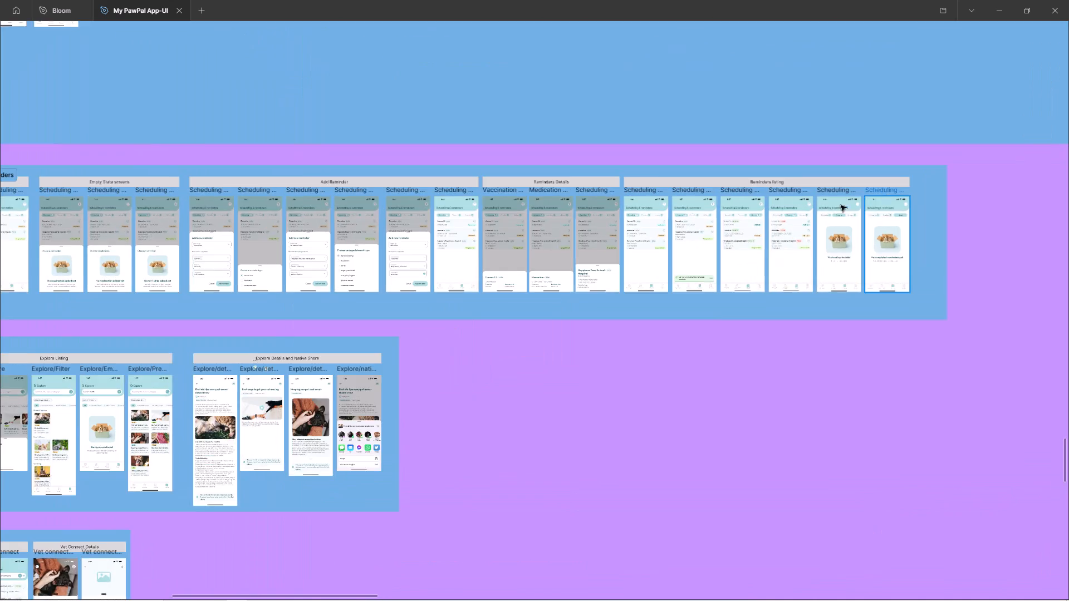
ctrl+scroll(841, 205, up, 3)
ctrl+scroll(823, 209, down, 1)
ctrl+scroll(823, 210, up, 2)
ctrl+scroll(822, 210, down, 17)
scroll(800, 258, up, 3)
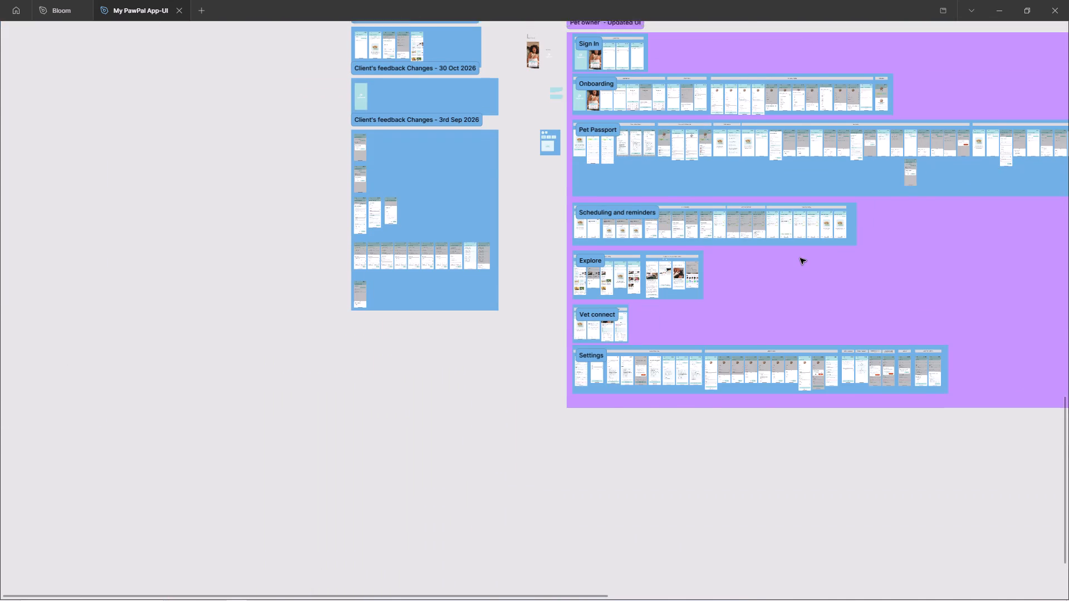
scroll(800, 258, up, 2)
ctrl+scroll(438, 154, up, 1)
ctrl+scroll(438, 154, down, 1)
ctrl+scroll(438, 154, up, 7)
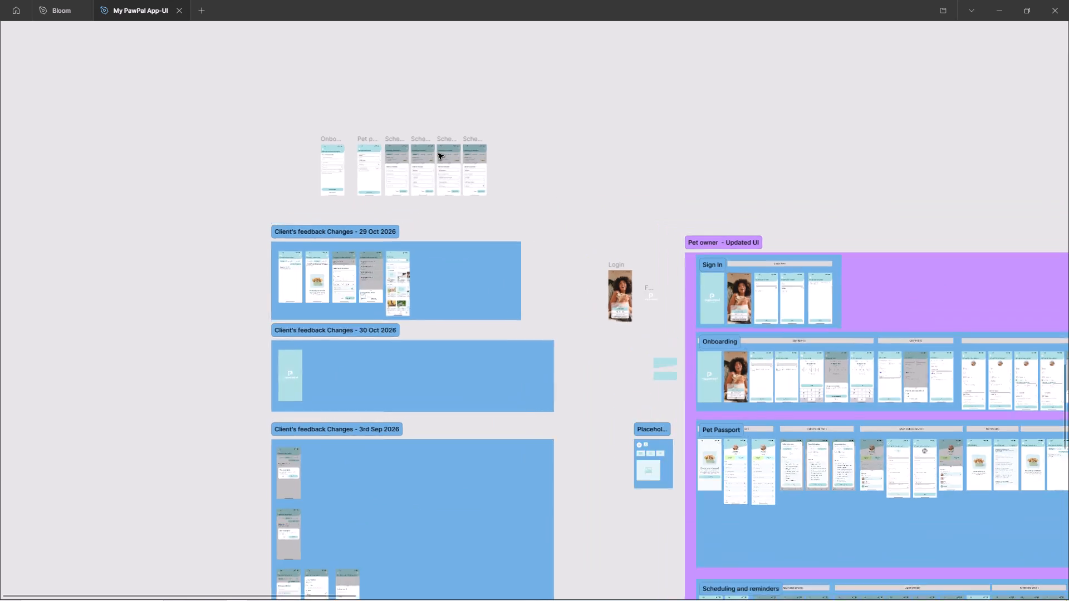
ctrl+scroll(438, 154, down, 2)
ctrl+scroll(438, 154, up, 1)
ctrl+scroll(438, 154, down, 10)
ctrl+scroll(590, 308, up, 3)
ctrl+scroll(590, 308, down, 1)
ctrl+scroll(590, 308, up, 10)
Switch to the Email & Push Notifications feedback in Chrome.
key(alt+Tab)
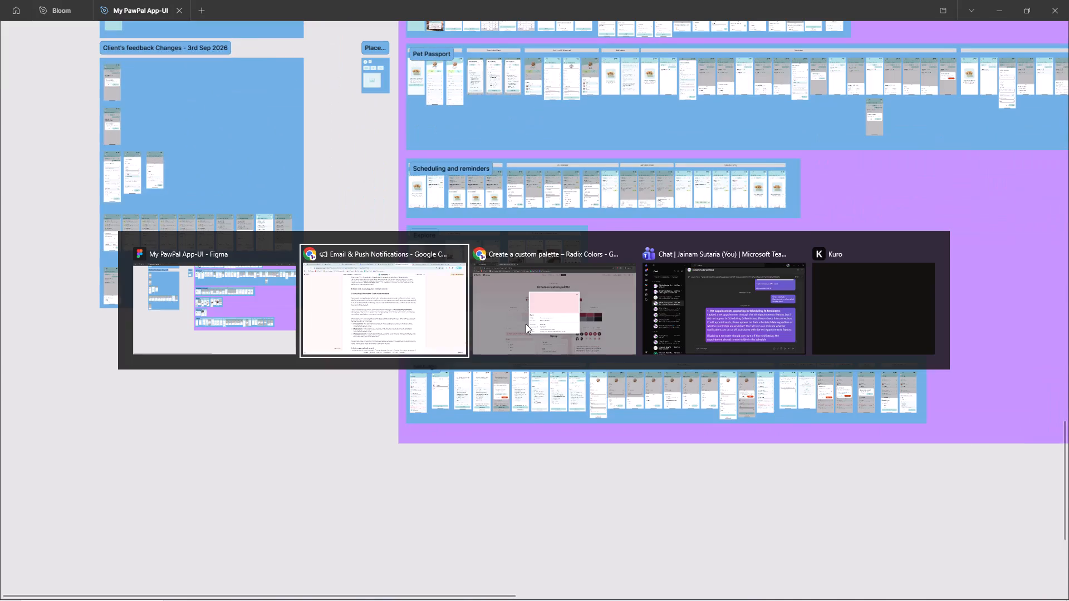
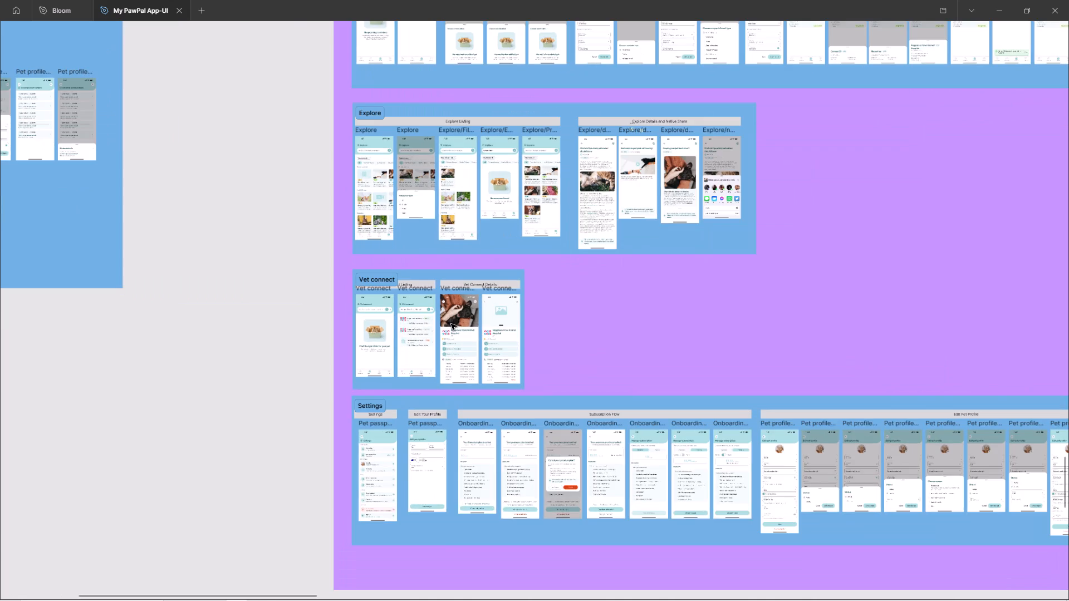
Copy the "No vaccination added yet" empty-state group from the first Empty State screen in the Scheduling and reminders section.
scroll(449, 321, up, 7)
ctrl+scroll(473, 361, up, 7)
click(463, 358)
double_click(457, 347)
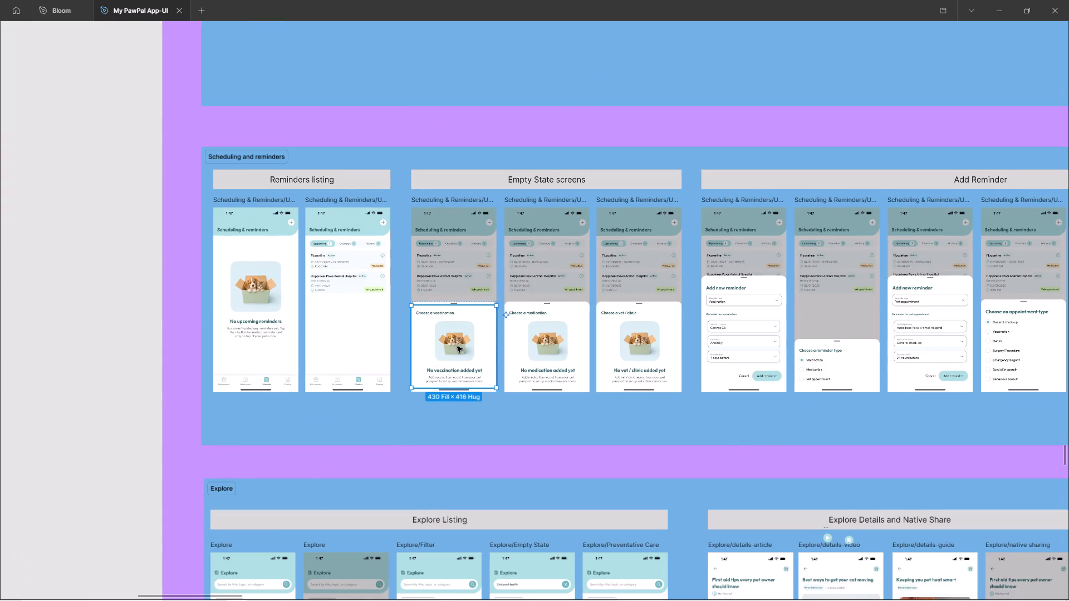
double_click(457, 347)
ctrl+scroll(724, 304, down, 11)
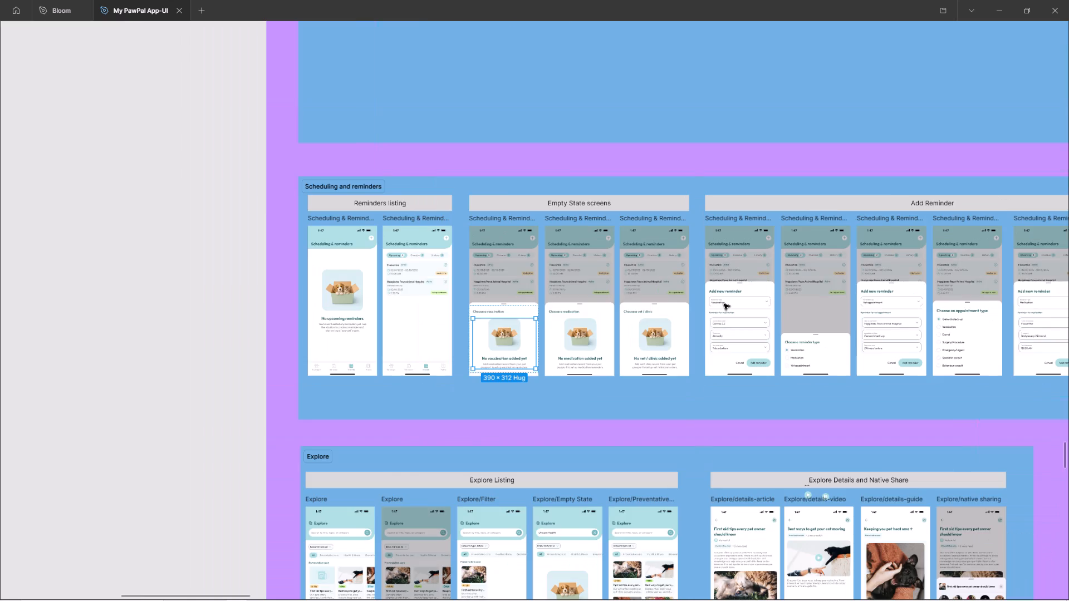
ctrl+scroll(724, 304, down, 20)
ctrl+scroll(724, 304, down, 3)
key(ctrl+c)
Replace the three detail fields under "Reminder for vaccination" in the working Add new reminder frame with the copied empty state.
scroll(511, 261, up, 13)
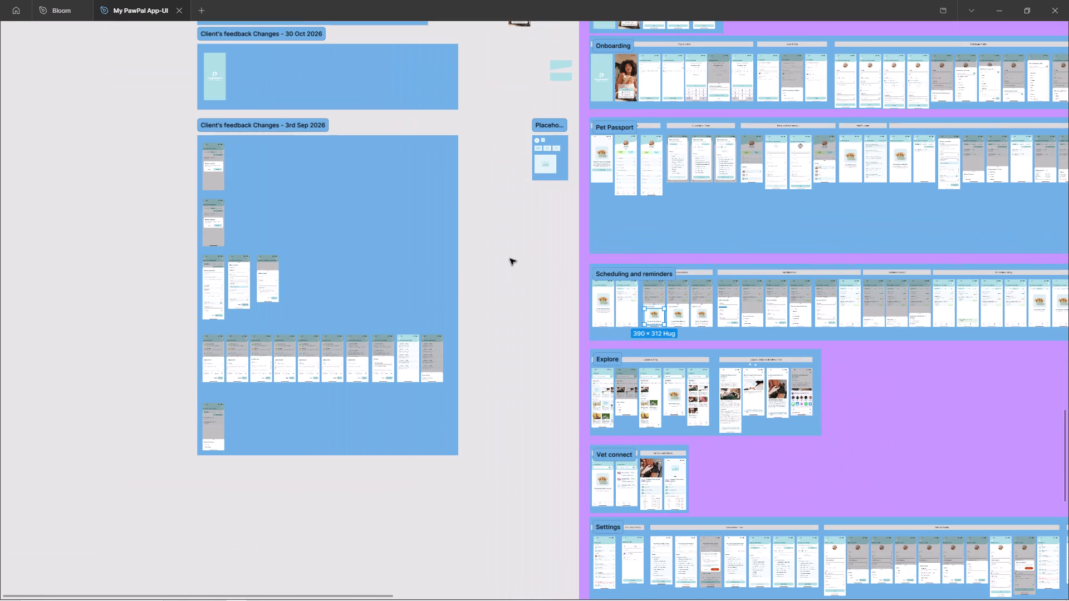
scroll(508, 257, up, 6)
ctrl+scroll(277, 83, up, 20)
ctrl+scroll(277, 83, up, 6)
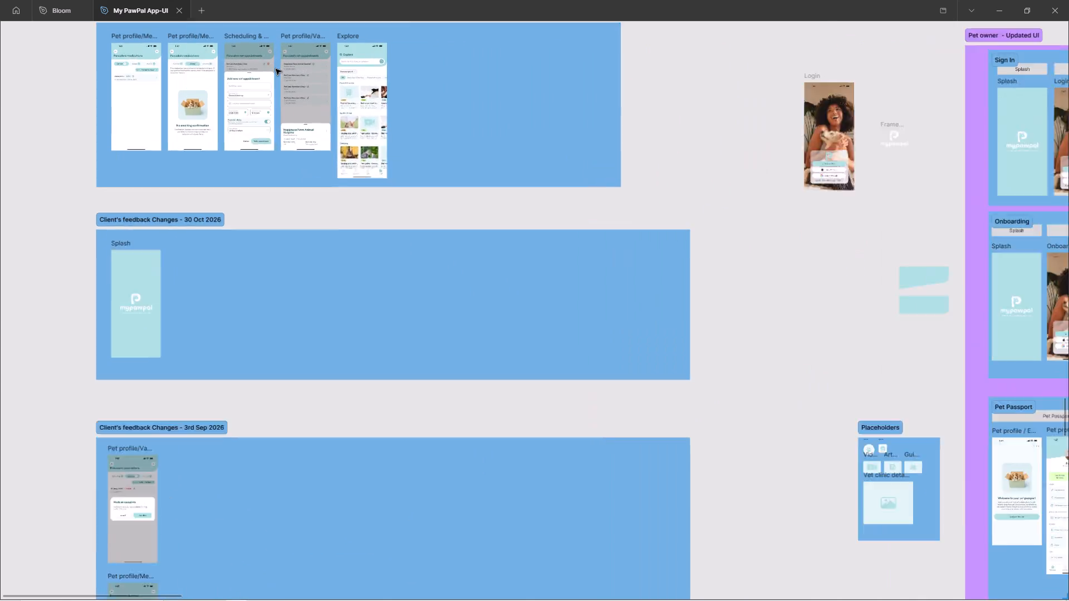
ctrl+scroll(276, 69, up, 19)
shift+scroll(276, 69, up, 7)
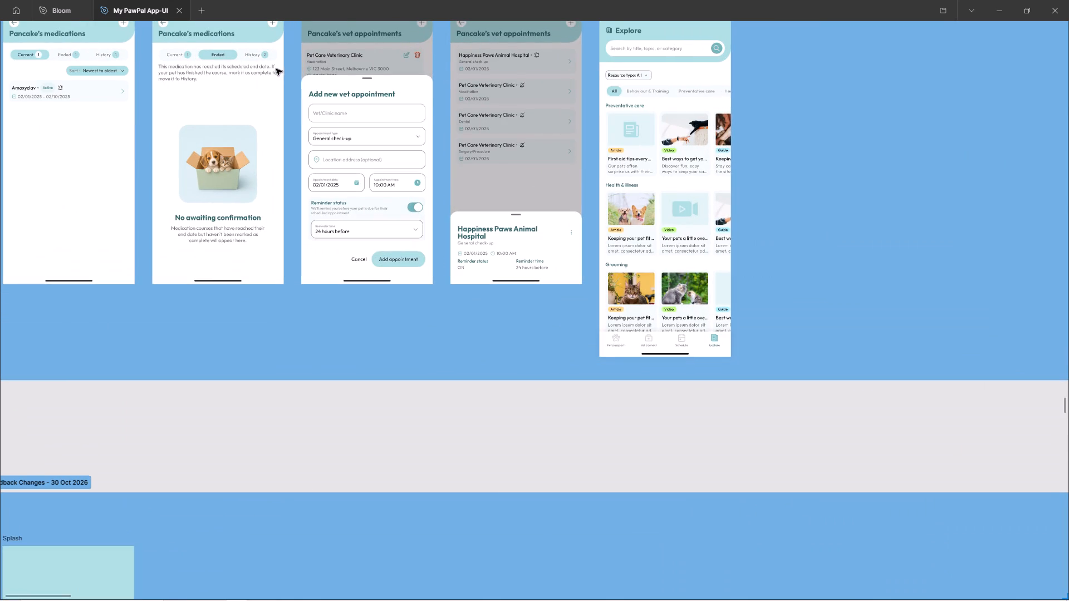
ctrl+scroll(339, 115, down, 3)
ctrl+scroll(389, 250, down, 6)
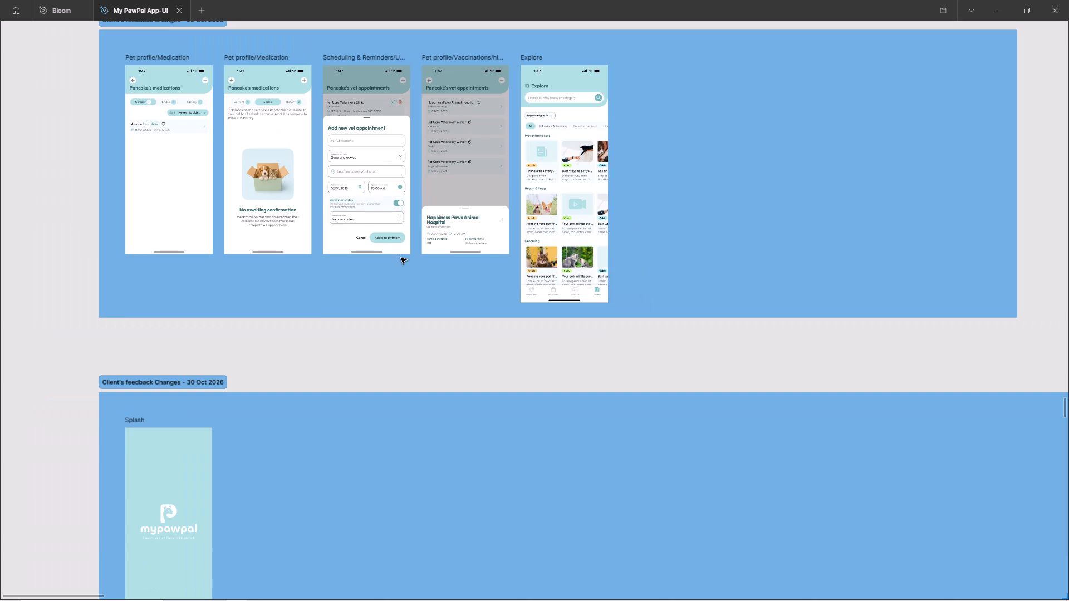
scroll(401, 258, up, 16)
scroll(401, 258, down, 3)
scroll(898, 170, up, 6)
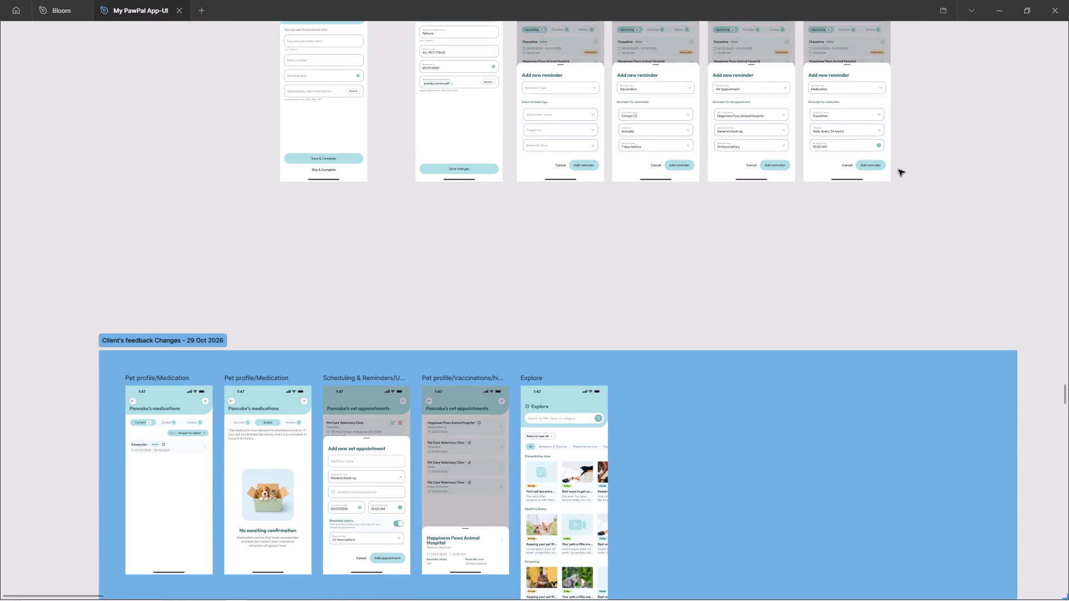
scroll(899, 170, up, 6)
ctrl+scroll(856, 179, up, 7)
double_click(594, 265)
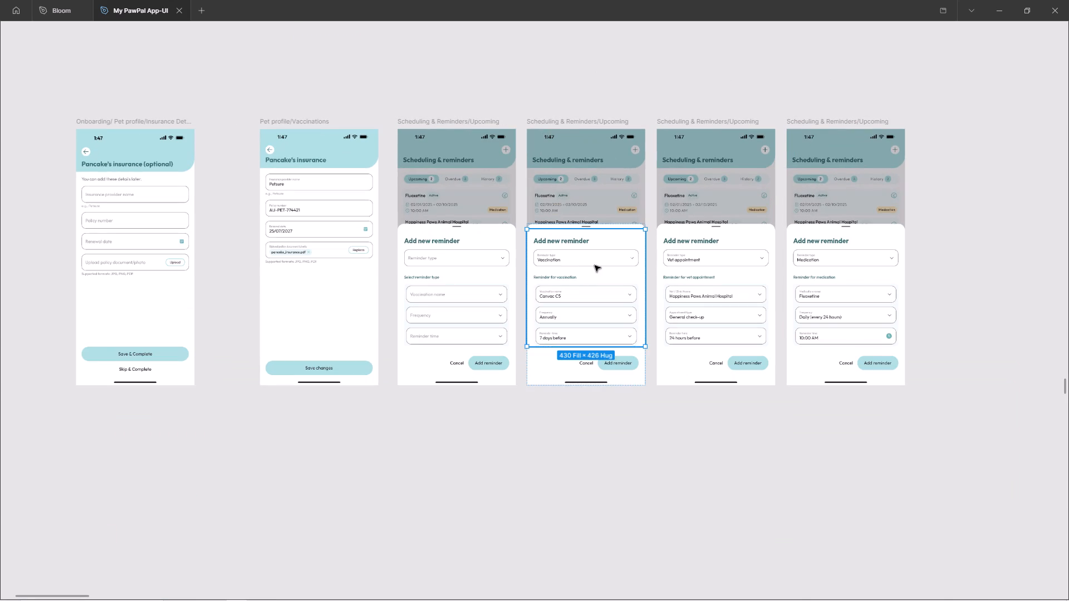
double_click(596, 265)
ctrl+scroll(705, 249, up, 7)
double_click(516, 307)
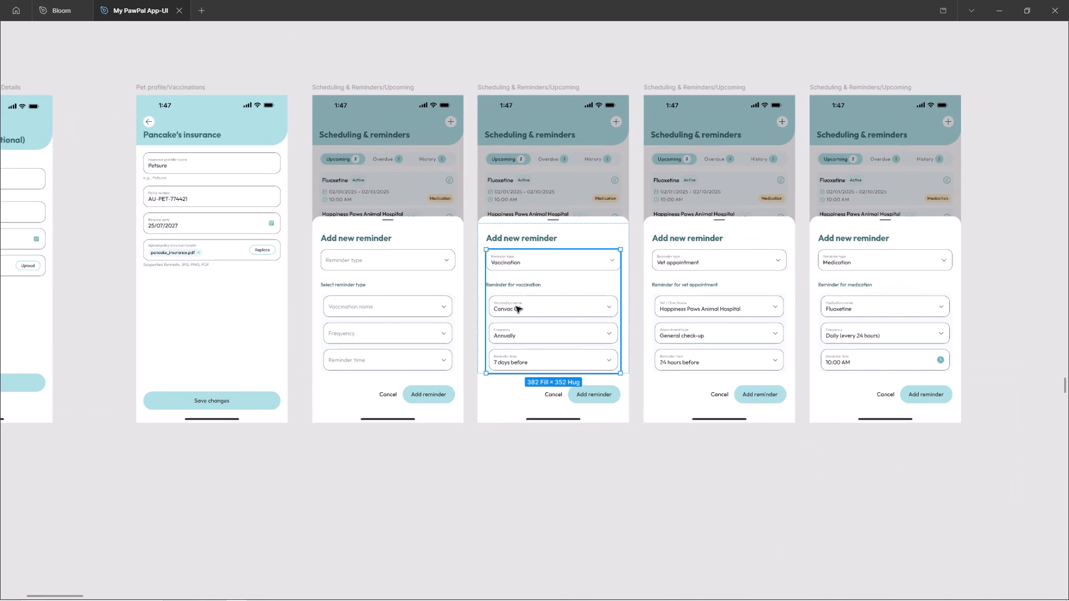
ctrl+scroll(585, 303, up, 6)
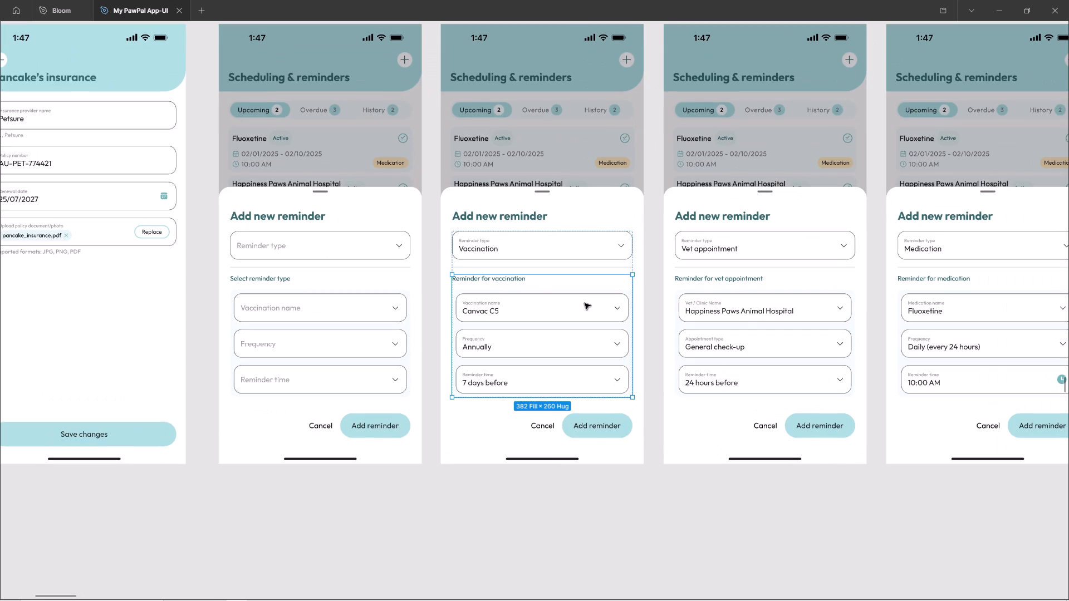
ctrl+scroll(585, 303, up, 4)
double_click(553, 303)
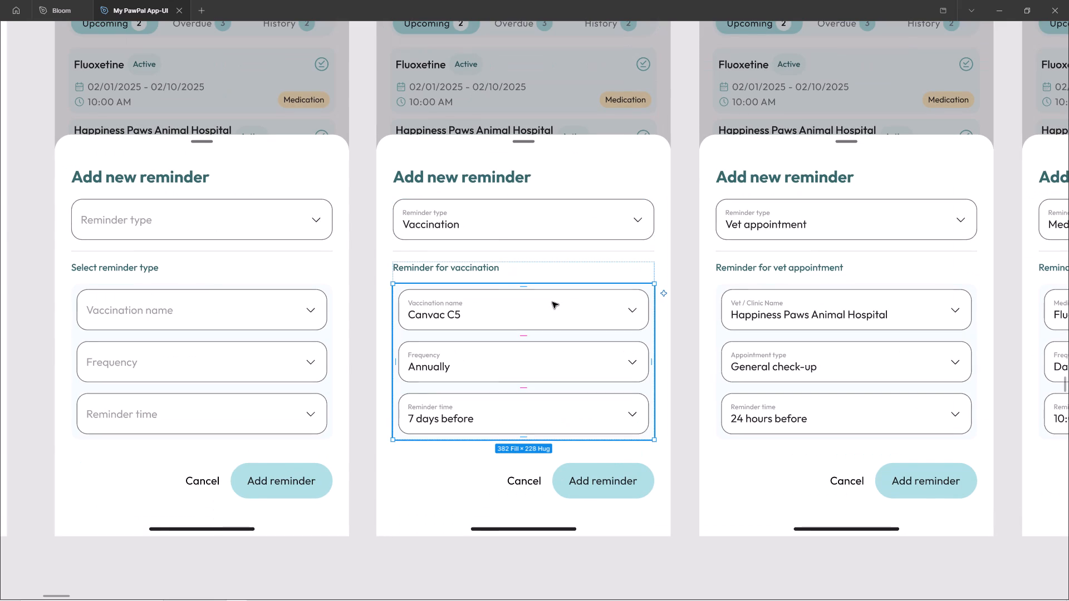
key(ctrl+shift+r)
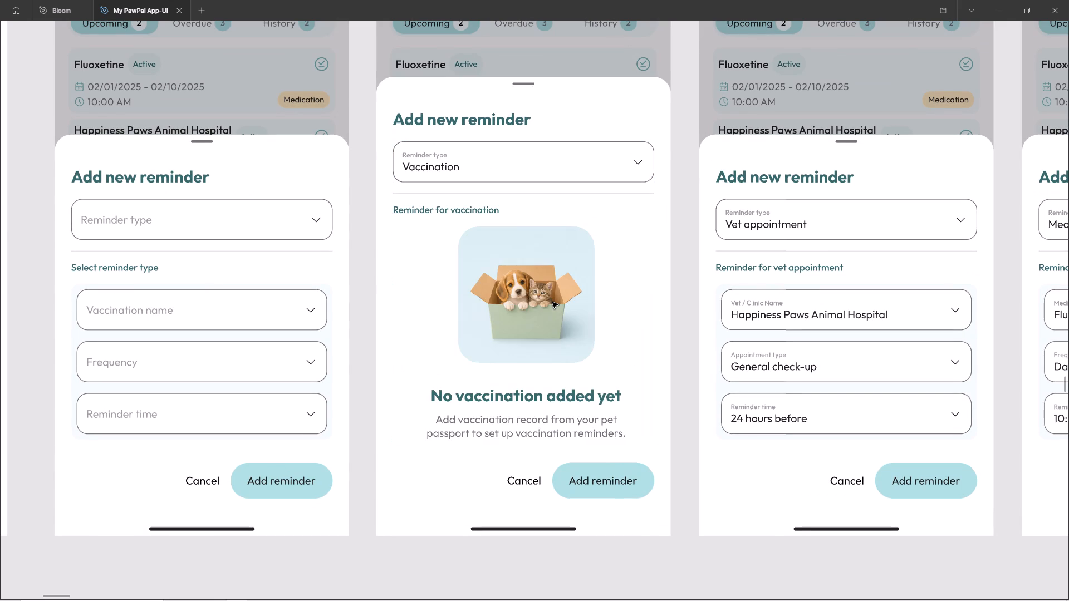
Replace the three detail fields under "Reminder for vet appointment" with the copied empty state.
double_click(791, 319)
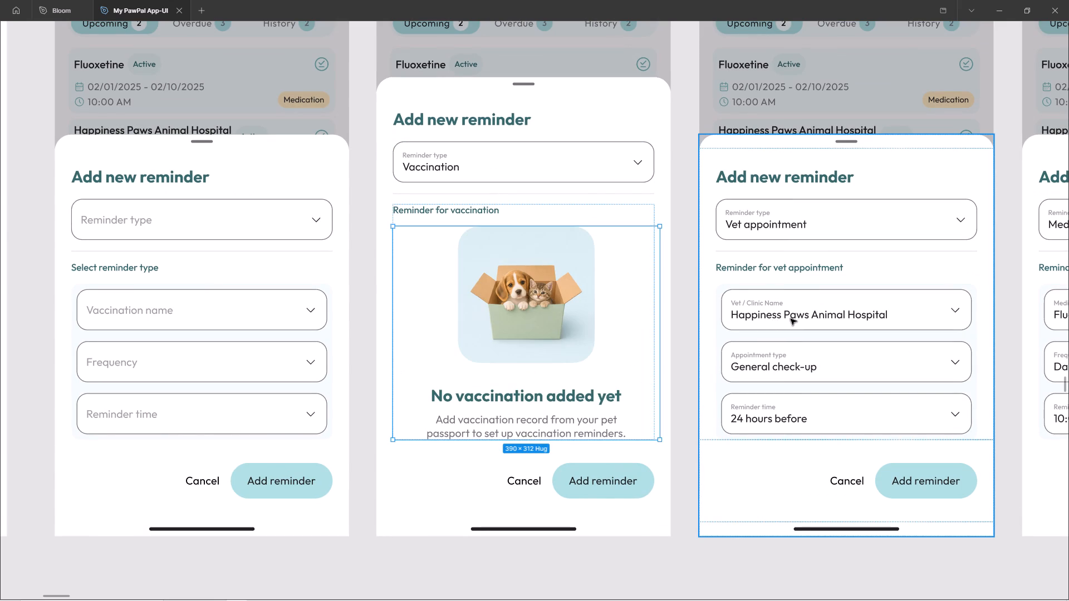
double_click(791, 318)
double_click(791, 318)
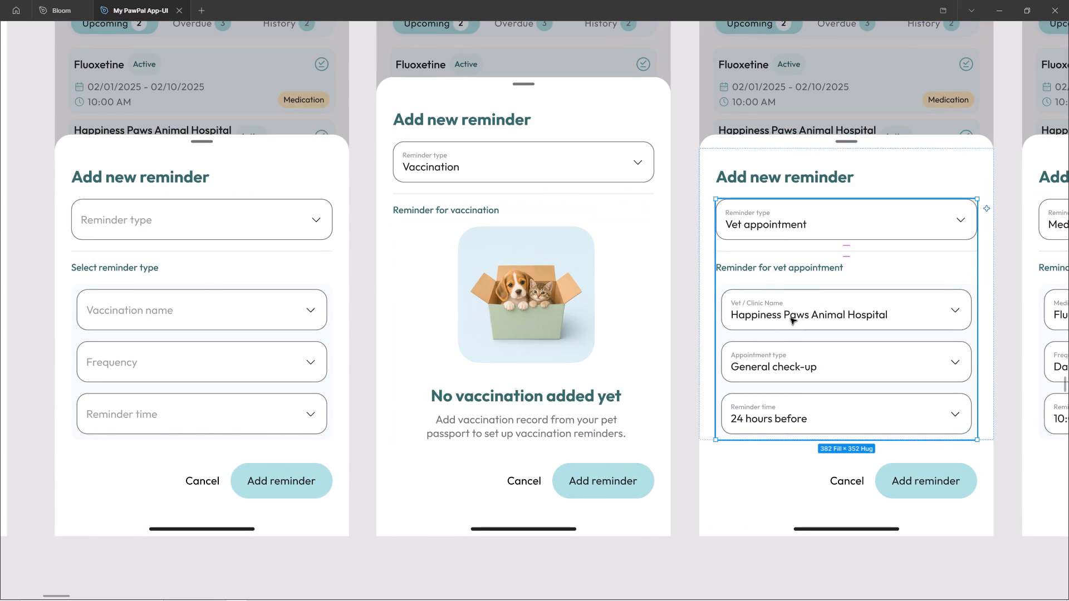
double_click(791, 318)
key(ctrl+shift+r)
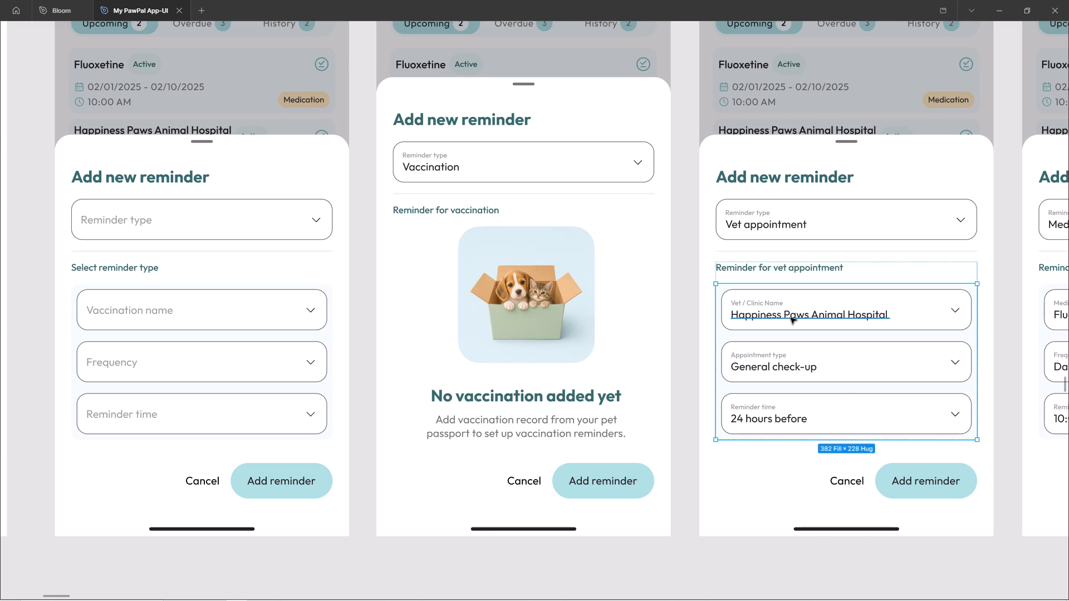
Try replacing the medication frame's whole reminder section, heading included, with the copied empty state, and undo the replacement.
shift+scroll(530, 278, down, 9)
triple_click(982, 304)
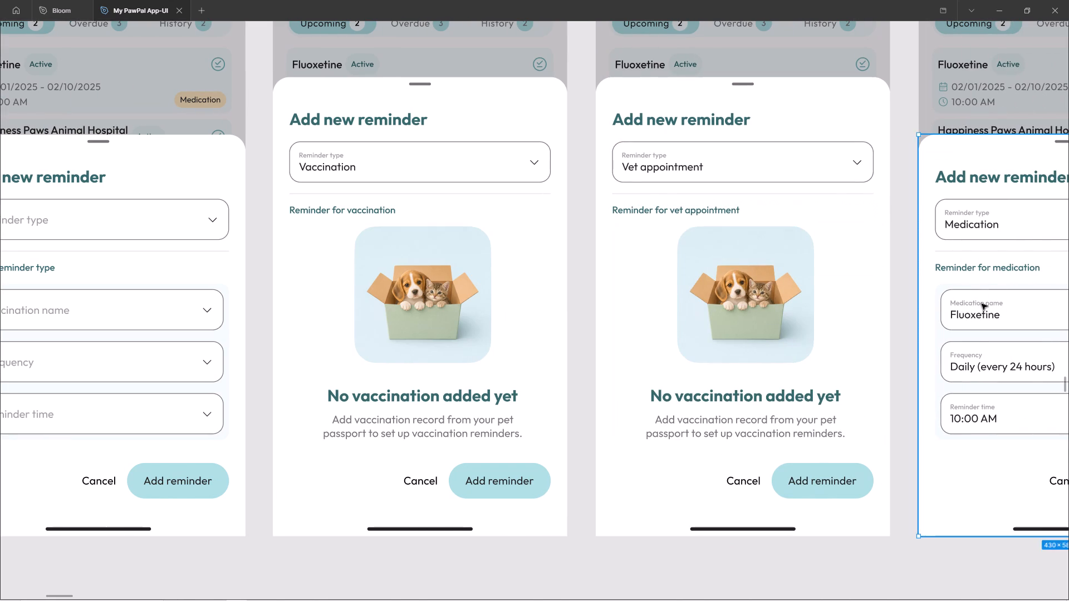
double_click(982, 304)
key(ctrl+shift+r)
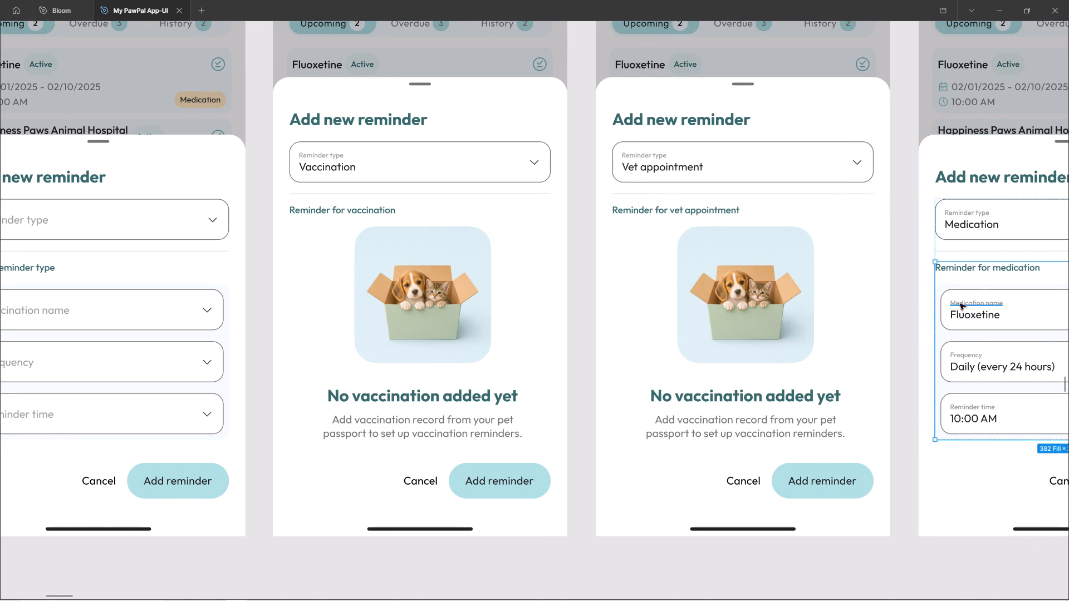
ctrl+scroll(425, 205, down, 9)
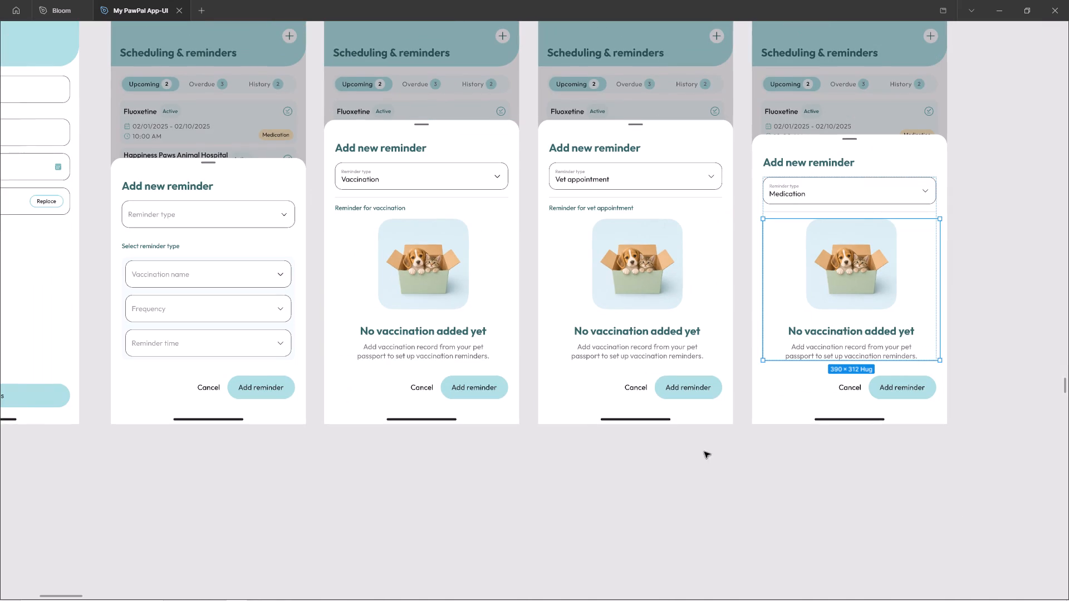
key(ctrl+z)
Replace only the three detail fields under "Reminder for medication" with the copied empty state, and clear the selection.
double_click(818, 302)
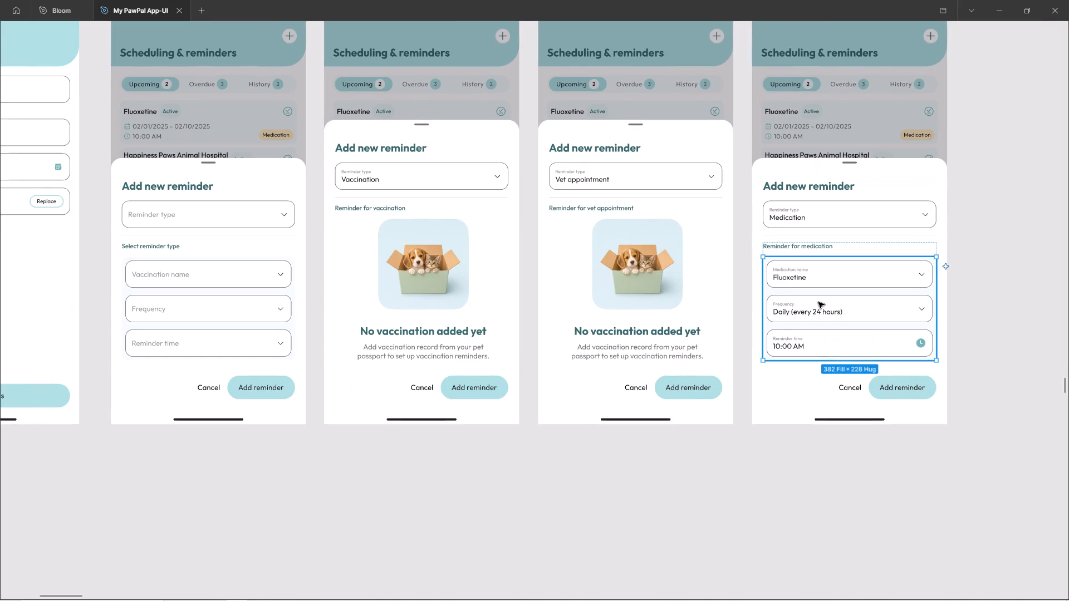
key(ctrl+shift+r)
click(702, 468)
Hide the "Reminder for…" headings in the vaccination, vet appointment and medication frames together, and clear the selection.
key(space)
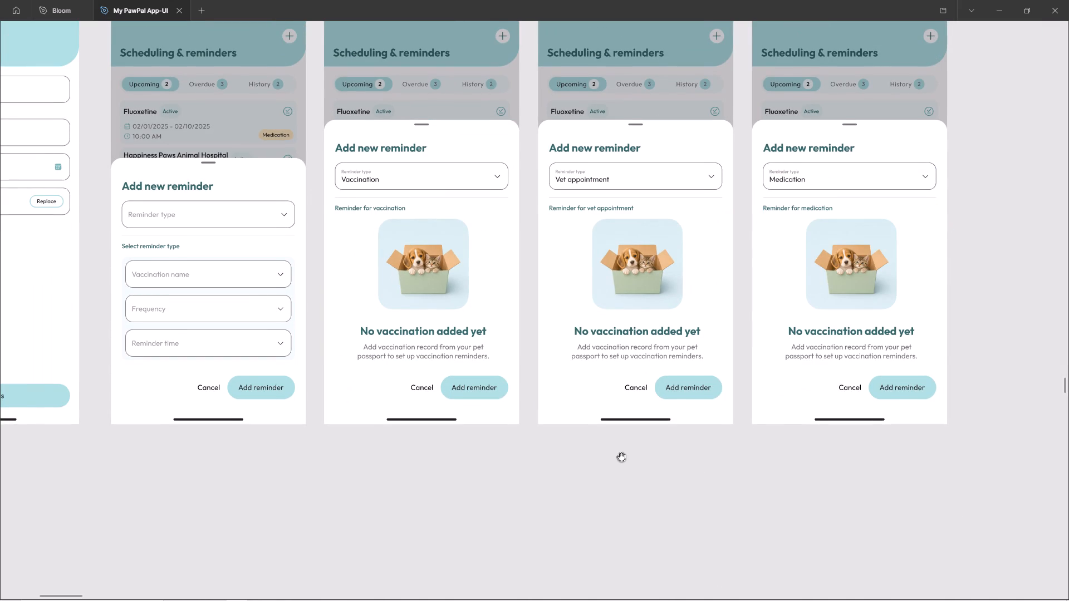
drag(621, 457, 635, 459)
ctrl+scroll(416, 204, up, 4)
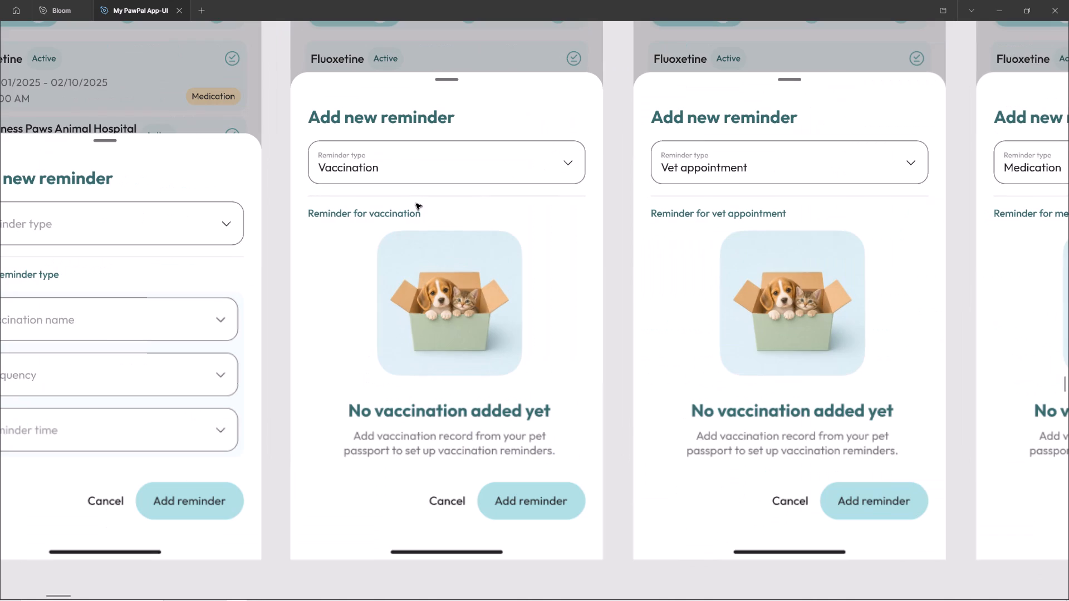
ctrl+scroll(416, 204, down, 3)
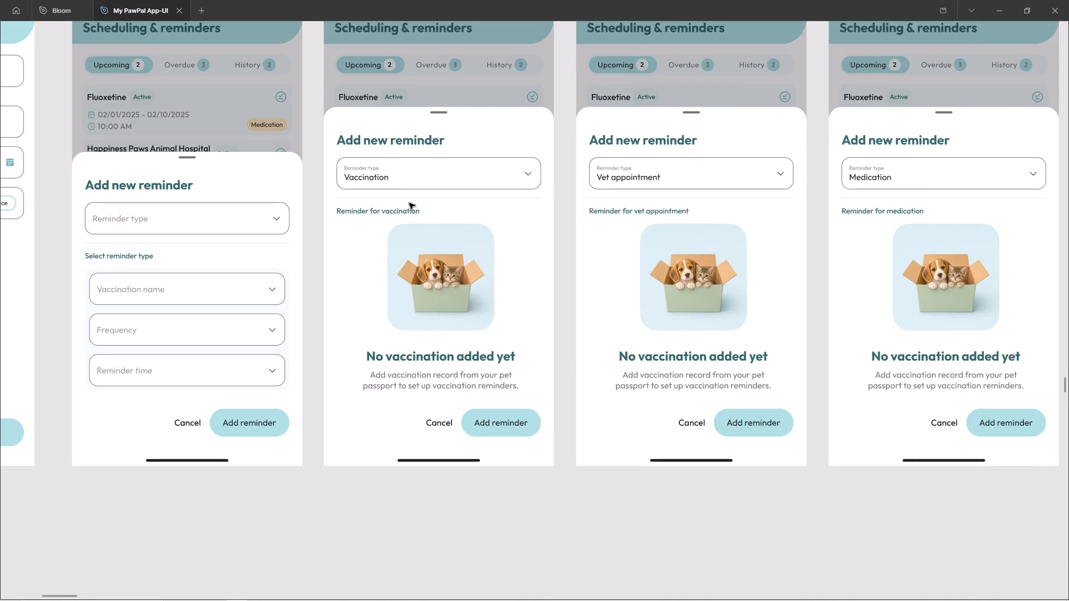
ctrl+click(384, 211)
ctrl+shift+click(658, 209)
ctrl+shift+click(892, 211)
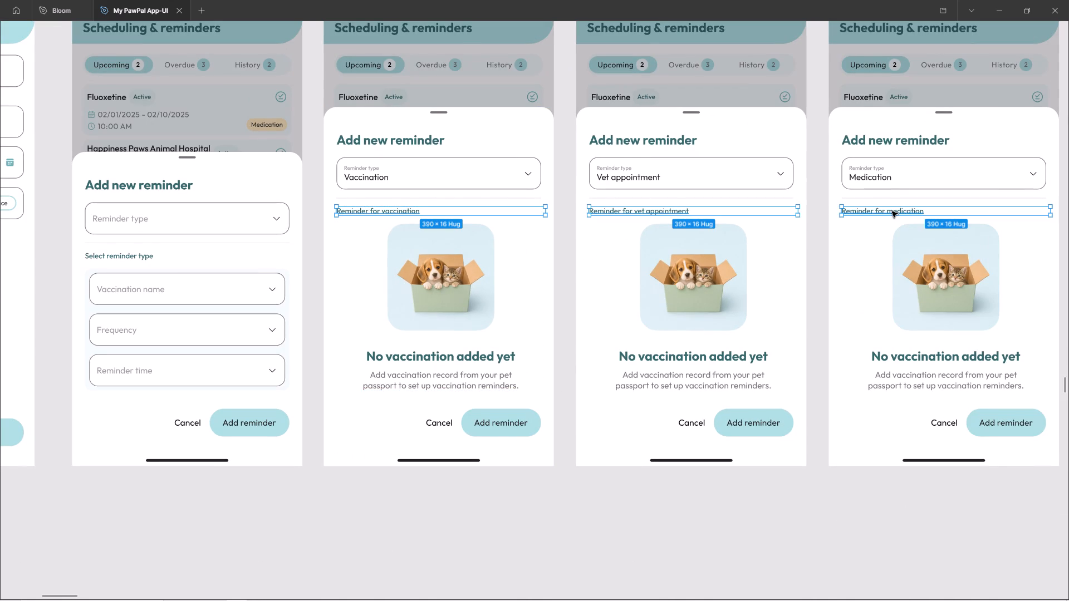
key(ctrl+shift+h)
click(745, 508)
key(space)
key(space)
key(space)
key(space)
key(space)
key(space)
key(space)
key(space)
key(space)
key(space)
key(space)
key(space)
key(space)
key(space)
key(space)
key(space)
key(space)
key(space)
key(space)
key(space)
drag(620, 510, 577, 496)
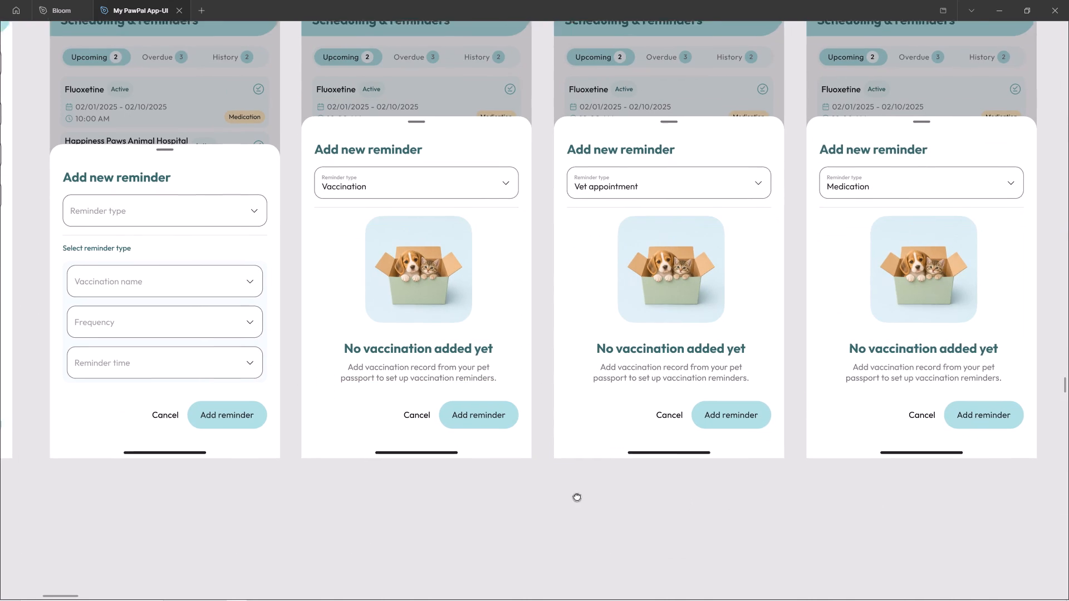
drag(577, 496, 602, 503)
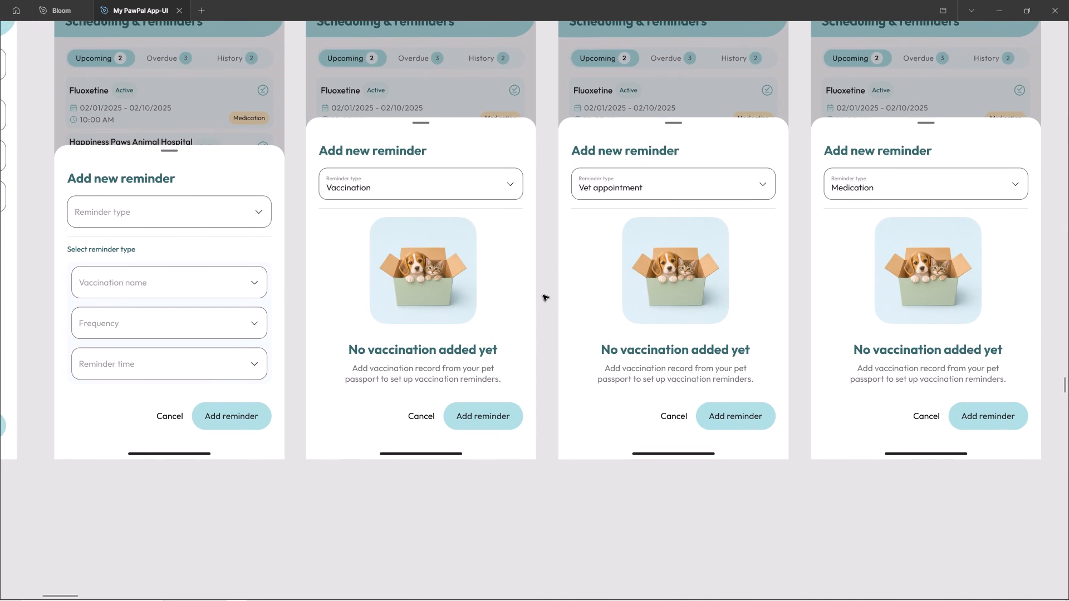
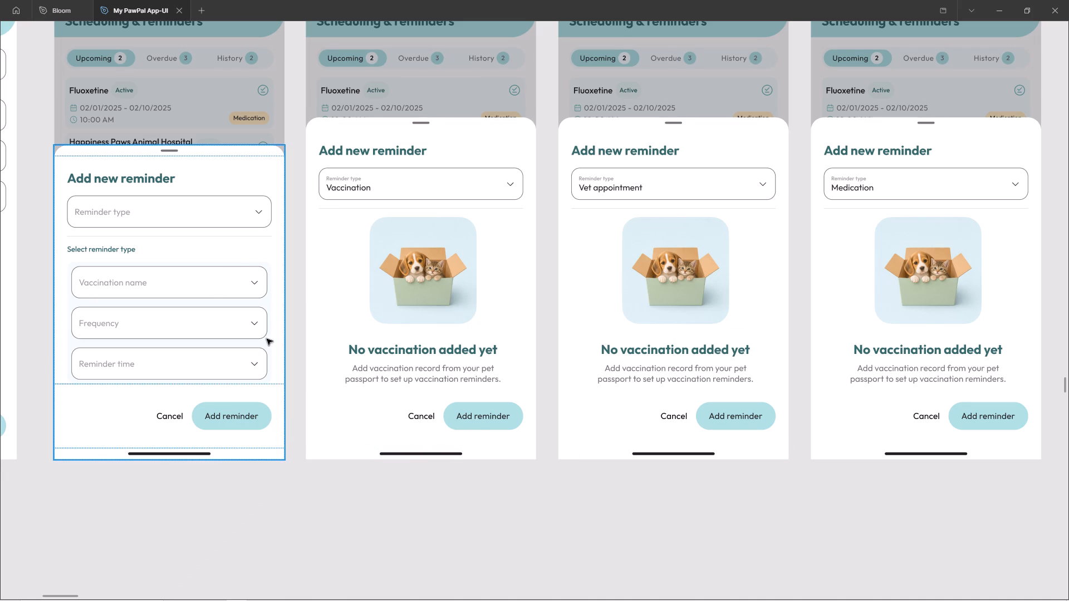
Review the three empty-state reminder variants beside the original Add new reminder sheet, inspecting the vaccination variant's reminder type field and empty-state block.
ctrl+scroll(210, 302, down, 5)
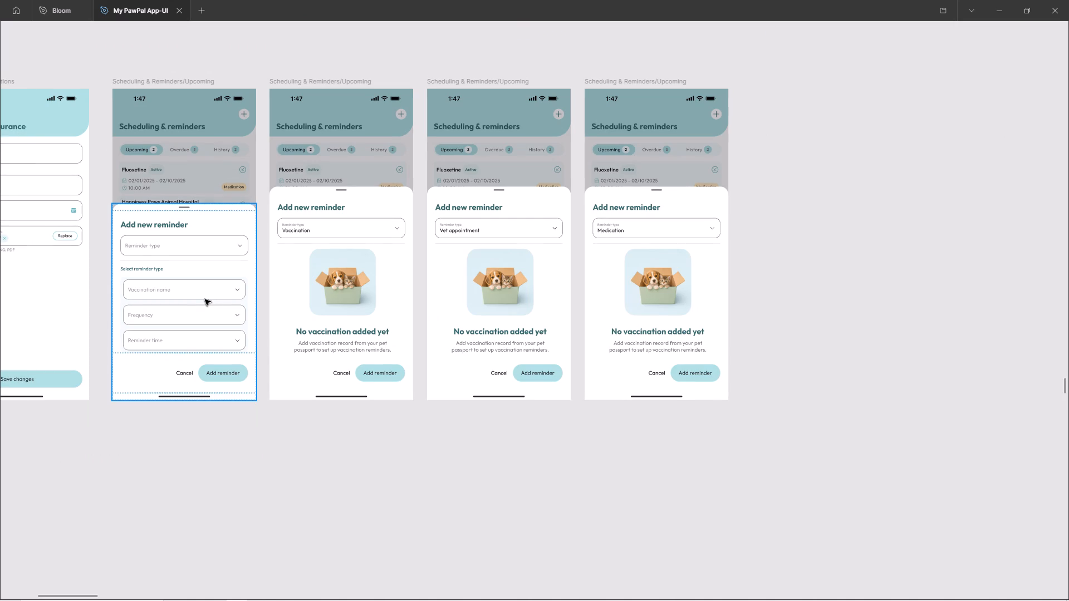
shift+scroll(156, 275, up, 6)
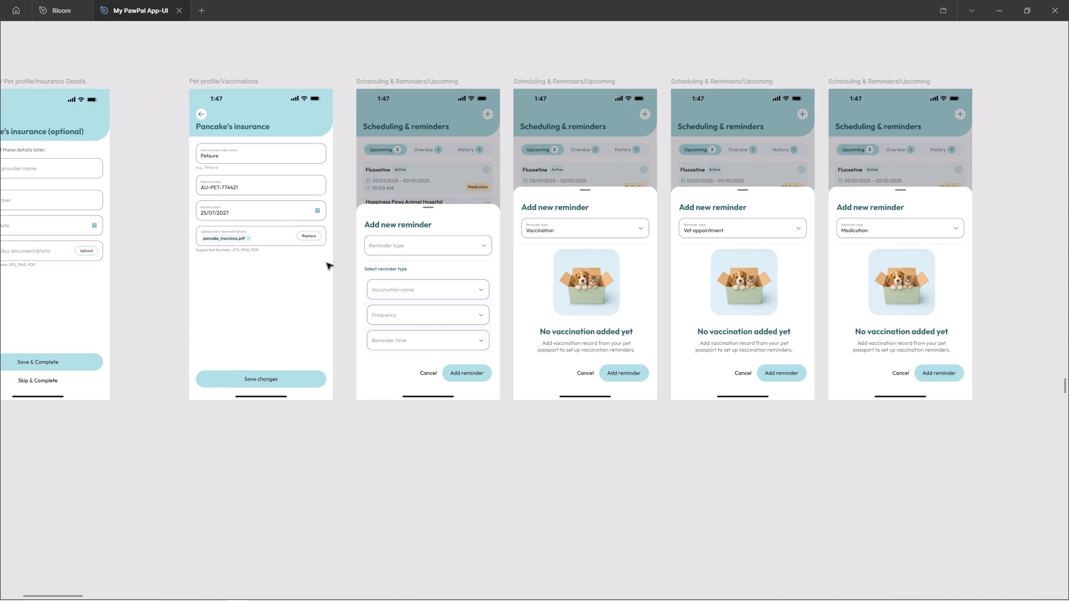
ctrl+scroll(406, 255, up, 5)
ctrl+scroll(313, 231, down, 5)
ctrl+scroll(680, 285, up, 2)
ctrl+scroll(680, 285, down, 1)
ctrl+scroll(680, 285, up, 3)
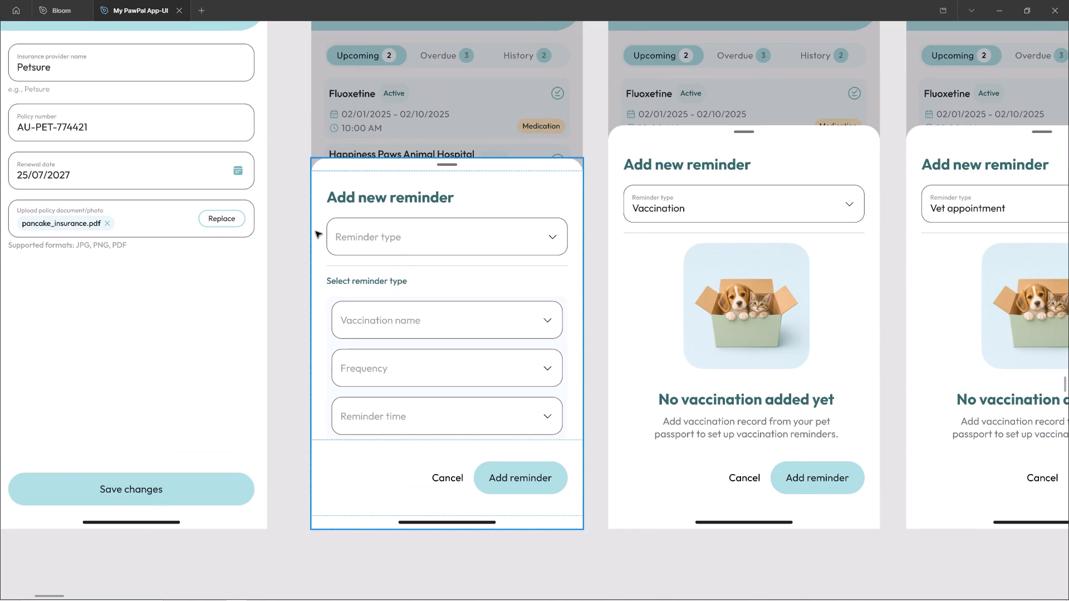
ctrl+click(562, 205)
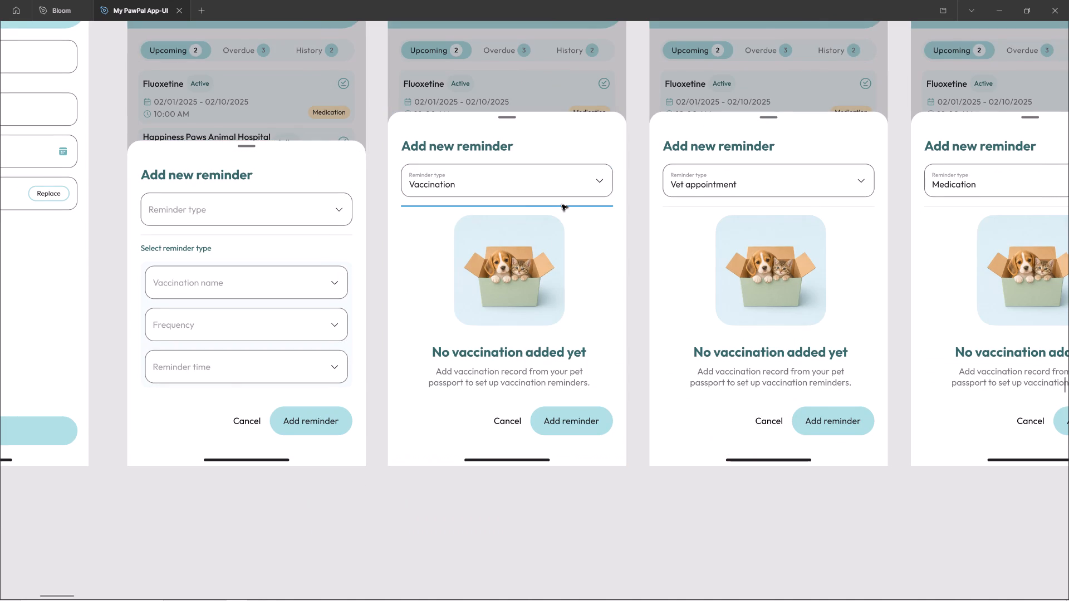
ctrl+scroll(522, 228, down, 3)
ctrl+click(630, 488)
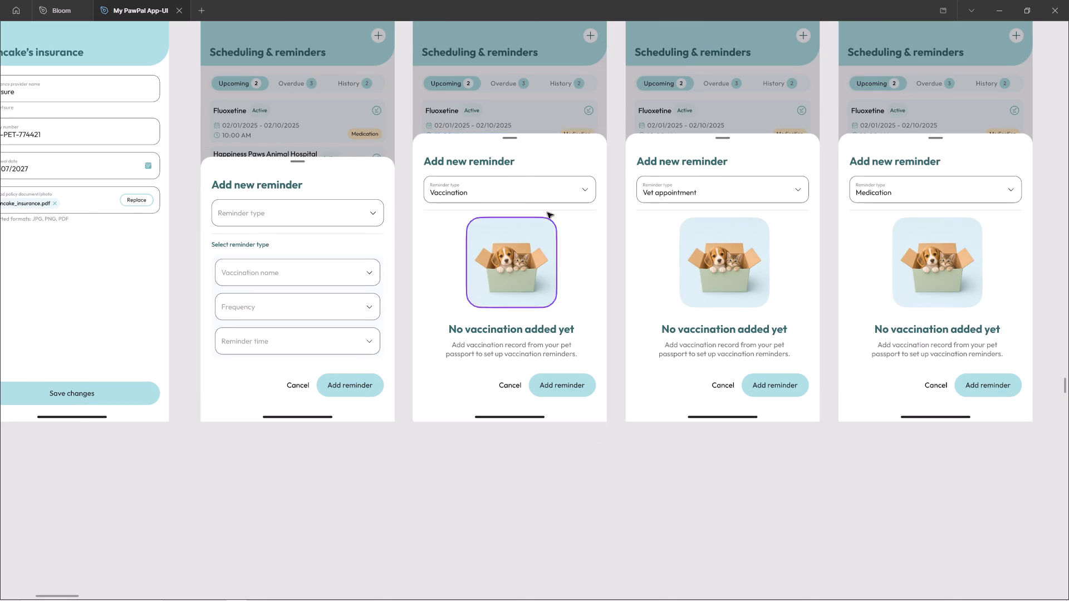
ctrl+scroll(558, 190, up, 5)
ctrl+scroll(558, 190, down, 2)
ctrl+click(529, 188)
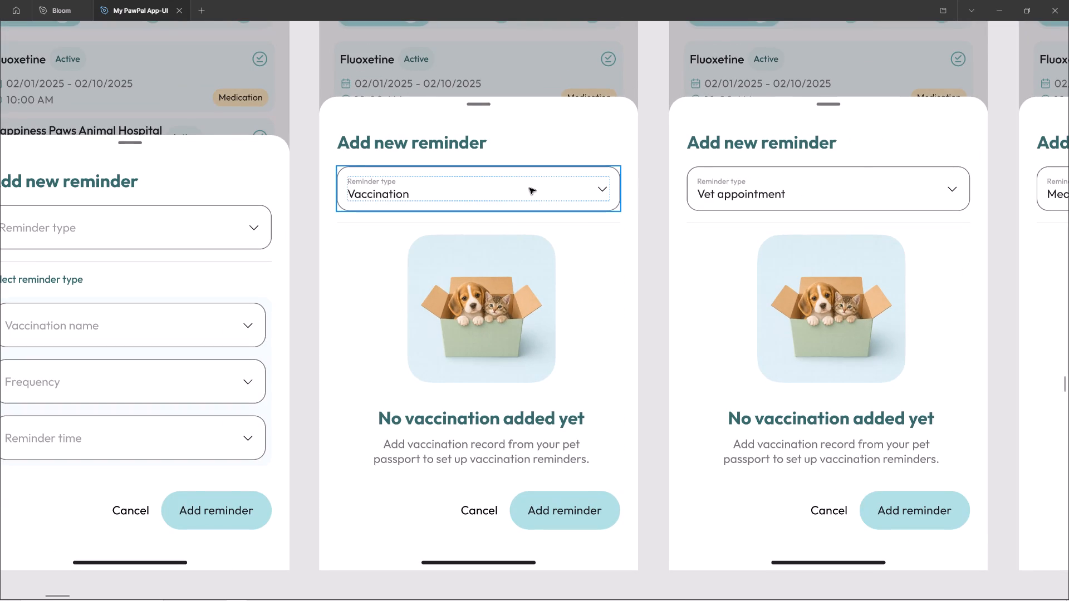
click(513, 394)
ctrl+scroll(492, 415, down, 4)
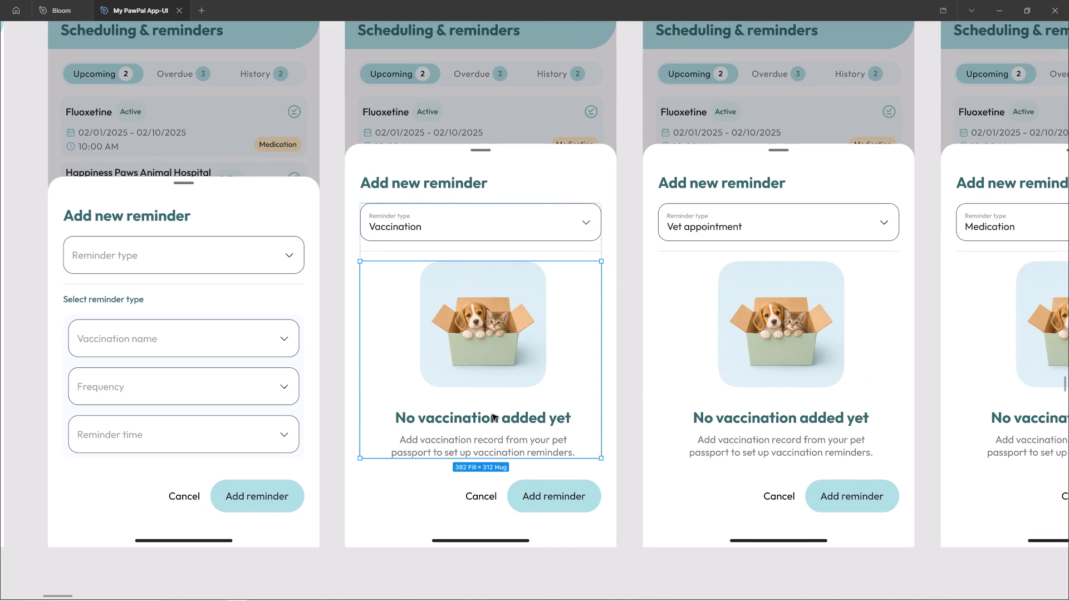
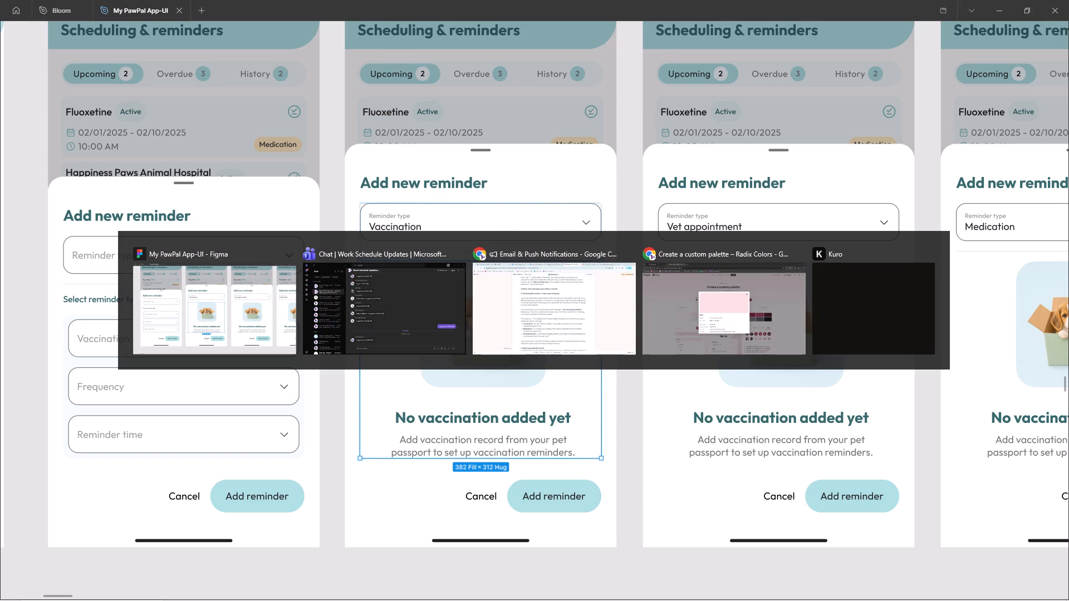
Read the client's Basecamp note on Scheduling & Reminders empty-state messaging and compare it with the empty-state variants in Figma.
key(alt+Tab)
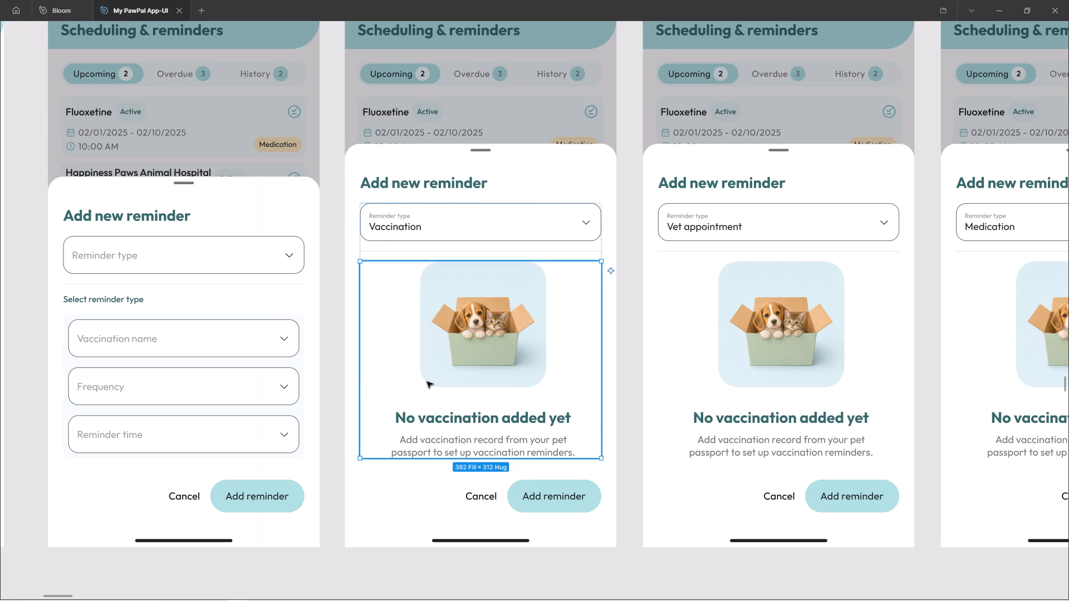
key(alt+Tab)
click(435, 311)
click(484, 310)
click(502, 305)
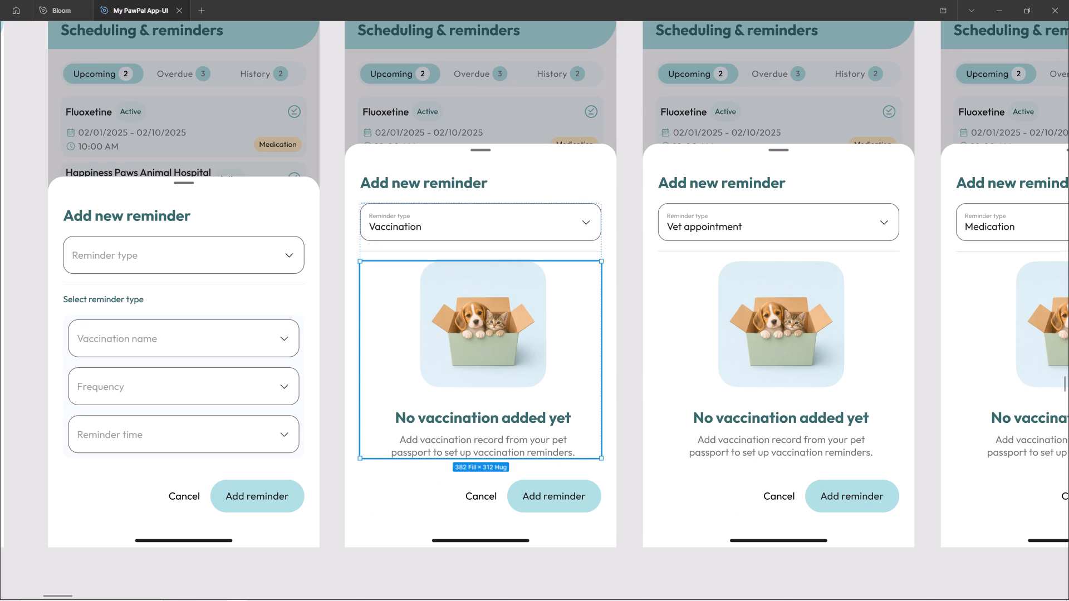
click(526, 303)
click(551, 306)
click(583, 307)
key(alt+Tab)
ctrl+scroll(452, 300, down, 17)
key(alt+Tab)
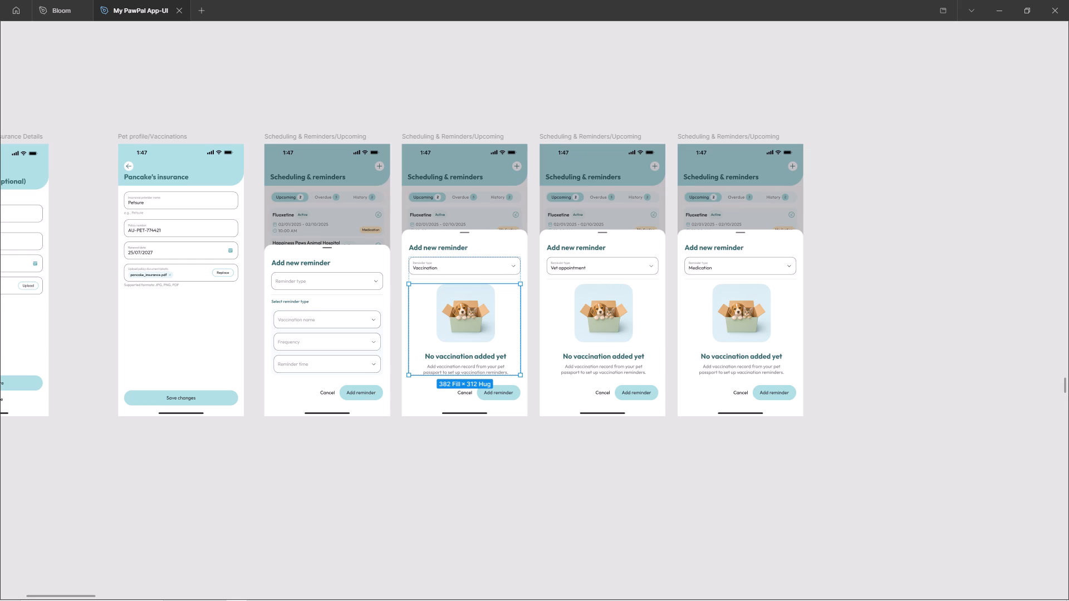
key(alt+Tab)
Duplicate the "No upcoming reminders" screen from the Scheduling and reminders section and place the copy beside the Add new reminder variants.
ctrl+scroll(388, 224, down, 20)
ctrl+scroll(388, 224, down, 8)
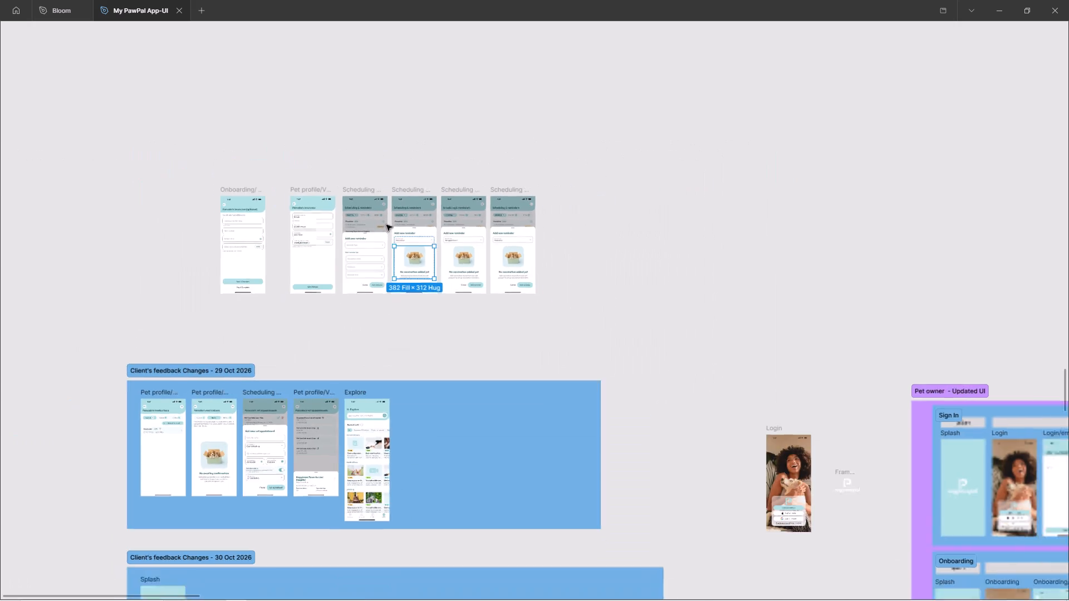
ctrl+scroll(386, 225, down, 7)
click(570, 201)
ctrl+scroll(459, 199, down, 14)
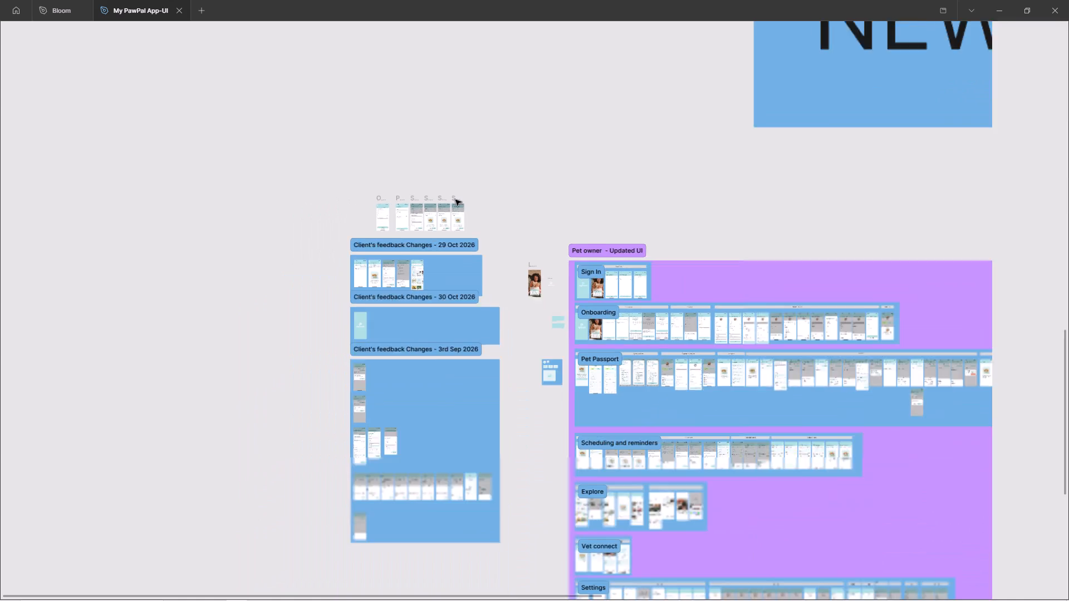
ctrl+scroll(455, 200, down, 10)
ctrl+scroll(495, 306, up, 2)
ctrl+scroll(495, 306, down, 1)
ctrl+scroll(495, 306, up, 13)
ctrl+scroll(496, 306, down, 1)
ctrl+scroll(496, 306, up, 7)
ctrl+scroll(496, 306, down, 1)
ctrl+scroll(496, 306, up, 1)
ctrl+scroll(496, 306, down, 1)
ctrl+scroll(496, 306, up, 3)
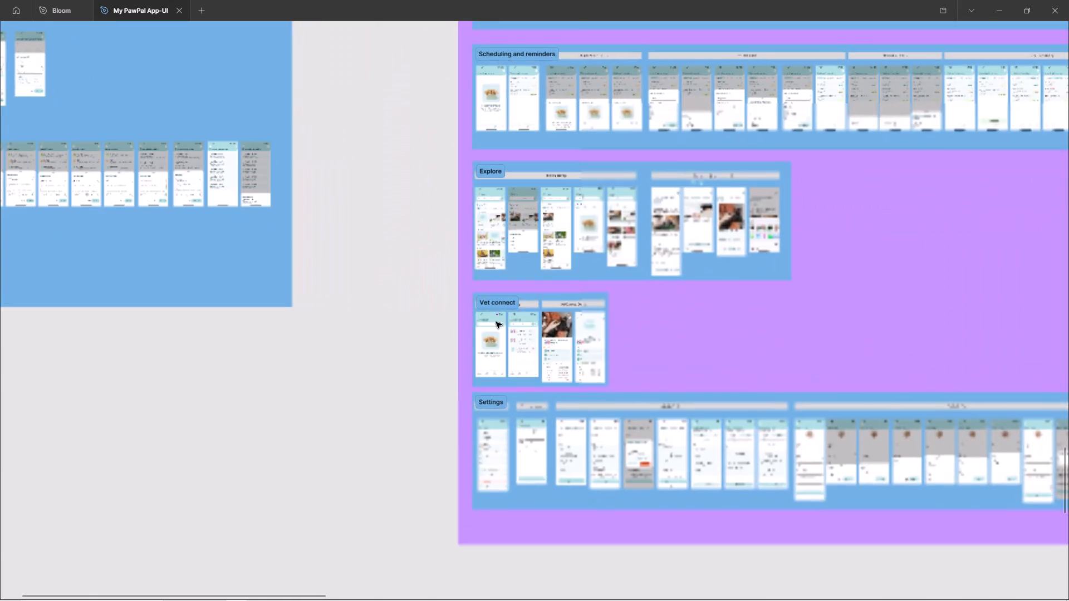
ctrl+scroll(496, 322, up, 2)
ctrl+scroll(496, 322, down, 1)
ctrl+scroll(496, 322, up, 10)
ctrl+scroll(490, 270, down, 3)
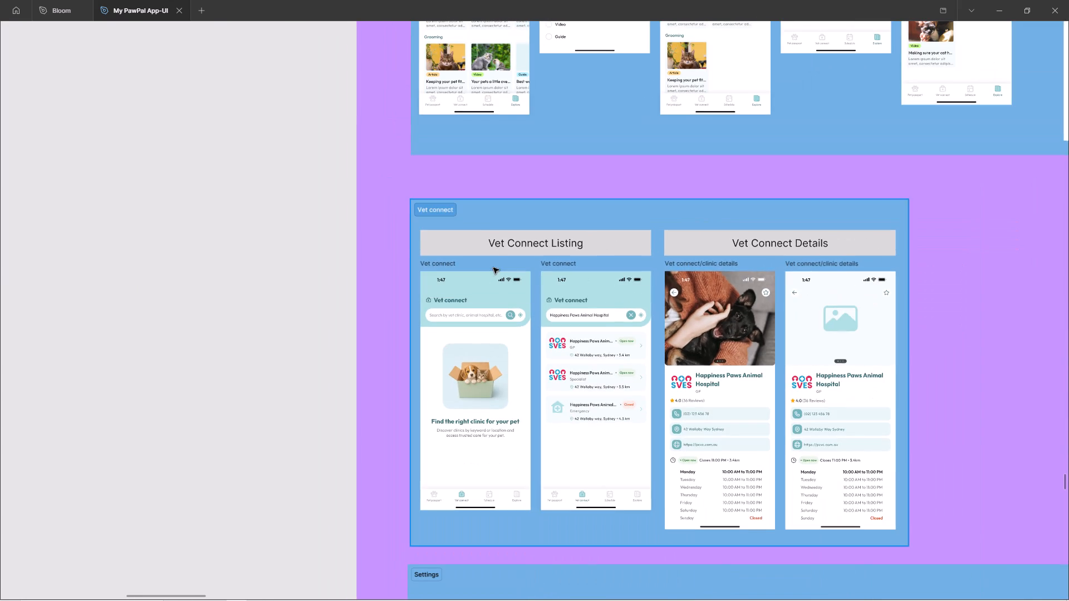
ctrl+scroll(508, 260, down, 4)
scroll(512, 270, up, 13)
ctrl+scroll(472, 254, up, 15)
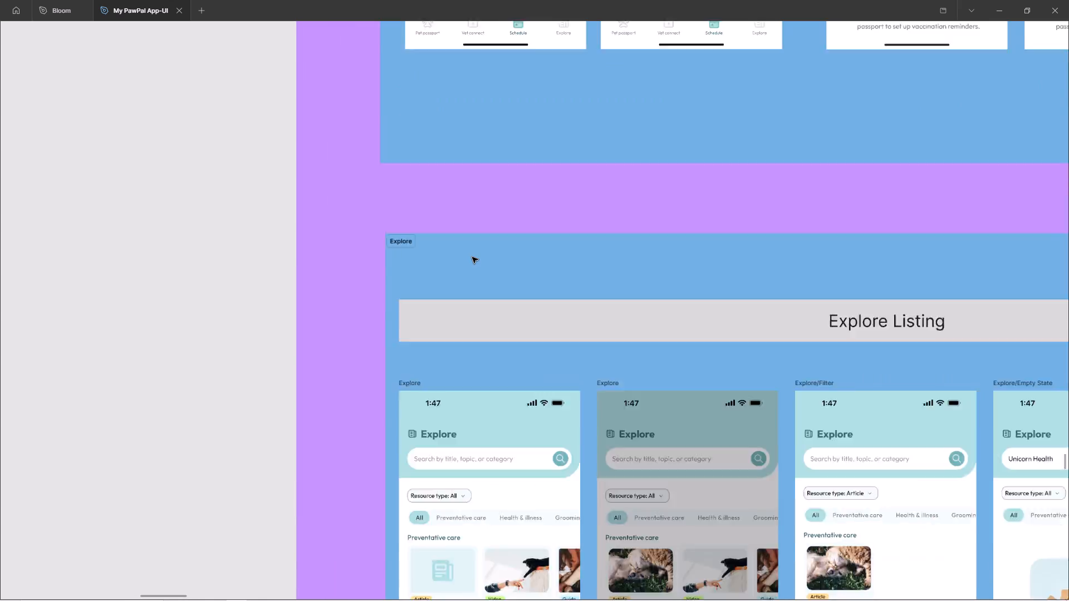
ctrl+scroll(472, 257, up, 13)
ctrl+scroll(470, 233, down, 12)
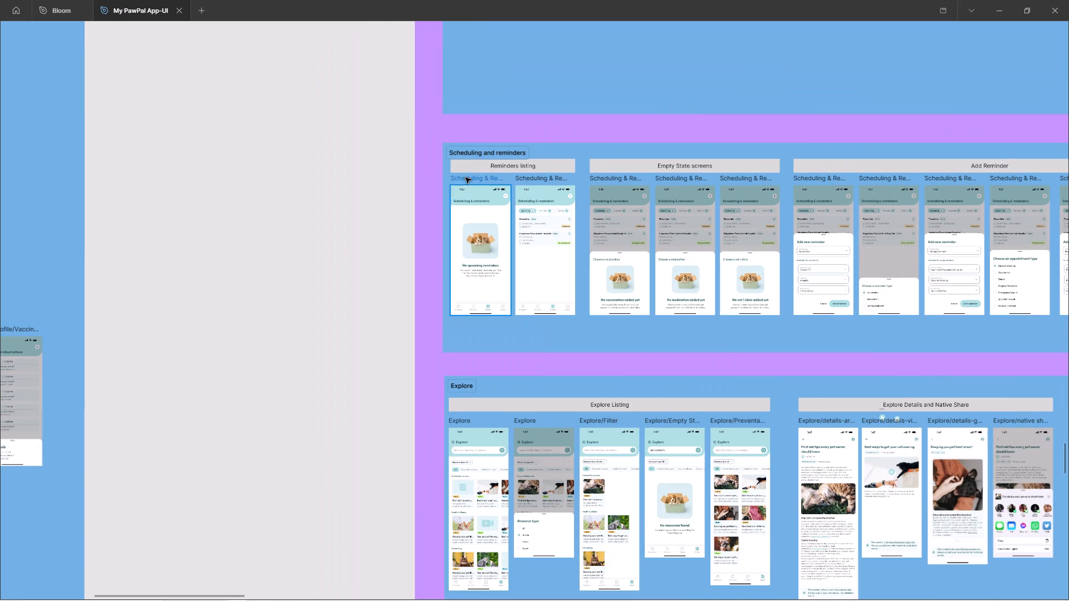
click(465, 174)
click(463, 180)
ctrl+scroll(490, 217, down, 2)
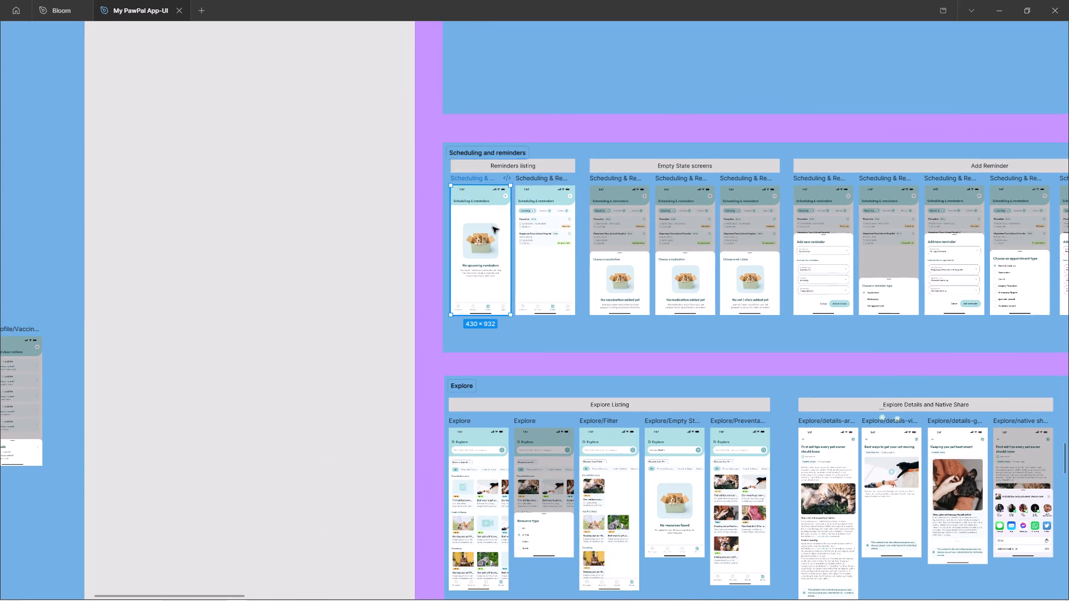
ctrl+scroll(493, 227, down, 15)
alt+drag(493, 249, 304, 60)
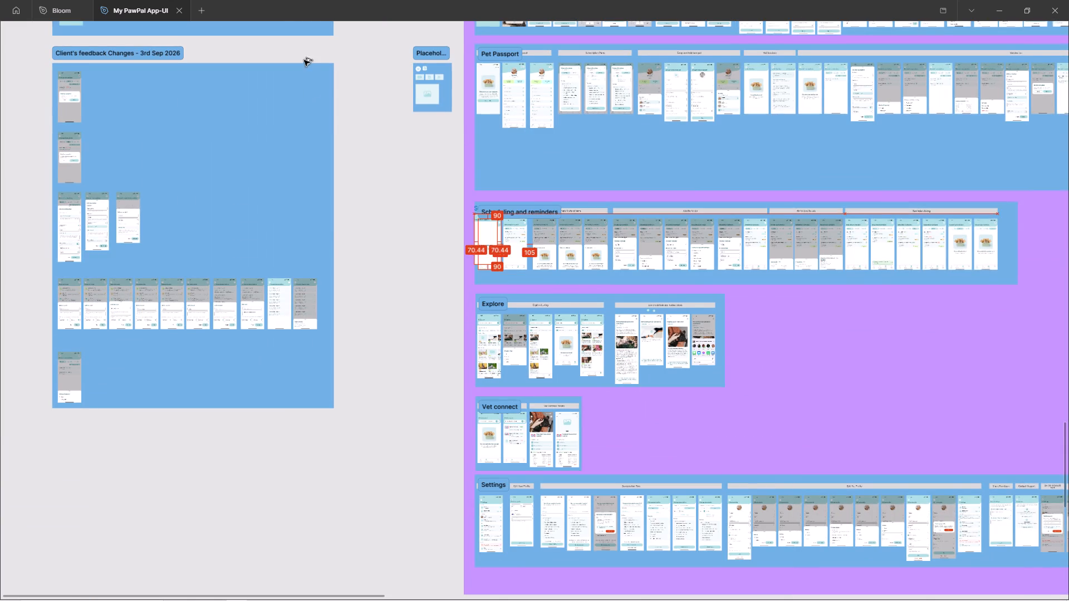
alt+drag(304, 60, 156, 136)
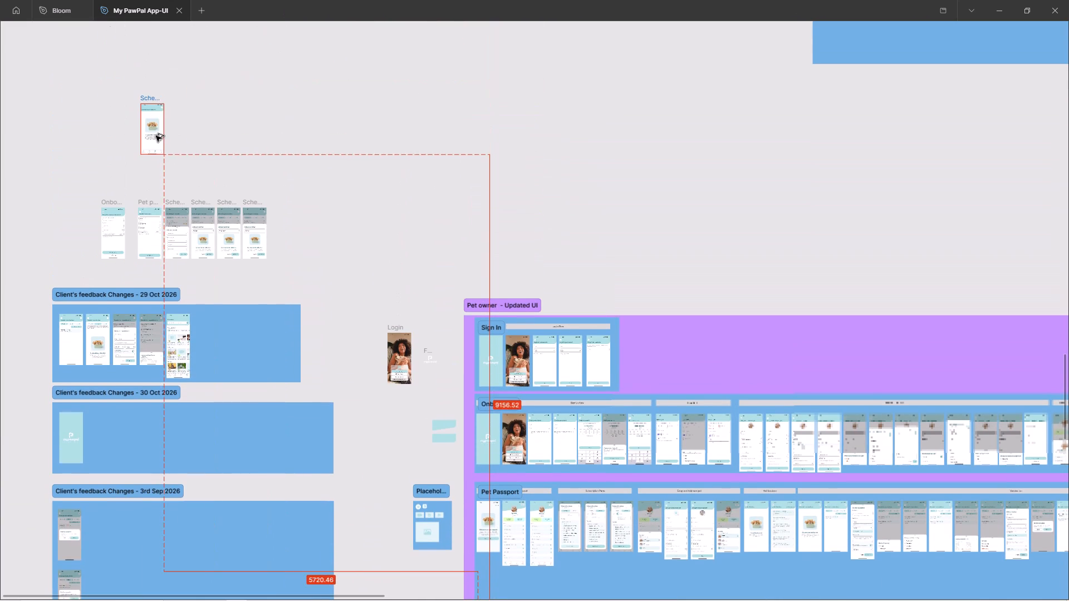
alt+drag(156, 136, 295, 218)
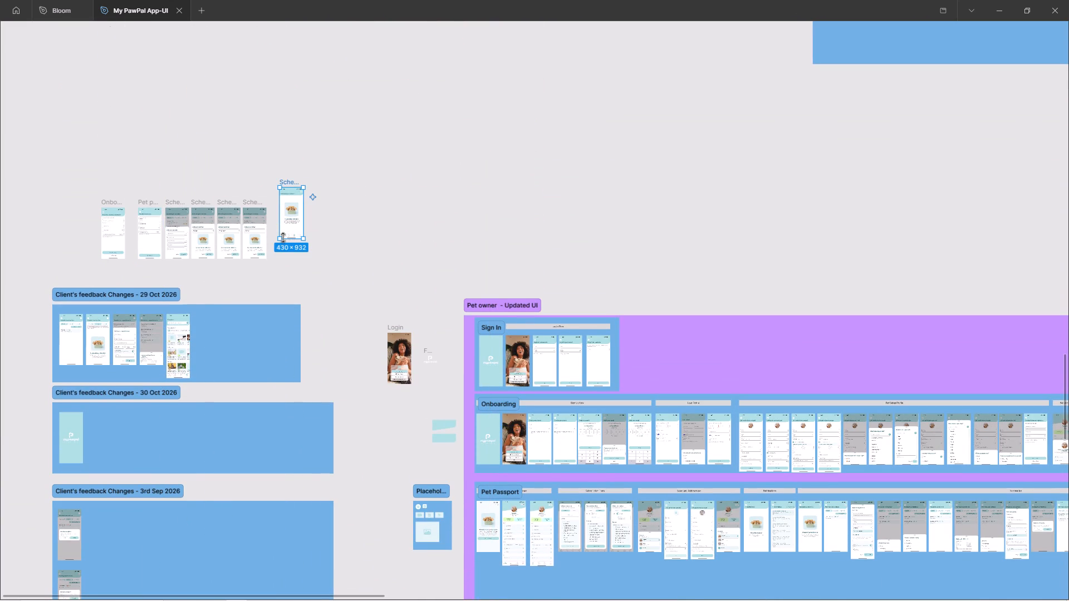
Align the copied "No upcoming reminders" screen vertically with the medication variant so it sits in the same row.
ctrl+scroll(191, 214, up, 8)
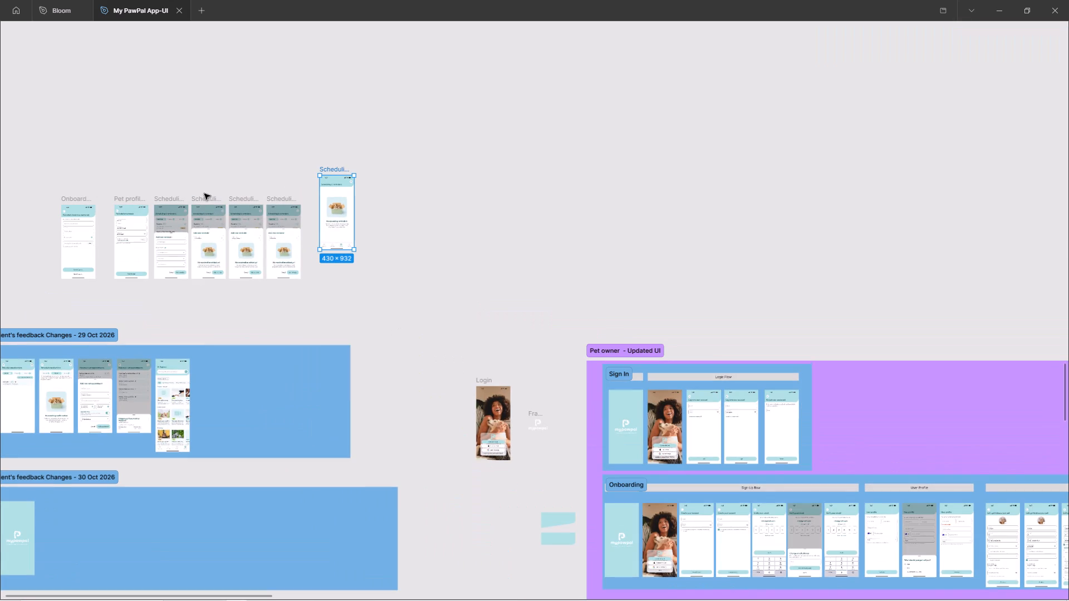
shift+click(278, 200)
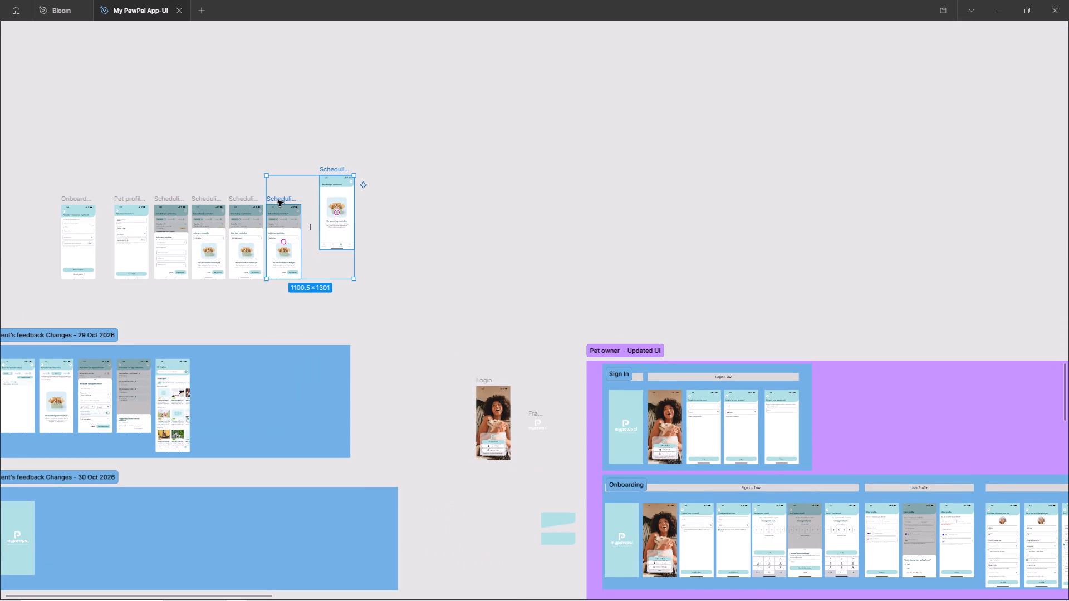
key(alt+s)
key(alt+w)
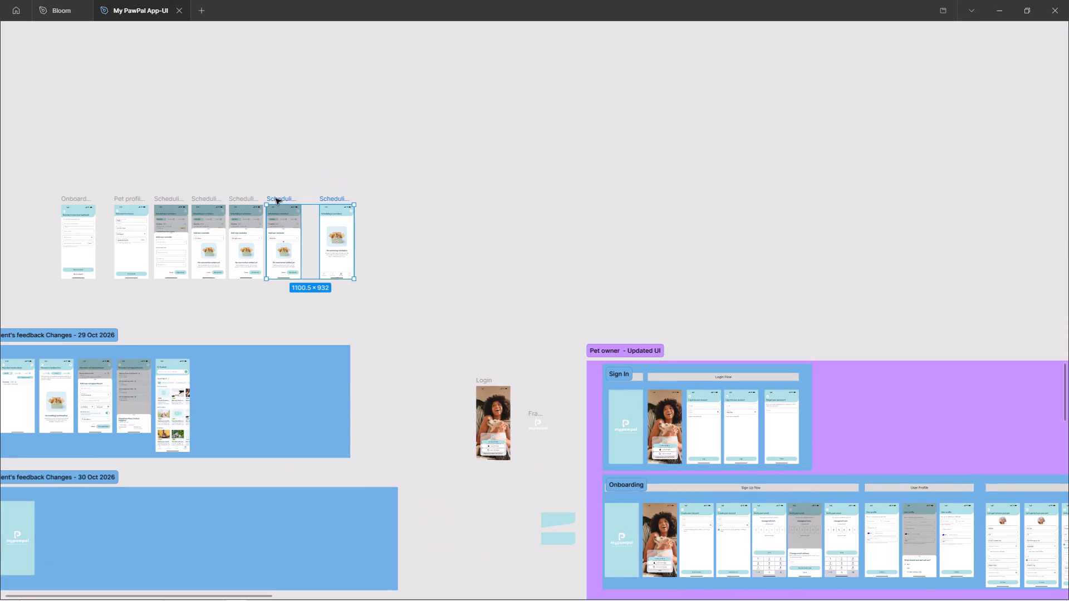
shift+drag(276, 214, 296, 210)
key(ctrl+z)
click(296, 186)
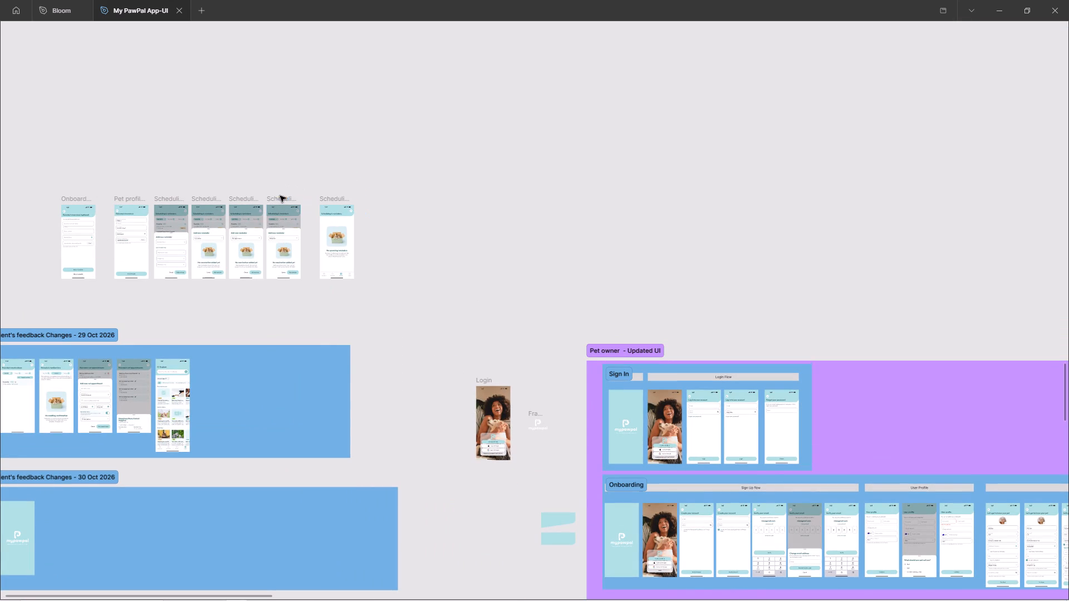
Move the vaccination, vet appointment and medication variants together to the far side of the copied "No upcoming reminders" screen.
click(280, 196)
shift+click(243, 199)
shift+click(197, 196)
shift+drag(213, 221, 217, 220)
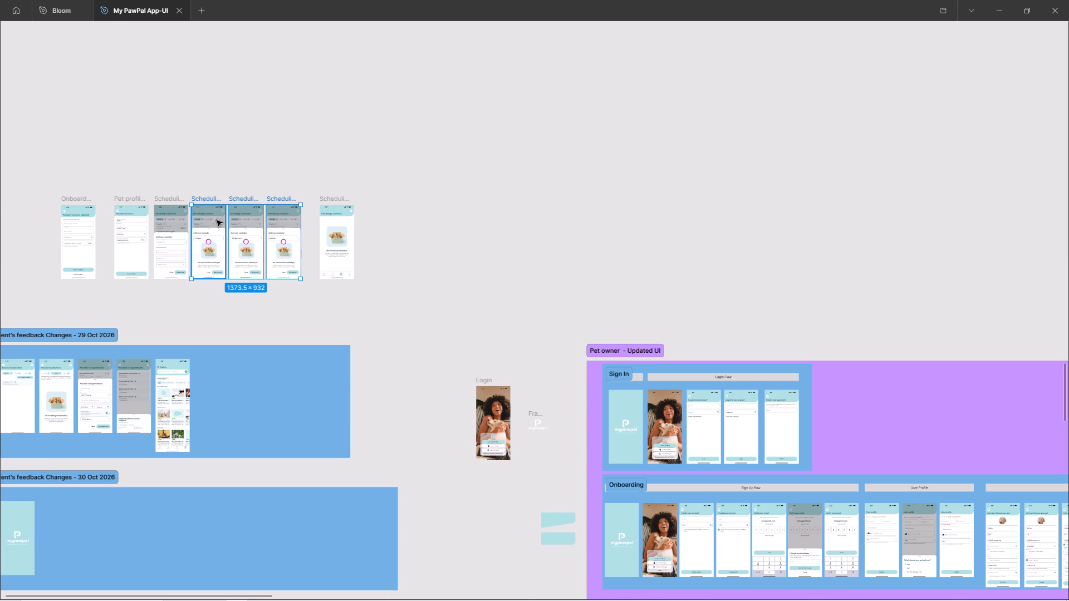
shift+drag(217, 220, 382, 209)
Move the copied "No upcoming reminders" screen and the three variants together next to the original Add new reminder sheet.
click(516, 292)
drag(516, 292, 263, 179)
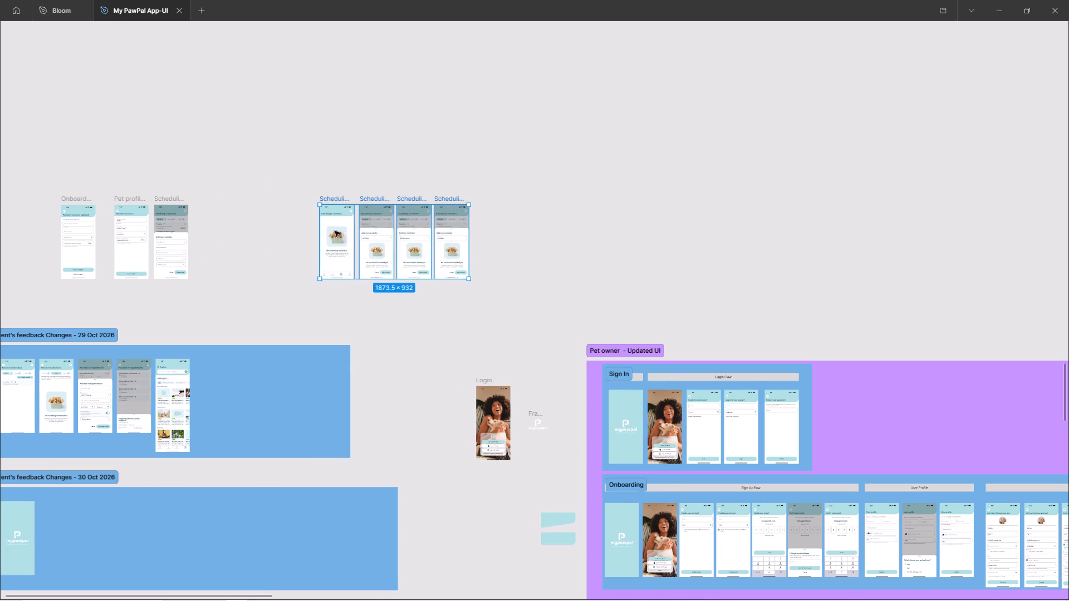
shift+drag(350, 234, 223, 244)
shift+click(223, 244)
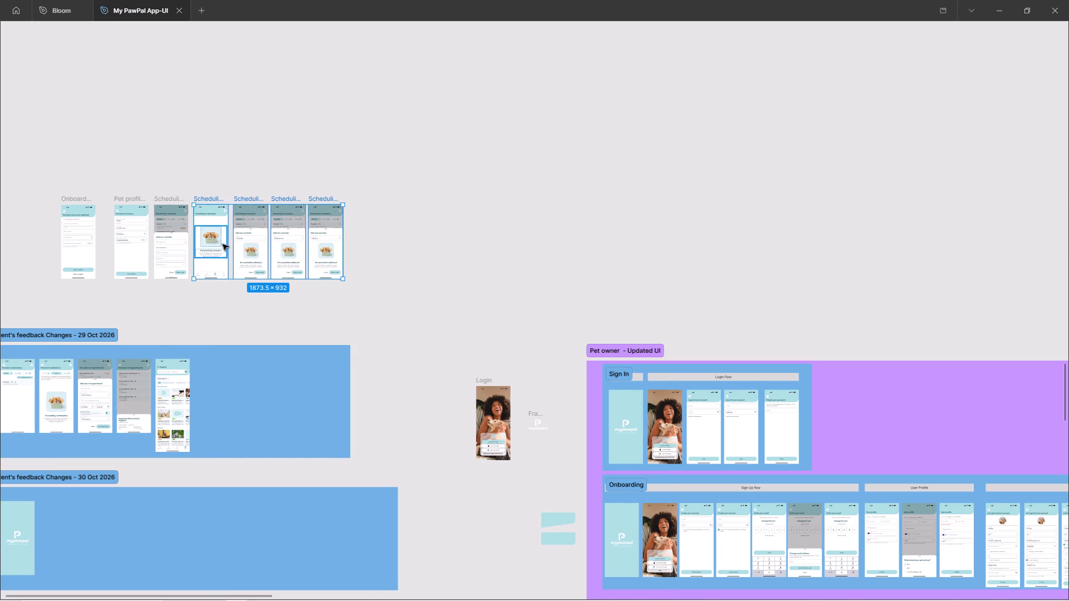
click(228, 175)
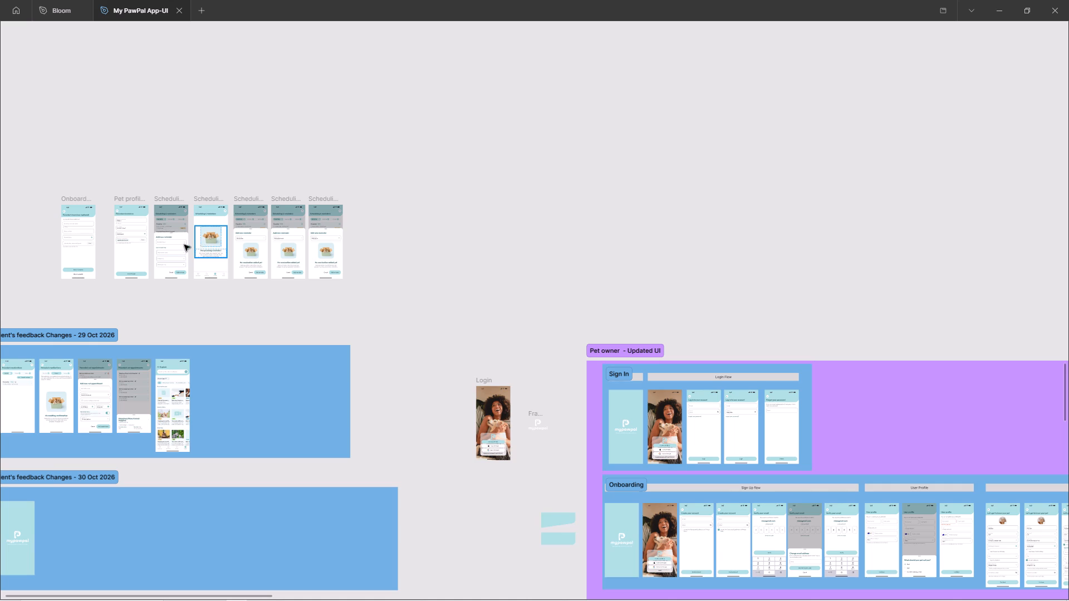
Check the client's requested wording for the Upcoming tab's empty state in Basecamp against the copied screen in Figma.
ctrl+scroll(185, 242, up, 19)
key(alt+Tab)
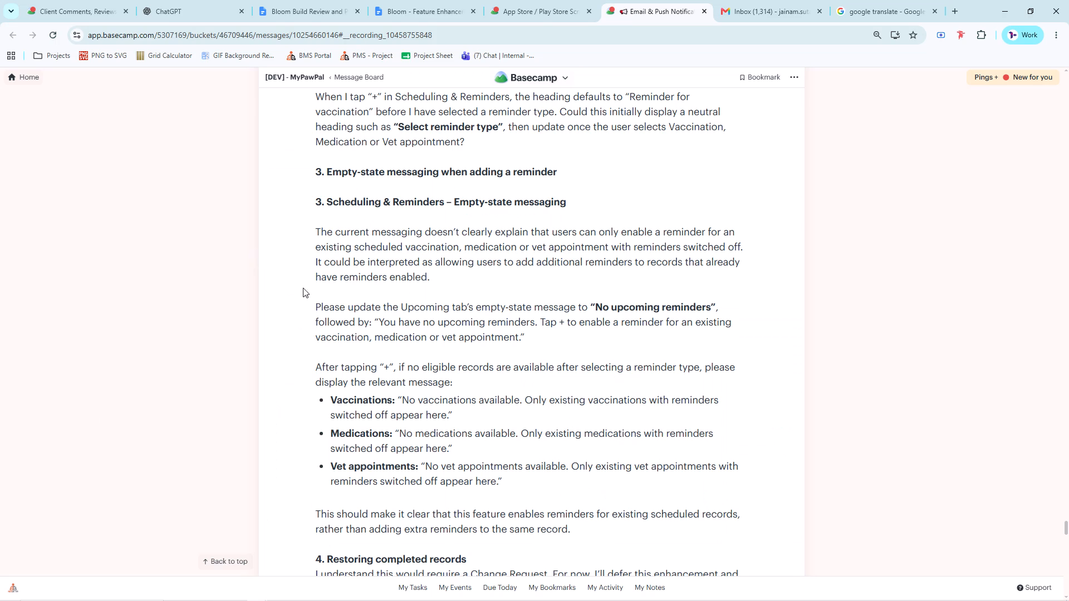
click(409, 308)
click(504, 308)
click(530, 308)
key(alt+Tab)
ctrl+scroll(405, 192, down, 2)
key(alt+Tab)
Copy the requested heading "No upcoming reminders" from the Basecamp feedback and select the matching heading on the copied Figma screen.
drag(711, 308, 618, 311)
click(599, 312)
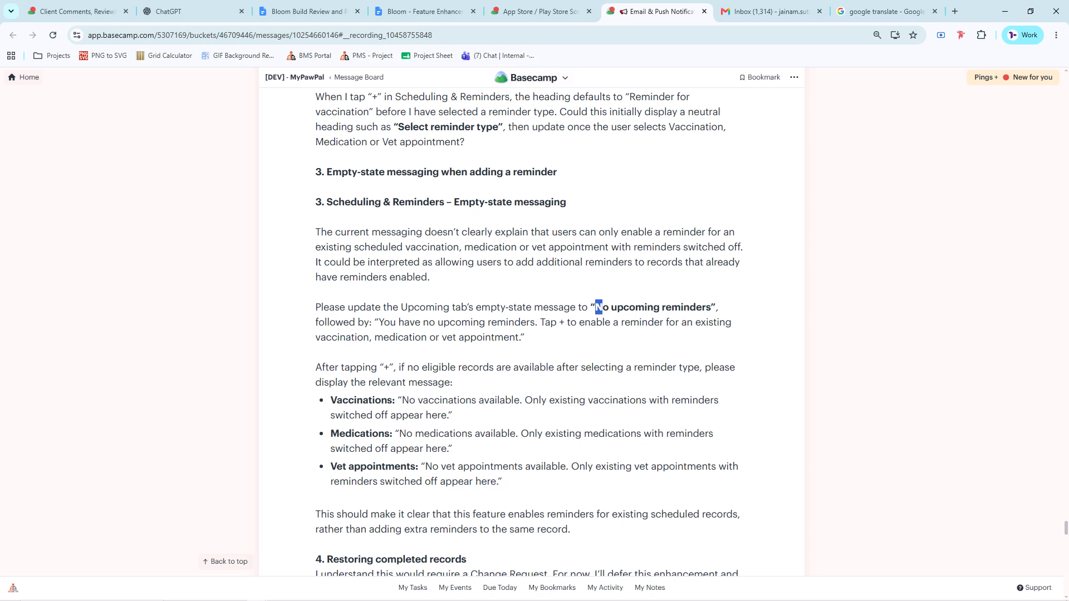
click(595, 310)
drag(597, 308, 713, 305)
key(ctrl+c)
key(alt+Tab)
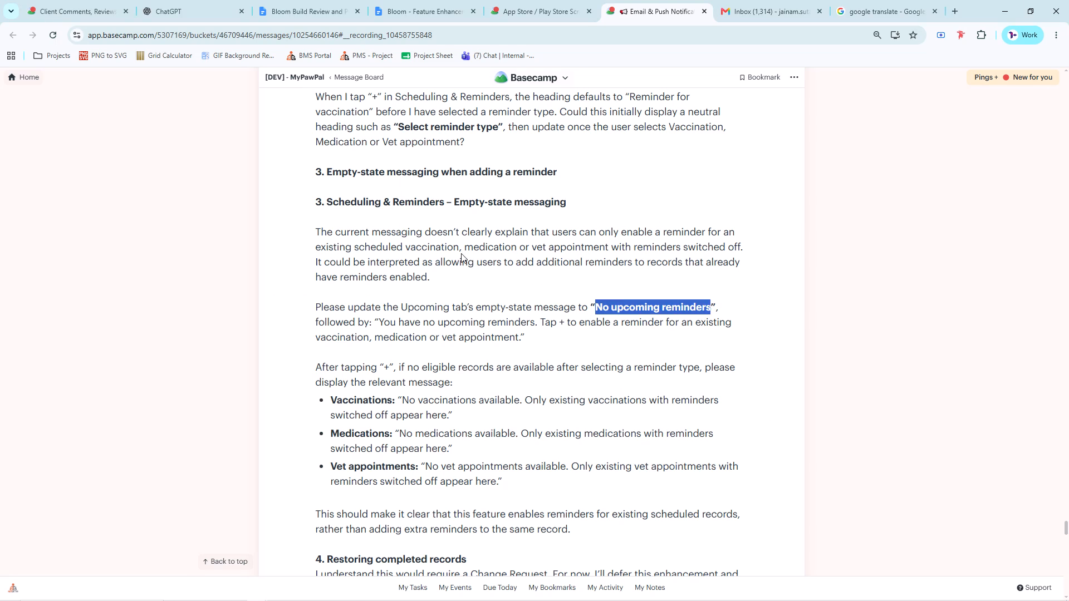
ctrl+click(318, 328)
Copy the sentence "You have no upcoming reminders. Tap + to enable a reminder for an existing vaccination, medication or vet appointment." from the Basecamp feedback.
key(alt+Tab)
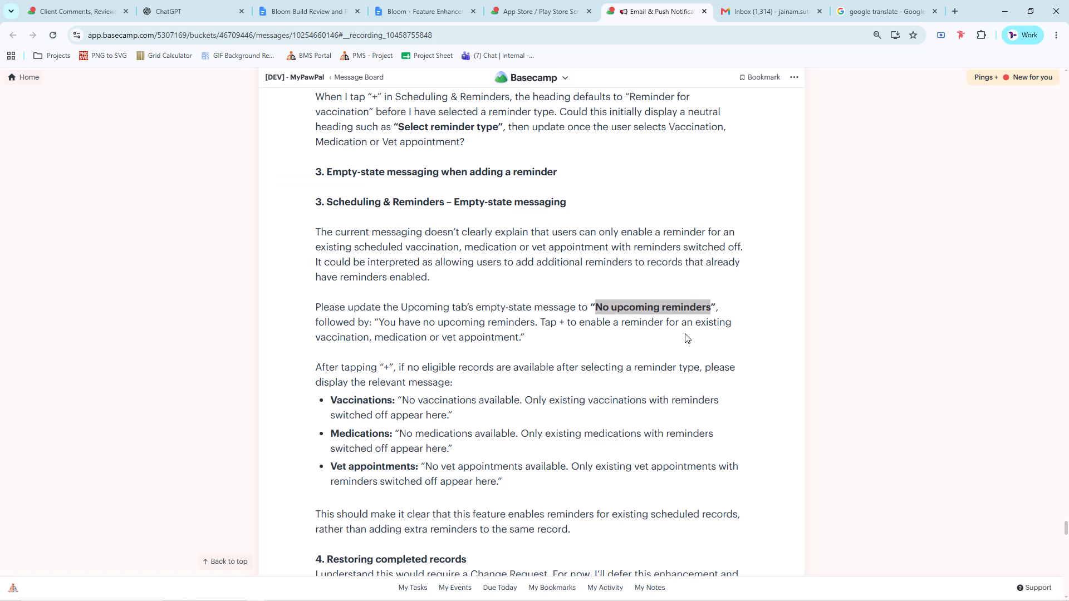
drag(381, 323, 391, 321)
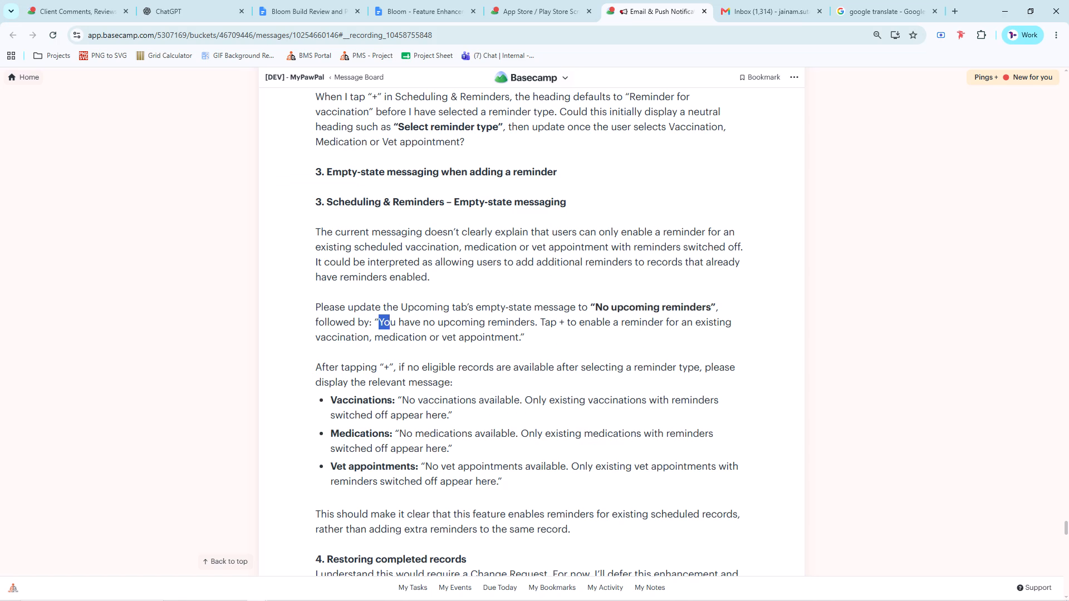
drag(391, 321, 443, 345)
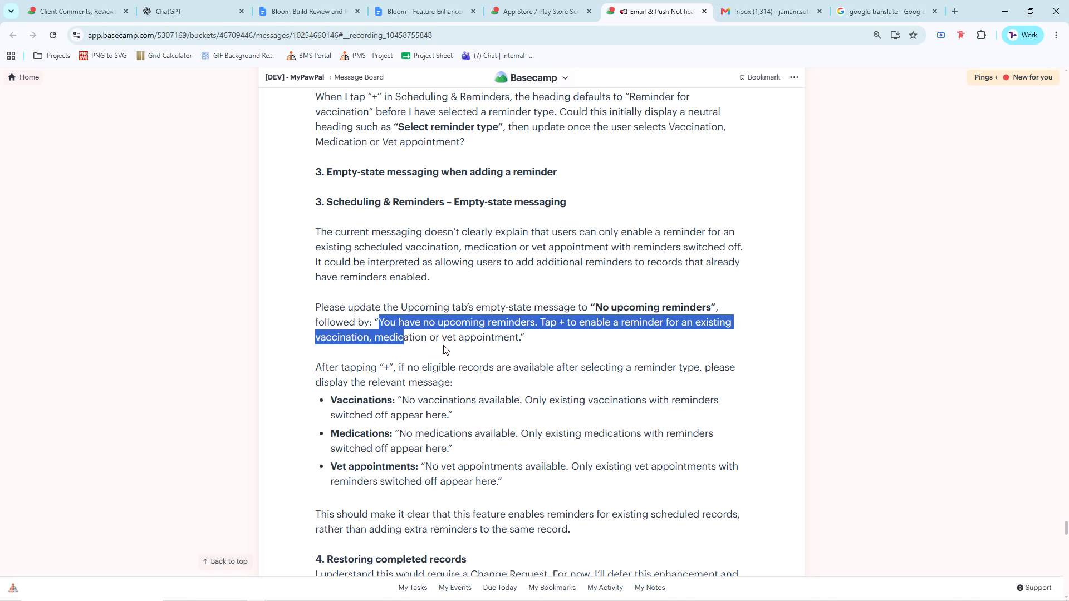
drag(443, 345, 520, 339)
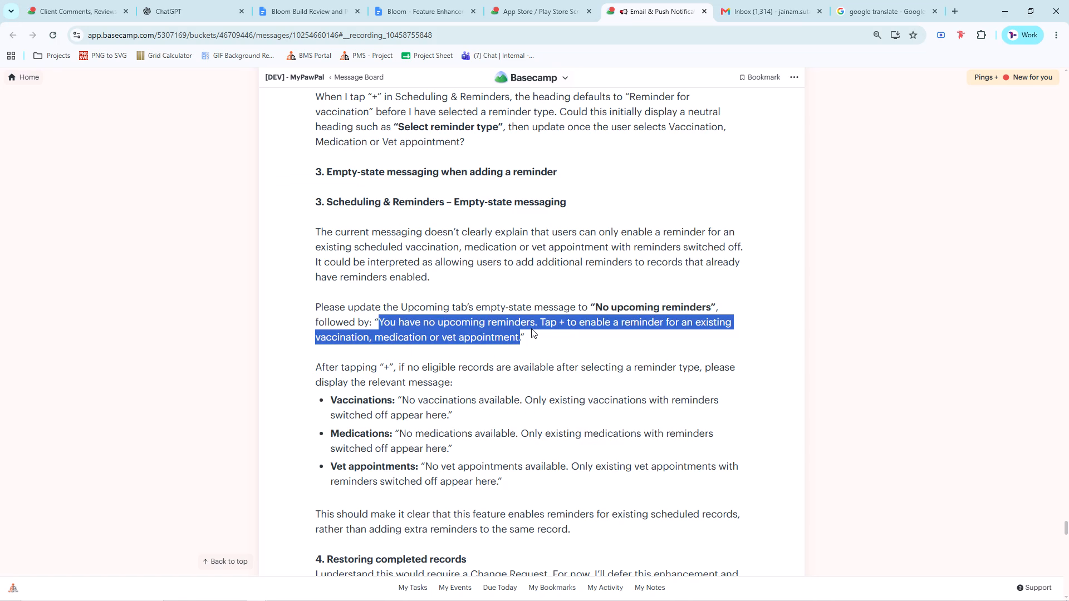
key(shift+Left)
key(shift+Right)
key(ctrl+c)
In Figma, replace the description under the copied screen's "No upcoming reminders" heading with the copied Basecamp sentence, keeping the existing text style.
key(alt+Tab)
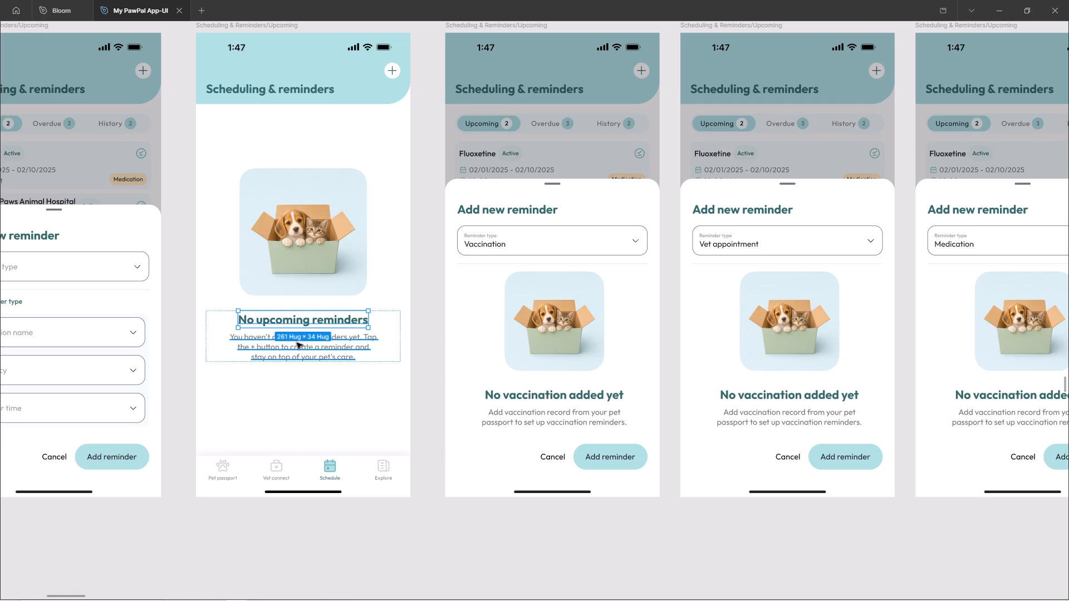
ctrl+double_click(297, 344)
ctrl+scroll(274, 344, up, 6)
key(ctrl+shift+v)
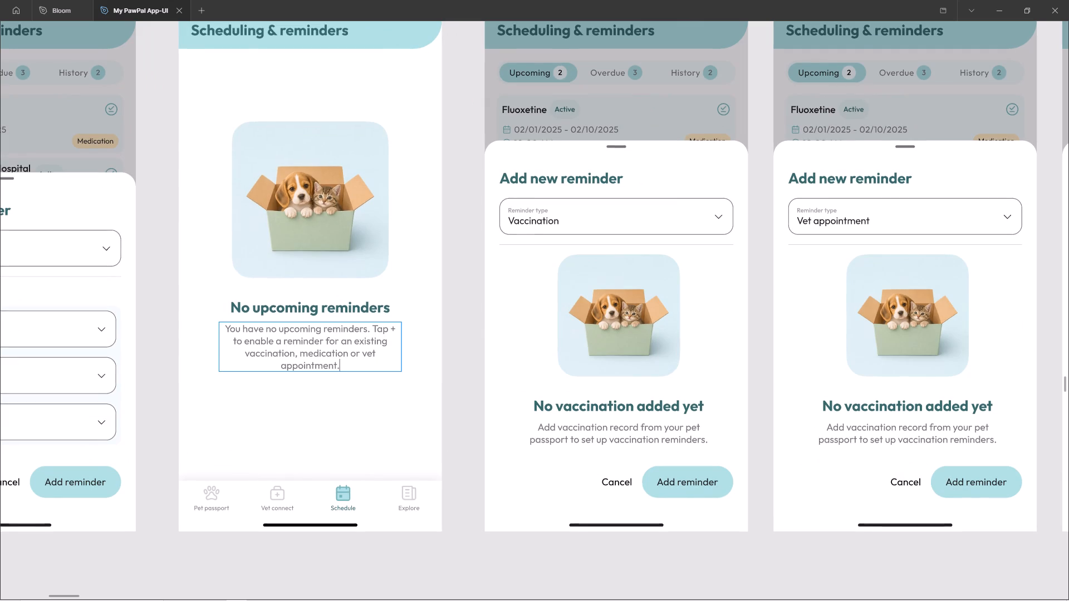
ctrl+scroll(268, 351, up, 6)
key(ctrl+z)
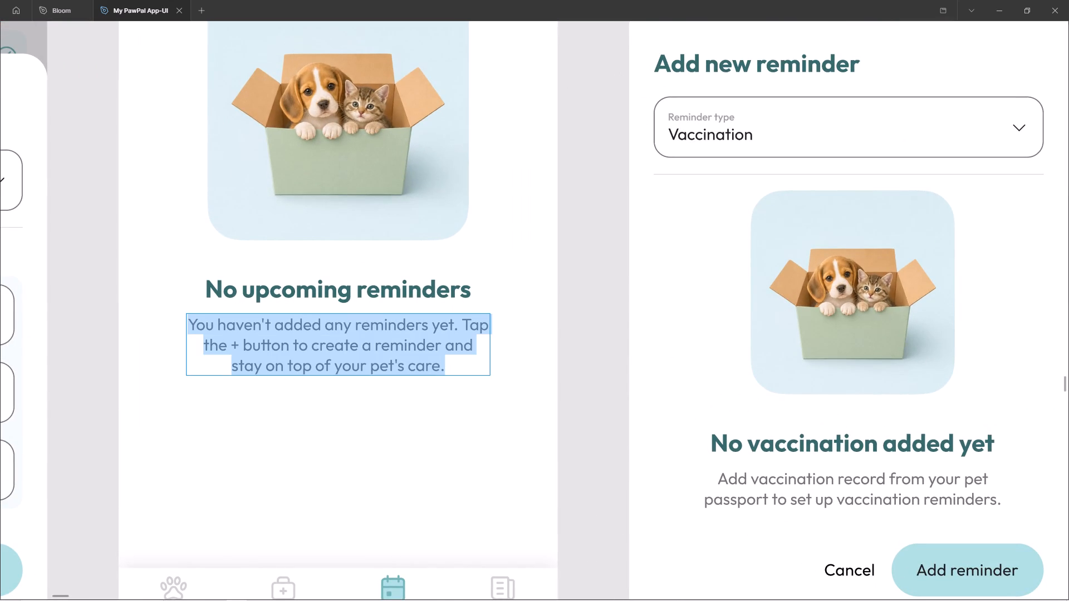
key(ctrl+shift+v)
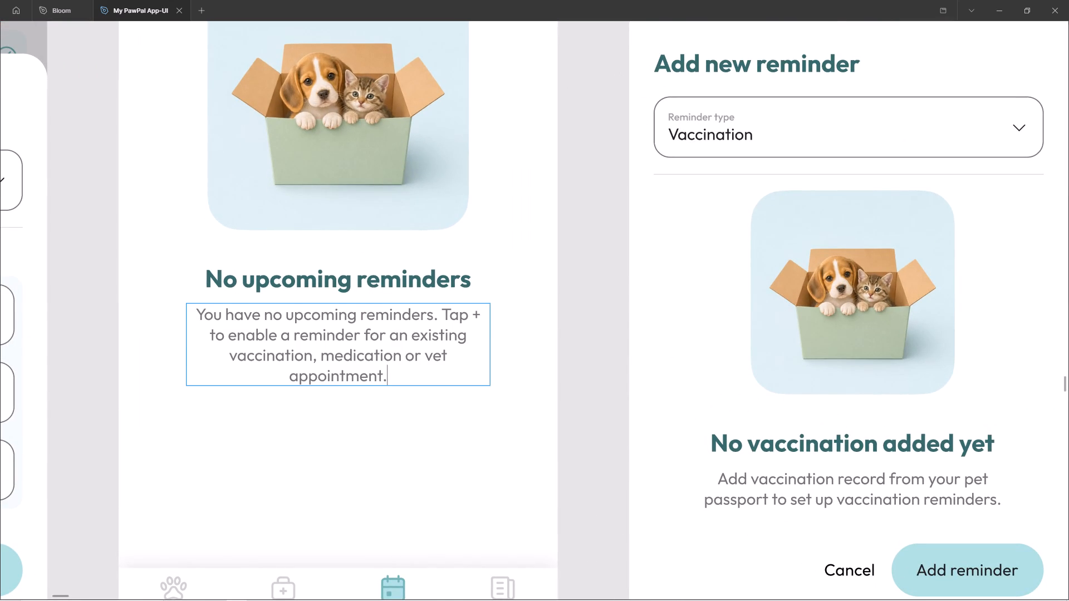
ctrl+scroll(259, 332, down, 2)
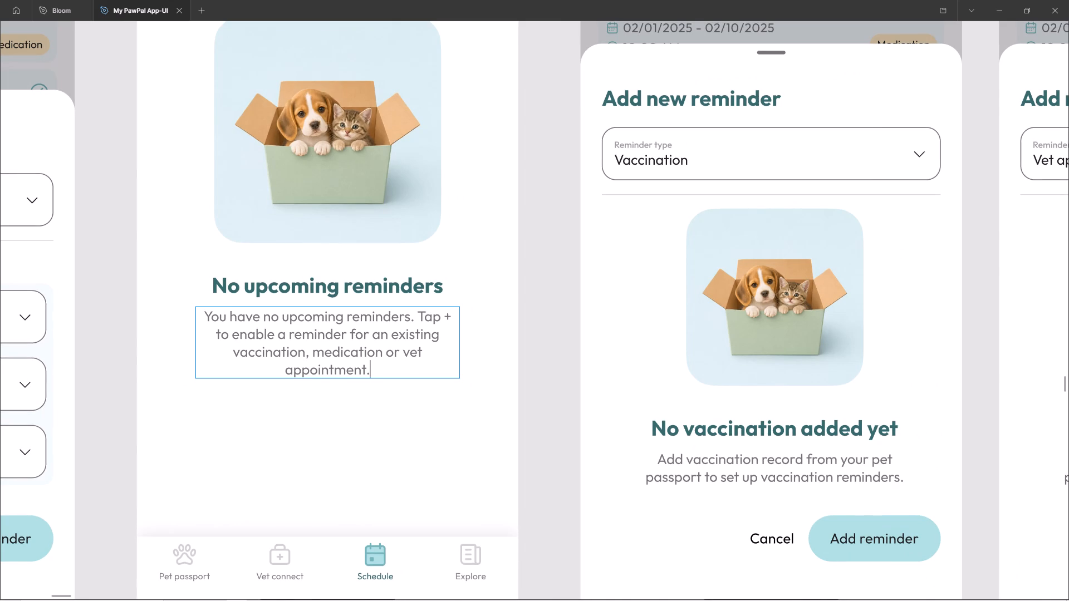
click(422, 320)
key(Left)
click(536, 334)
Resize the new description's text box to about 362 wide so it spans most of the empty-state content width.
ctrl+alt+double_click(460, 352)
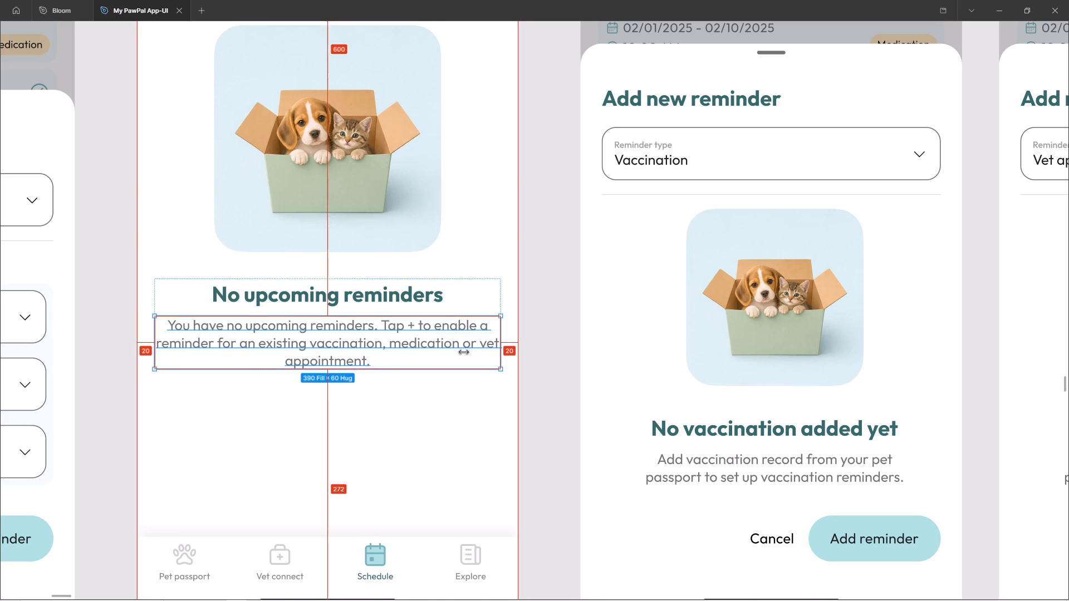
ctrl+drag(502, 345, 497, 346)
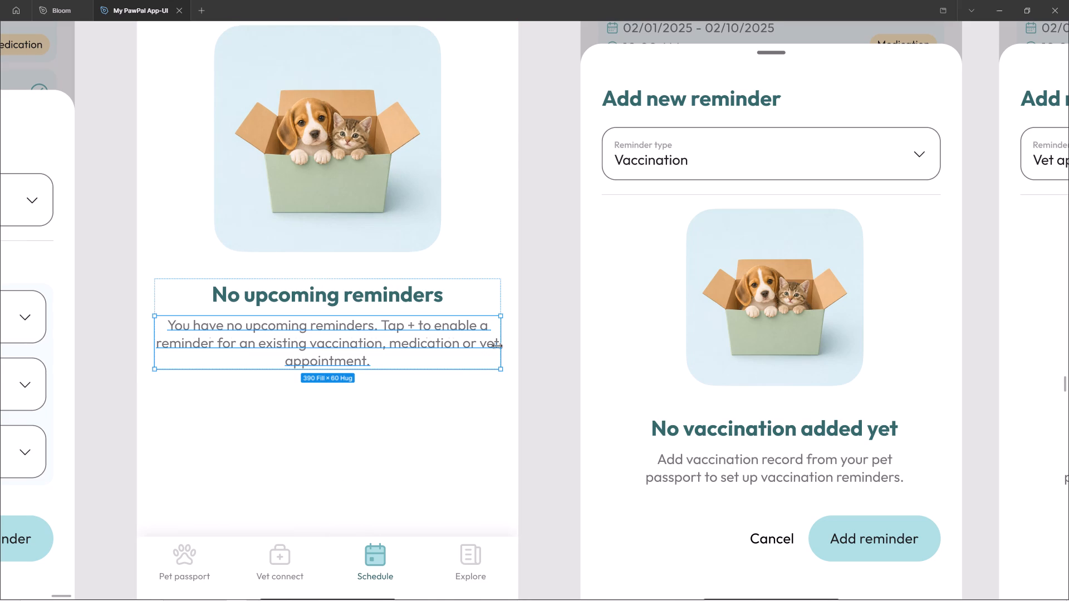
ctrl+drag(497, 346, 491, 351)
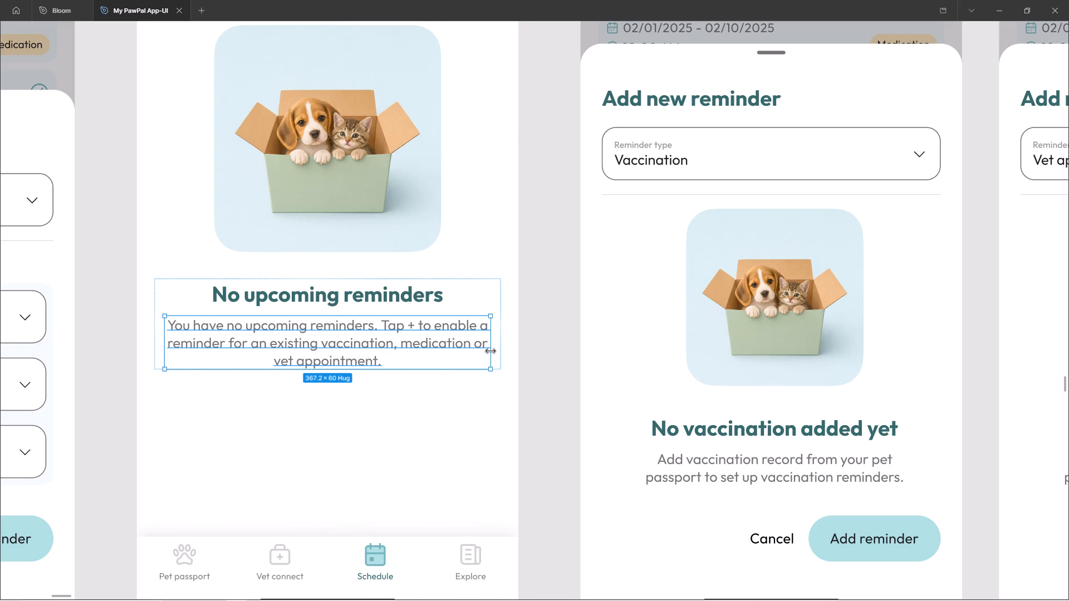
ctrl+drag(491, 351, 488, 353)
key(ctrl+Right)
key(ctrl+Right)
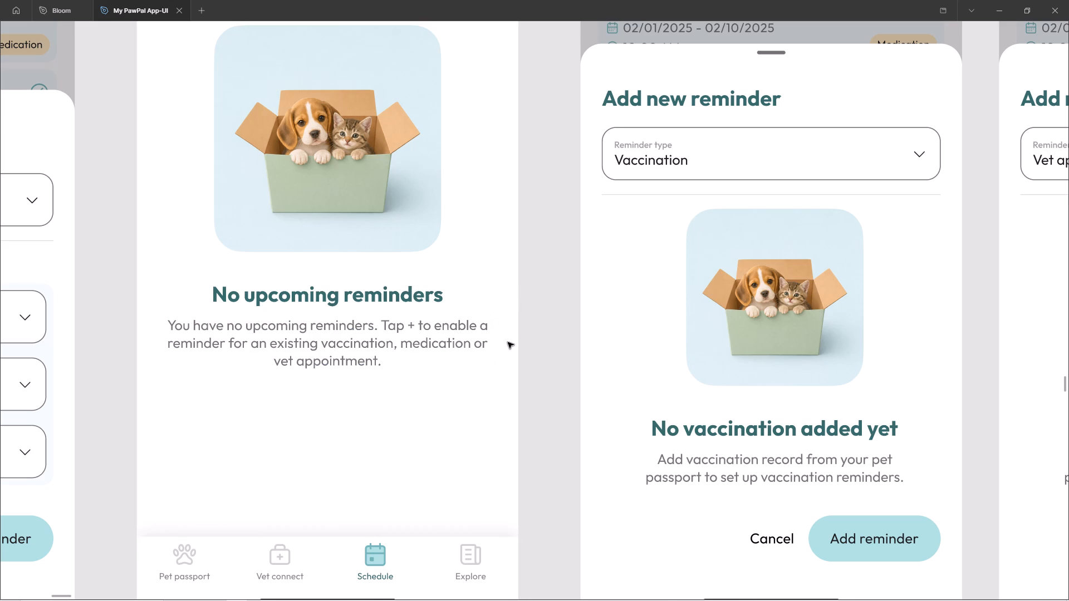
key(ctrl+Left)
key(ctrl+Left)
key(ctrl+Right)
click(537, 316)
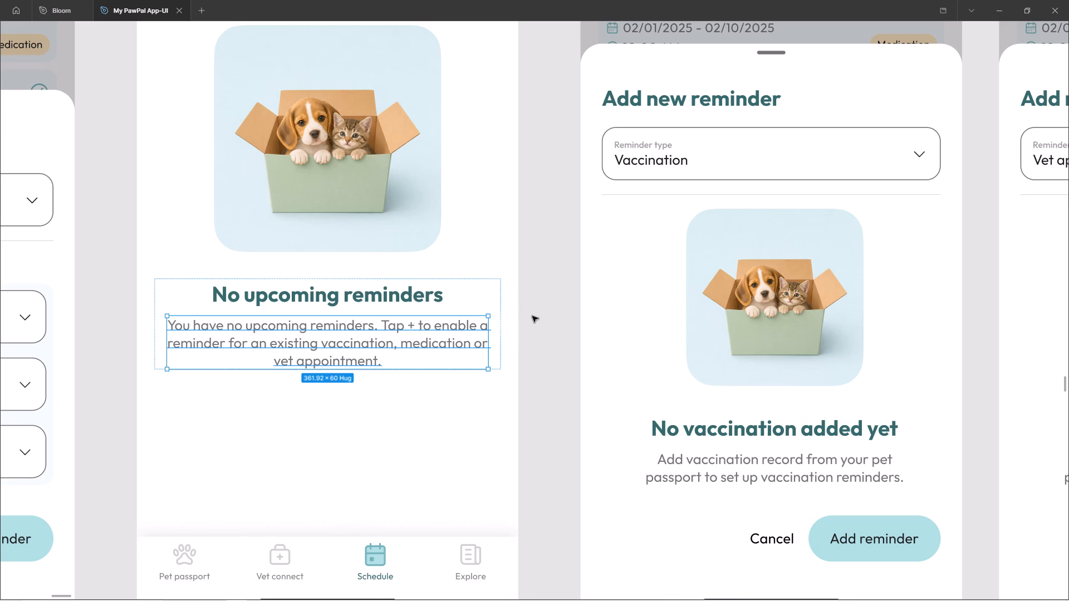
Centre the empty-state group of illustration, heading and description vertically and horizontally on the "No upcoming reminders" screen.
ctrl+scroll(516, 308, down, 9)
key(space)
key(space)
key(space)
key(space)
key(space)
key(space)
key(space)
key(space)
key(space)
key(space)
key(space)
key(space)
key(space)
key(space)
key(space)
key(space)
key(space)
key(space)
key(space)
key(space)
drag(535, 321, 377, 382)
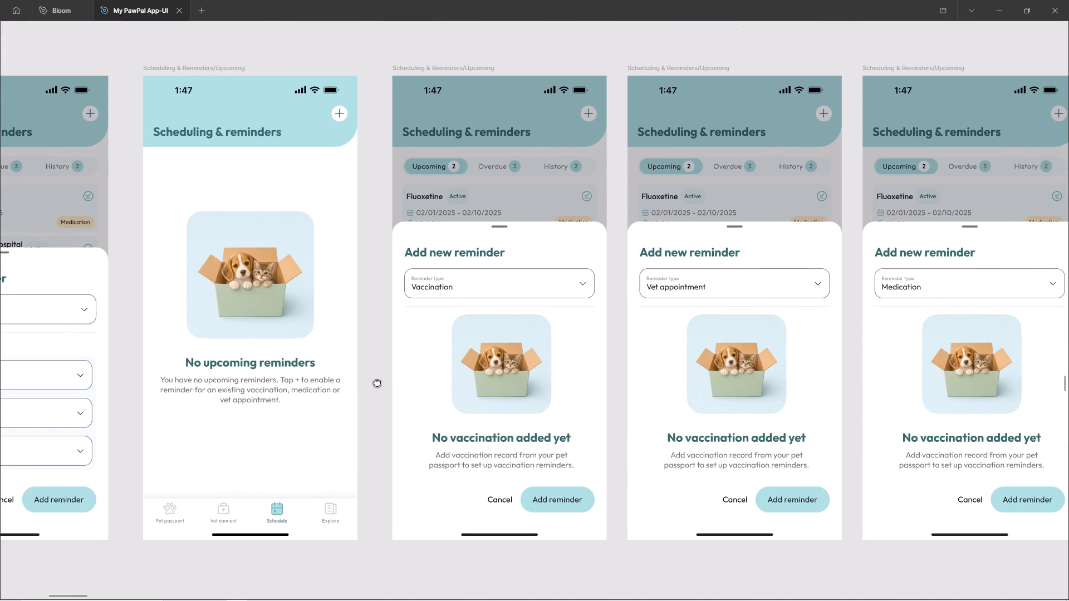
drag(377, 382, 377, 380)
click(228, 353)
key(alt+v)
key(alt+h)
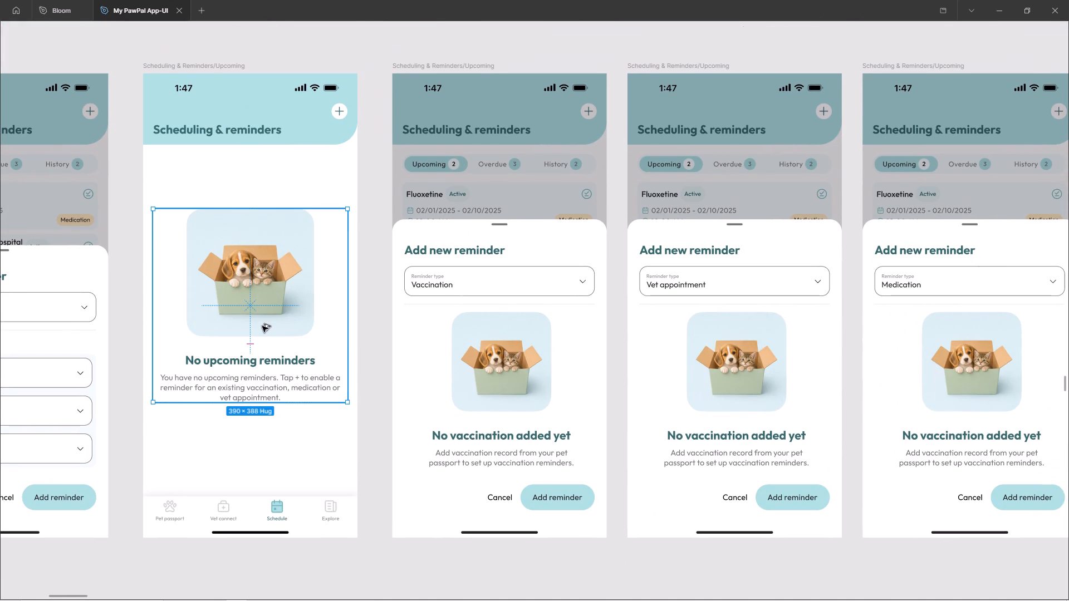
click(632, 563)
Examine the updated "No upcoming reminders" screen up close and alongside the neighbouring Add new reminder screens.
ctrl+scroll(229, 296, down, 4)
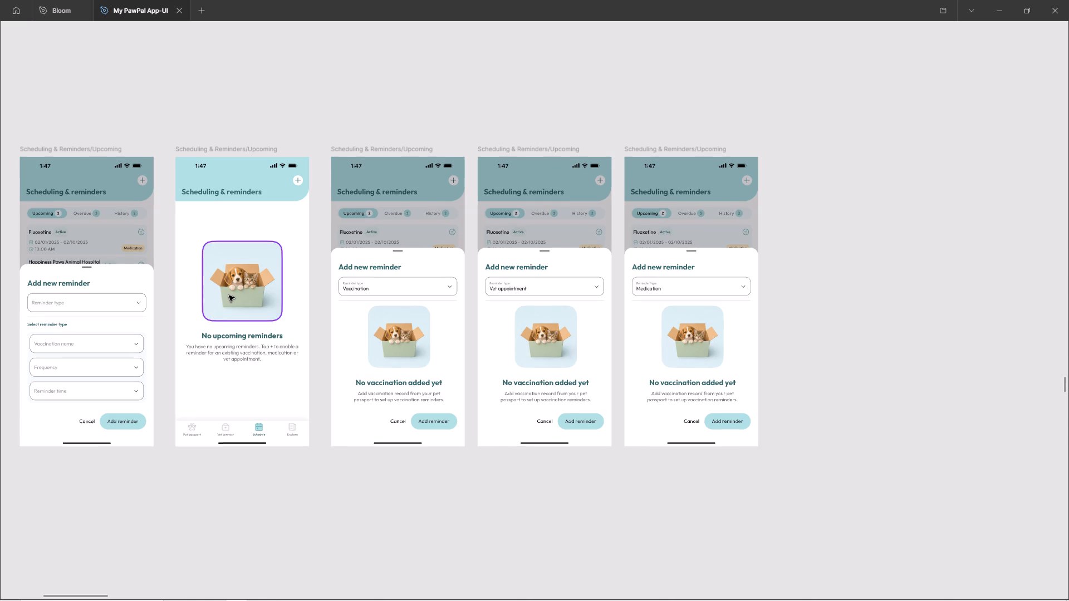
ctrl+scroll(231, 290, down, 5)
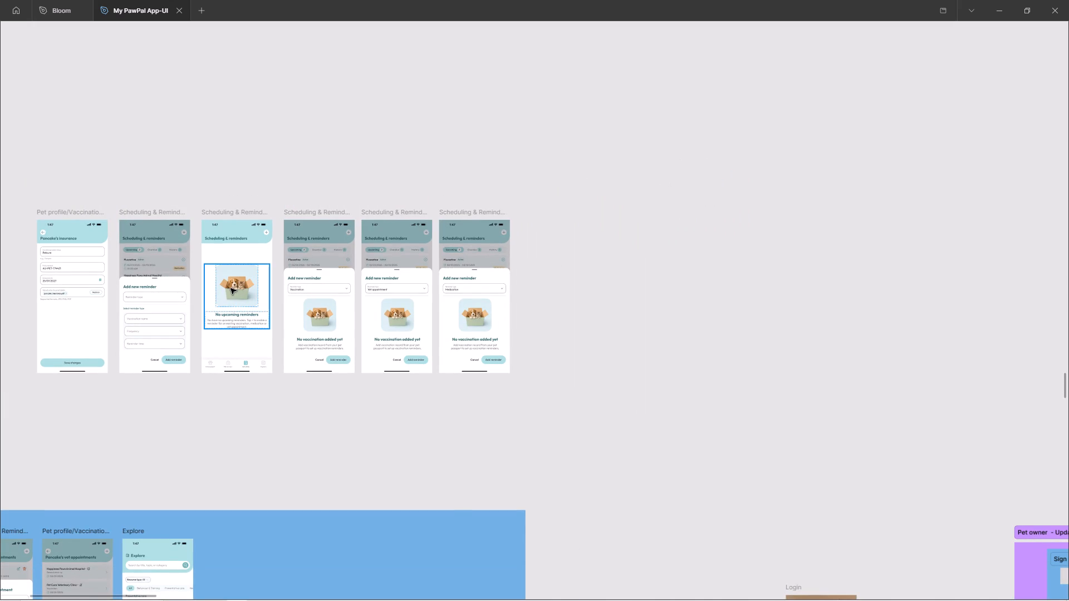
ctrl+scroll(114, 284, up, 4)
ctrl+scroll(114, 284, down, 1)
ctrl+scroll(114, 284, up, 6)
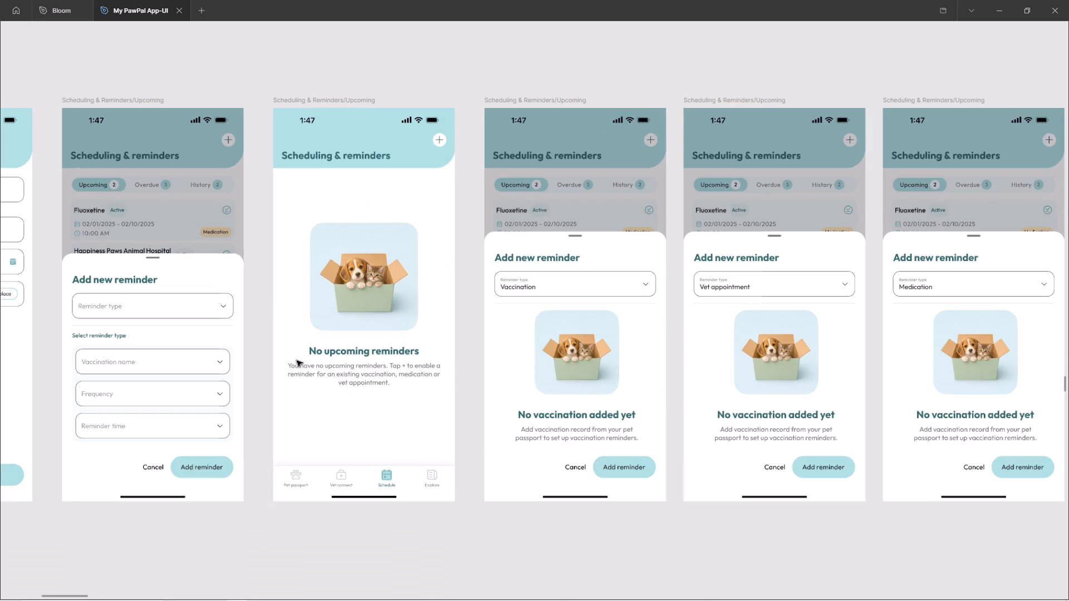
ctrl+scroll(314, 380, up, 6)
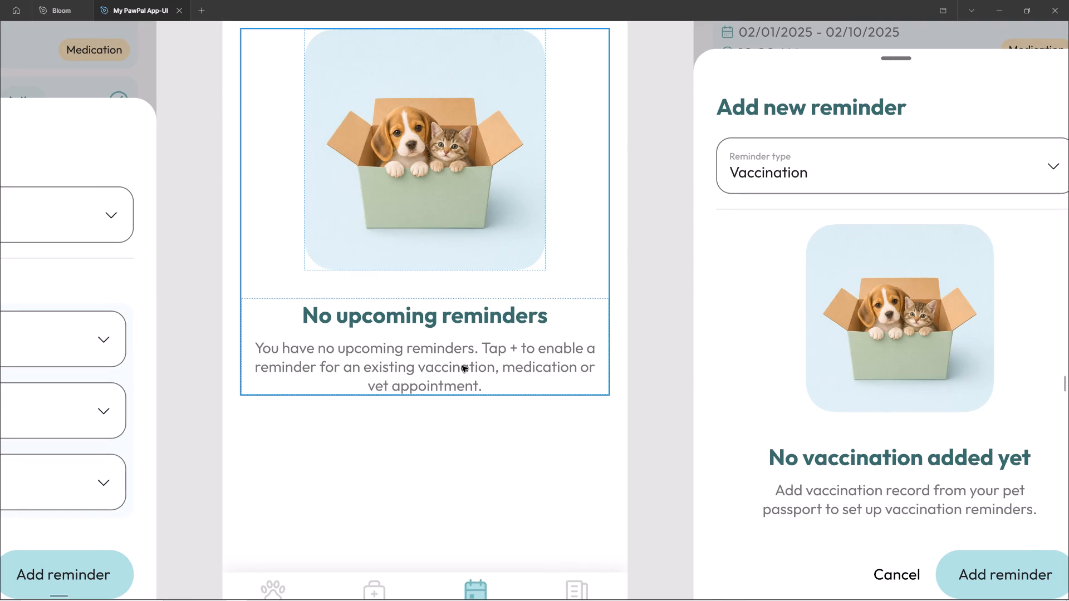
ctrl+scroll(367, 359, down, 13)
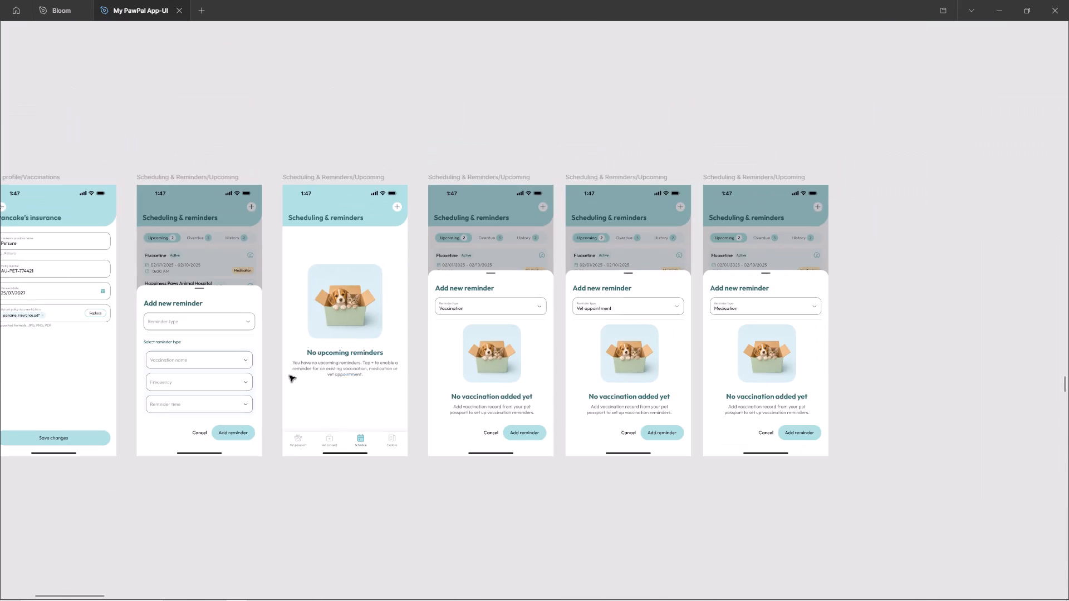
ctrl+scroll(314, 338, up, 5)
Compare the updated heading and description on the "No upcoming reminders" screen with the client's requested wording in Basecamp.
key(alt+Tab)
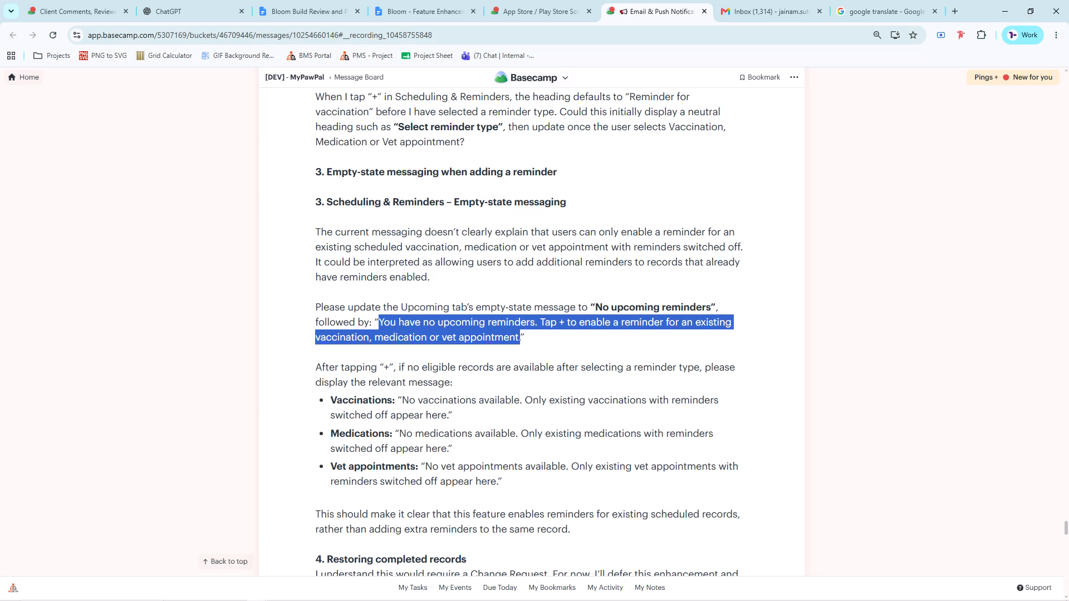
click(617, 323)
click(645, 321)
click(680, 317)
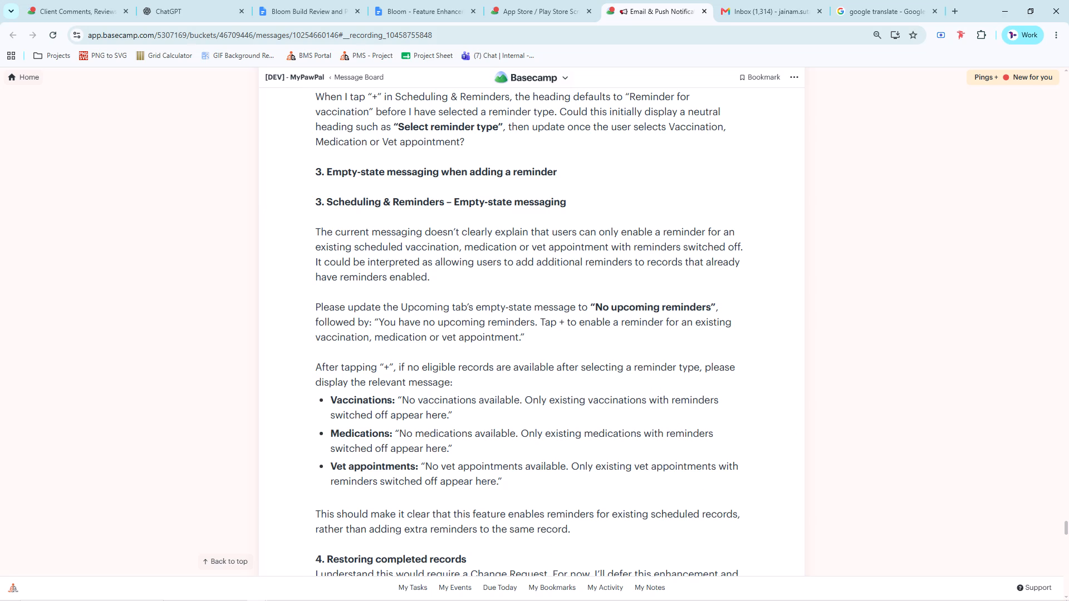
key(alt+Tab)
ctrl+scroll(346, 420, up, 3)
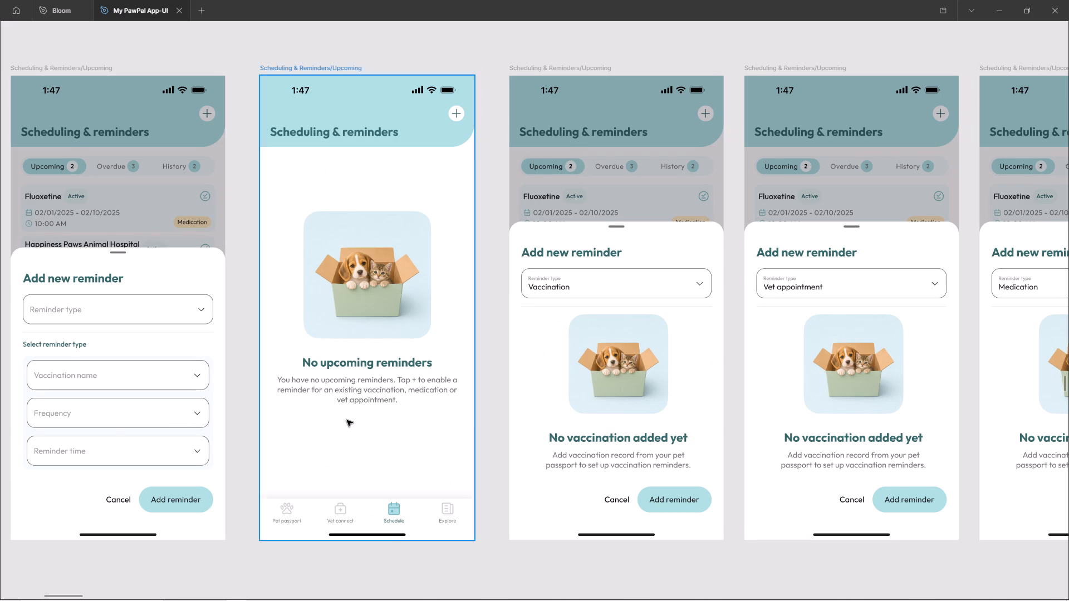
ctrl+scroll(347, 420, up, 3)
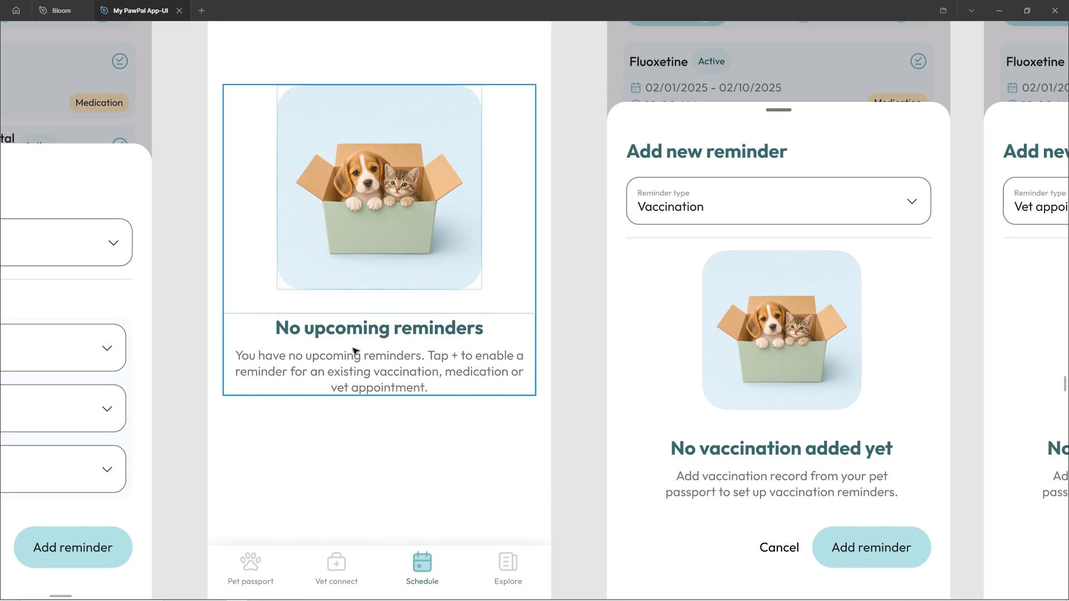
key(alt+Tab)
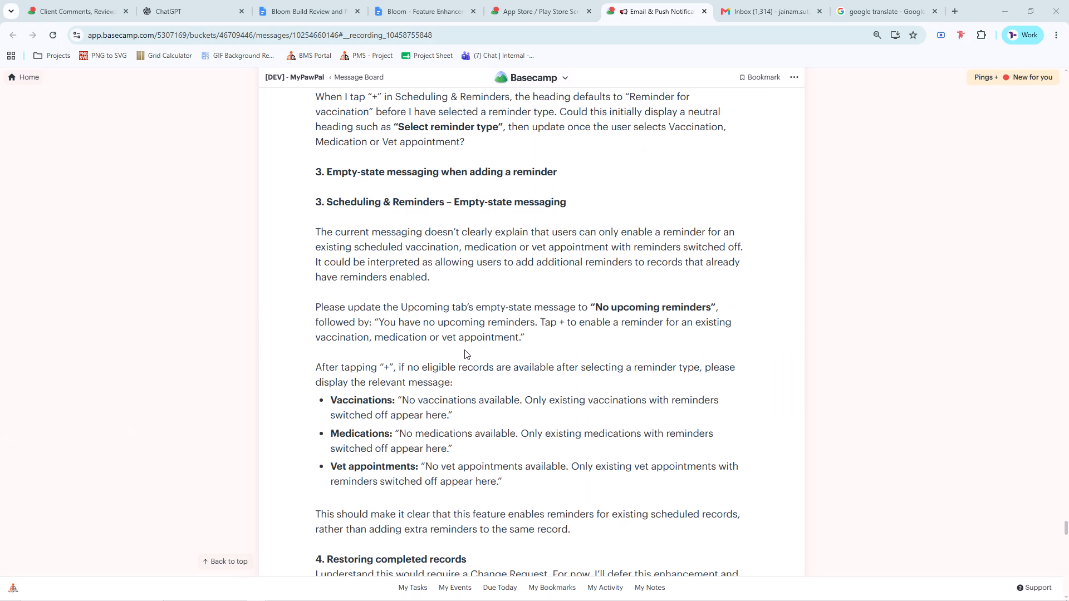
key(alt+Tab)
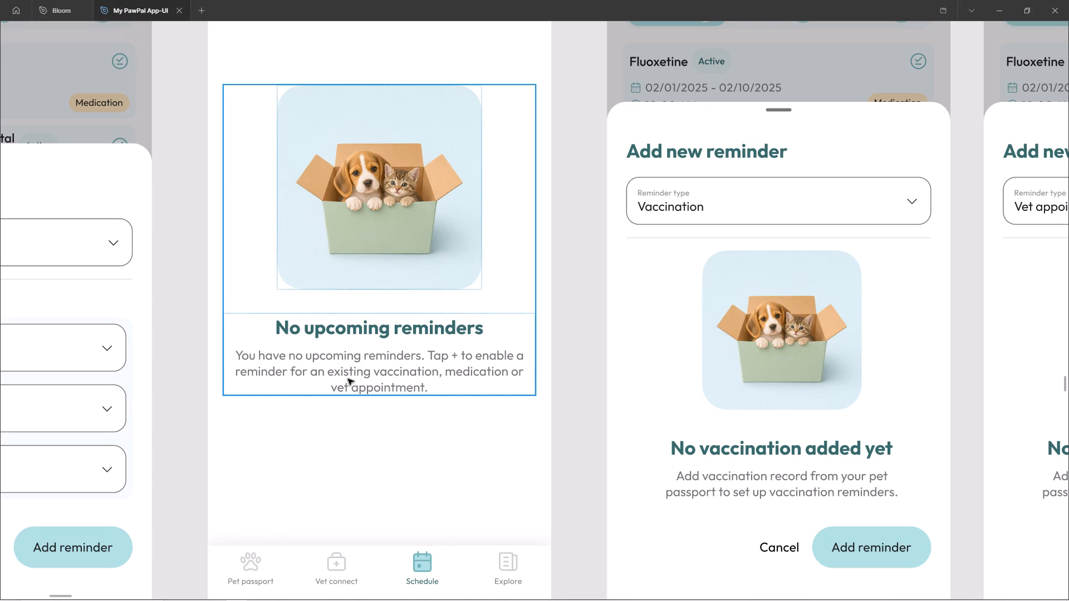
key(alt+Tab)
key(alt+Tab)
click(552, 358)
Replace the heading on the Vaccination variant of Add new reminder with "No vaccinations available", copied from the client's Basecamp message without the full stop.
ctrl+scroll(308, 314, down, 11)
shift+scroll(308, 314, down, 8)
ctrl+scroll(211, 314, up, 5)
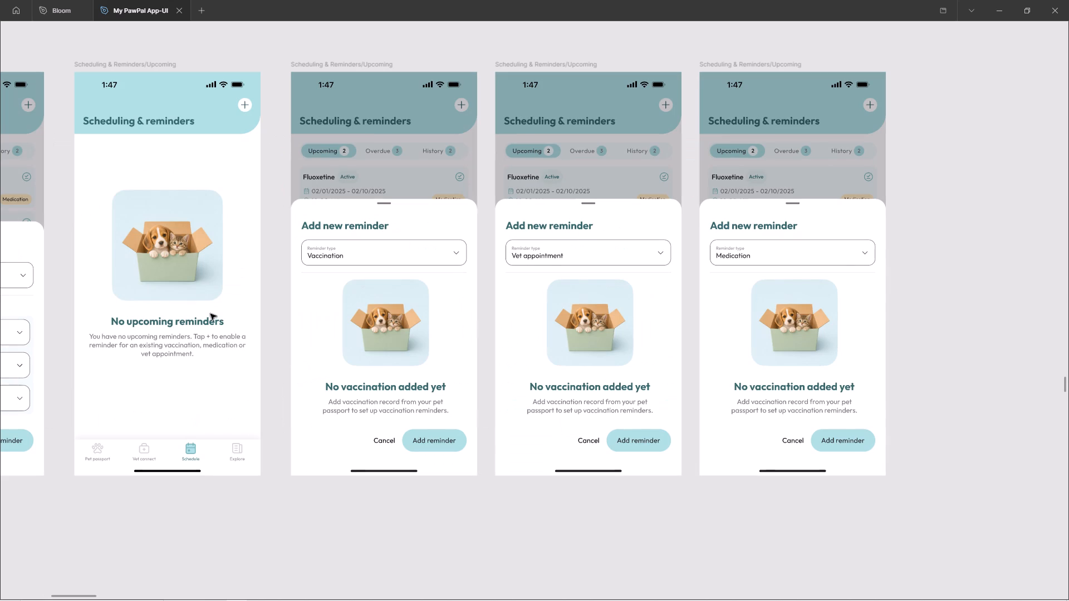
key(alt+Tab)
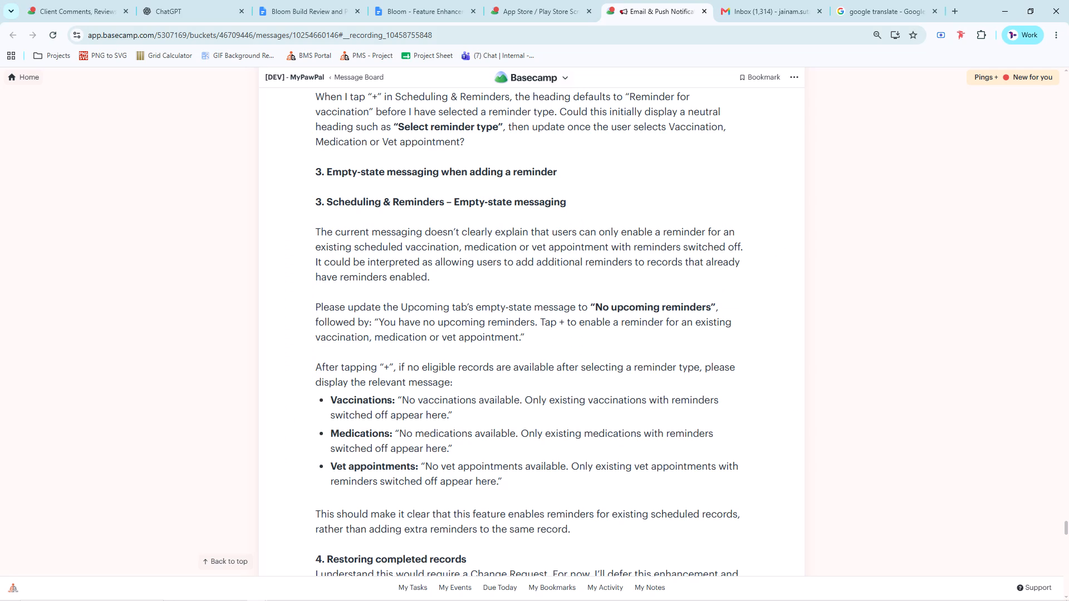
key(alt+Tab)
scroll(362, 387, up, 7)
key(alt+Tab)
drag(522, 401, 487, 400)
drag(487, 400, 403, 405)
key(ctrl+c)
key(alt+Tab)
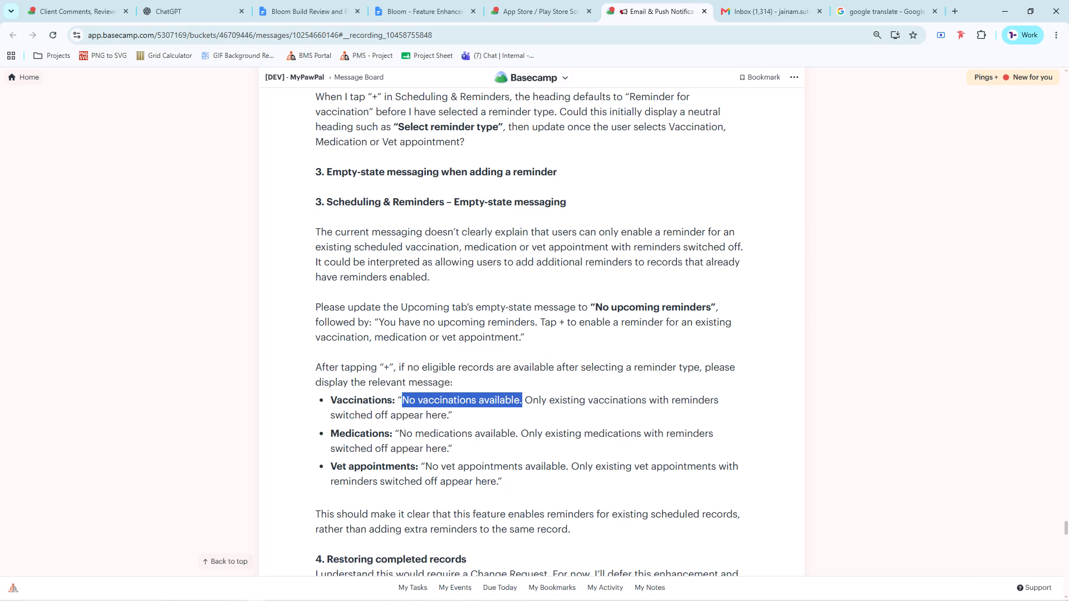
ctrl+triple_click(437, 419)
key(ctrl+shift+v)
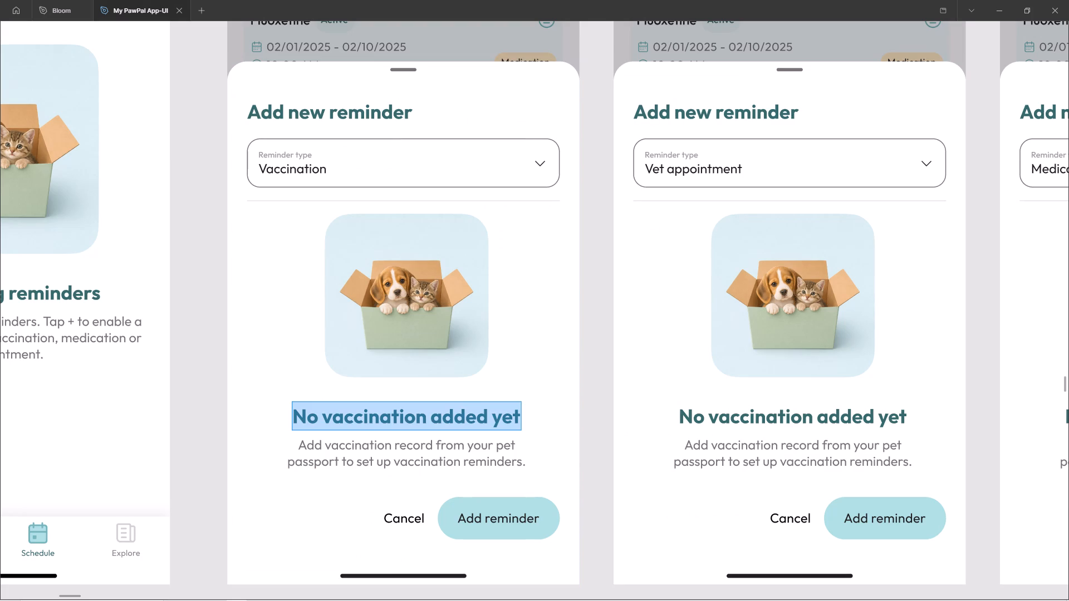
key(BackSpace)
Replace the Vaccination variant's description with the Basecamp wording "Only existing vaccinations with reminders switched off appear here.".
key(alt+Tab)
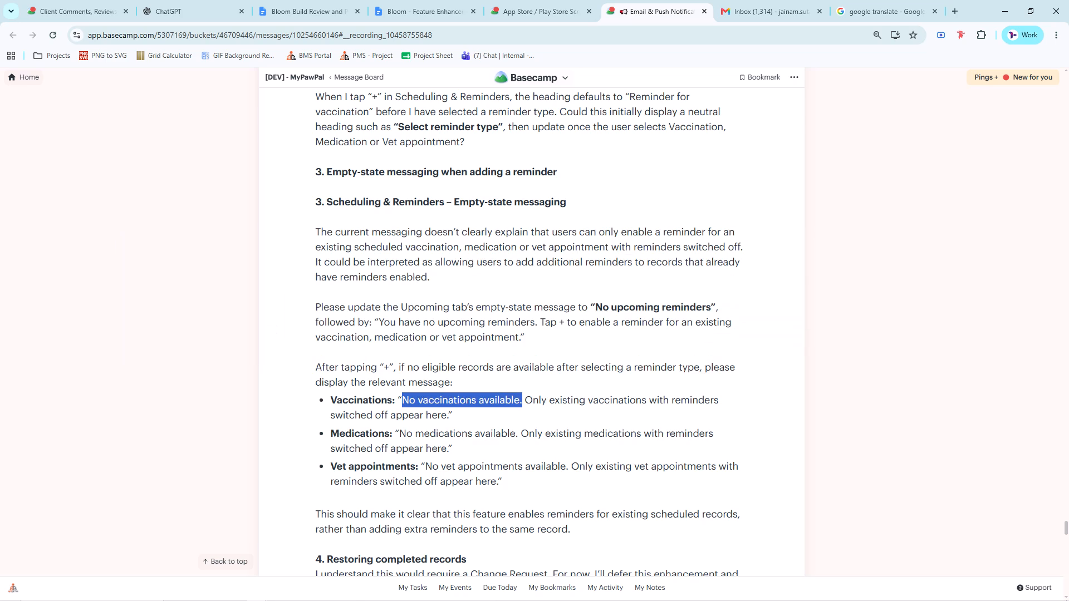
drag(526, 401, 447, 415)
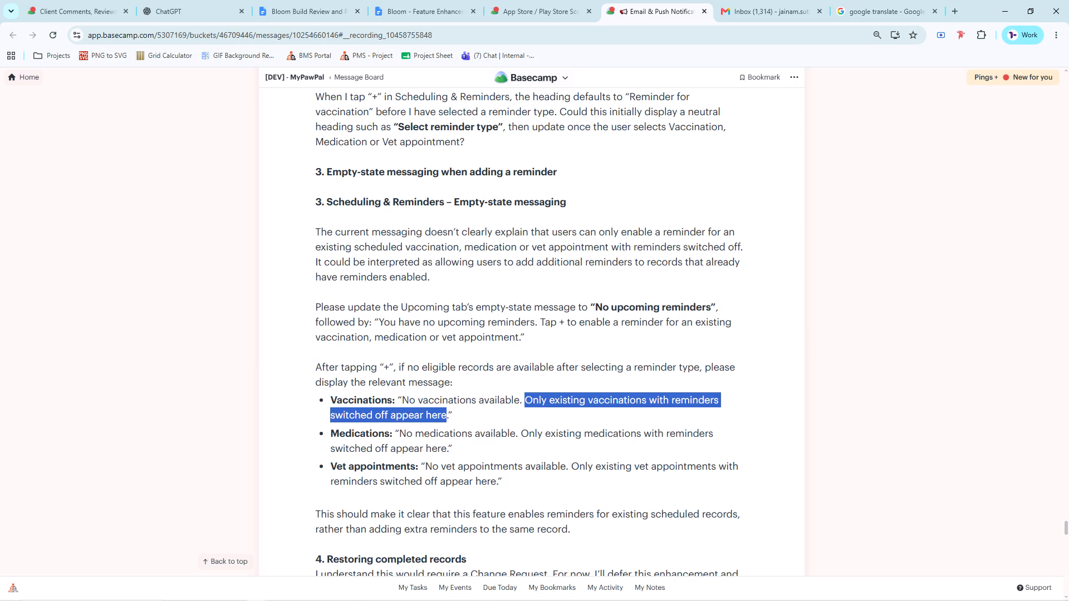
drag(447, 415, 450, 415)
key(ctrl+c)
key(alt+Tab)
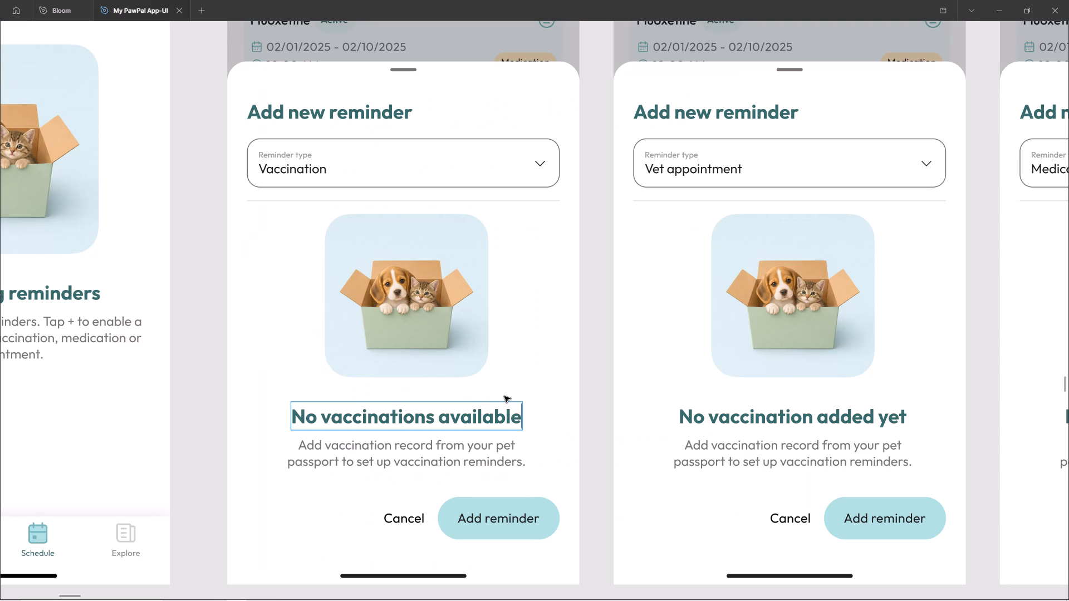
ctrl+click(448, 449)
key(ctrl+a)
key(ctrl+shift+v)
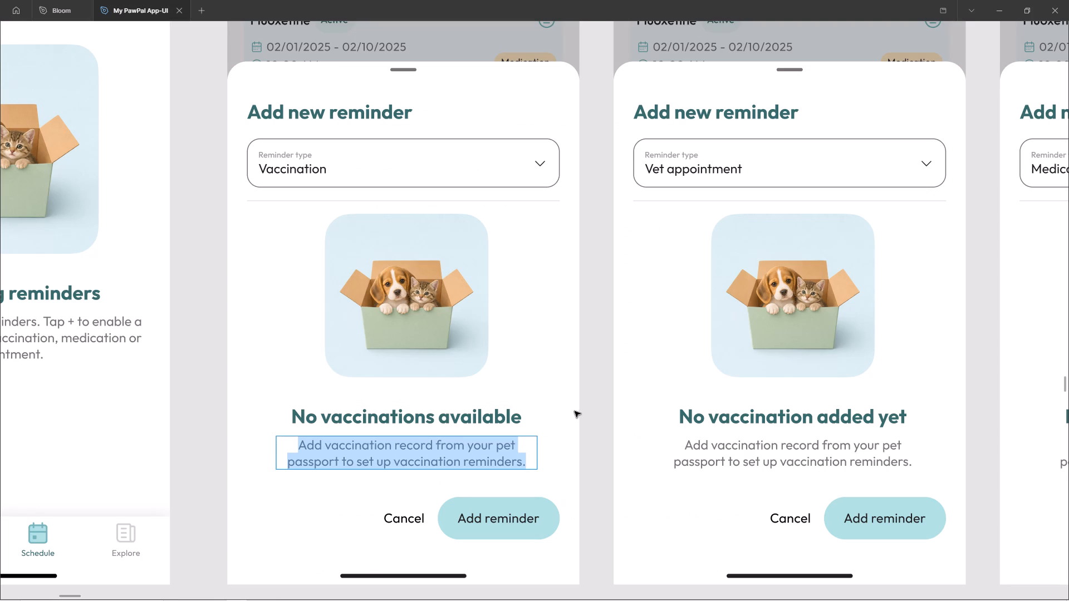
double_click(575, 408)
ctrl+scroll(563, 412, down, 3)
key(space)
key(space)
key(space)
key(space)
key(space)
key(space)
key(space)
key(space)
key(space)
key(space)
key(space)
key(space)
key(space)
key(space)
key(space)
key(space)
key(space)
key(space)
key(space)
key(space)
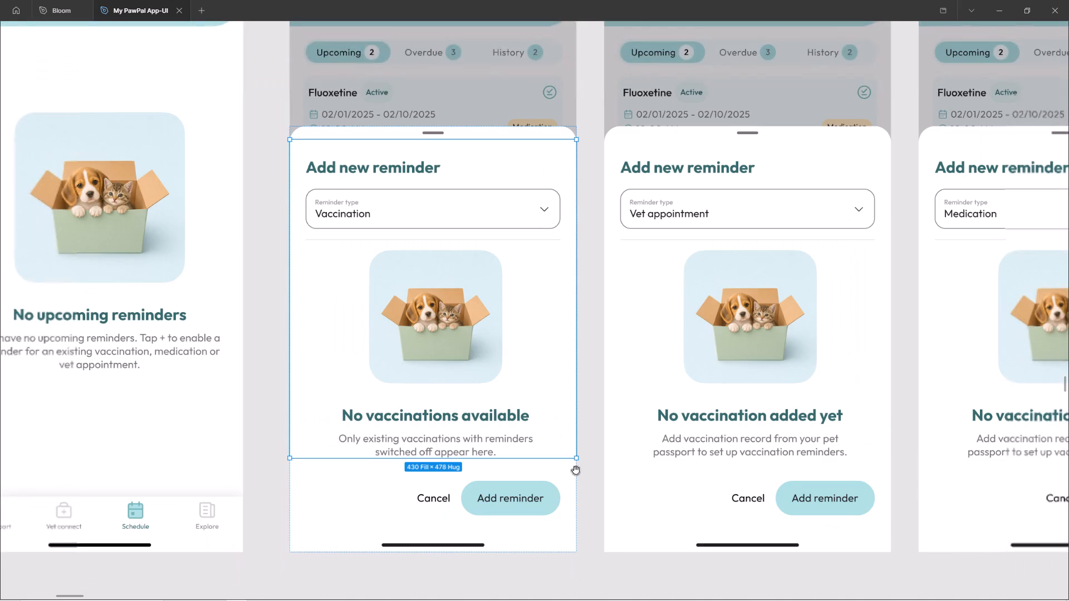
drag(581, 462, 492, 409)
click(492, 521)
Copy the medication heading wording "No medications available" from the client's Basecamp message and return to the Figma design.
ctrl+scroll(463, 504, down, 2)
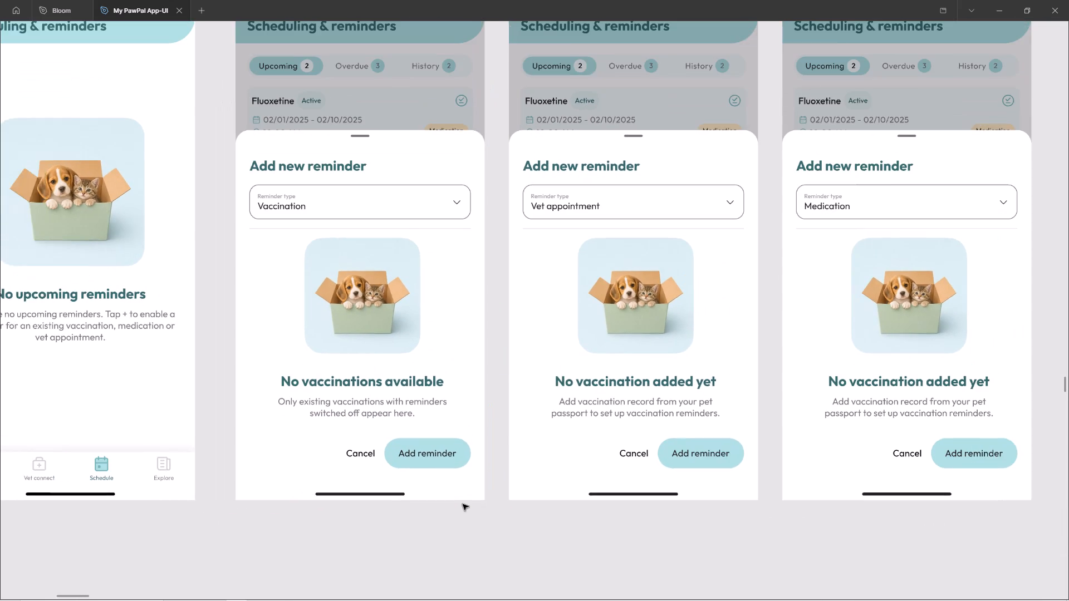
key(space)
drag(516, 518, 420, 516)
key(alt+Tab)
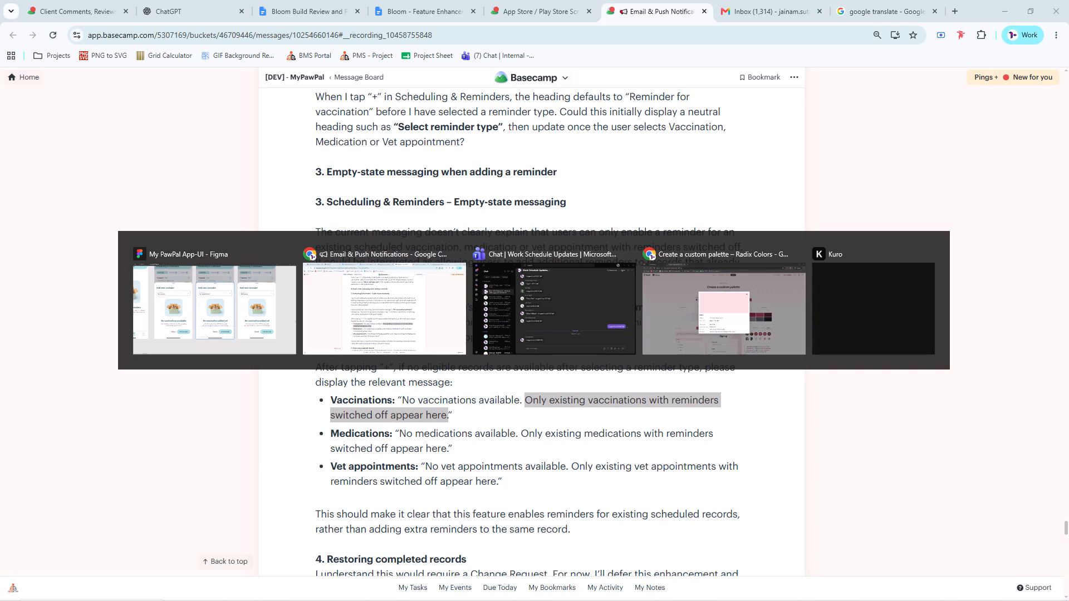
drag(400, 435, 512, 433)
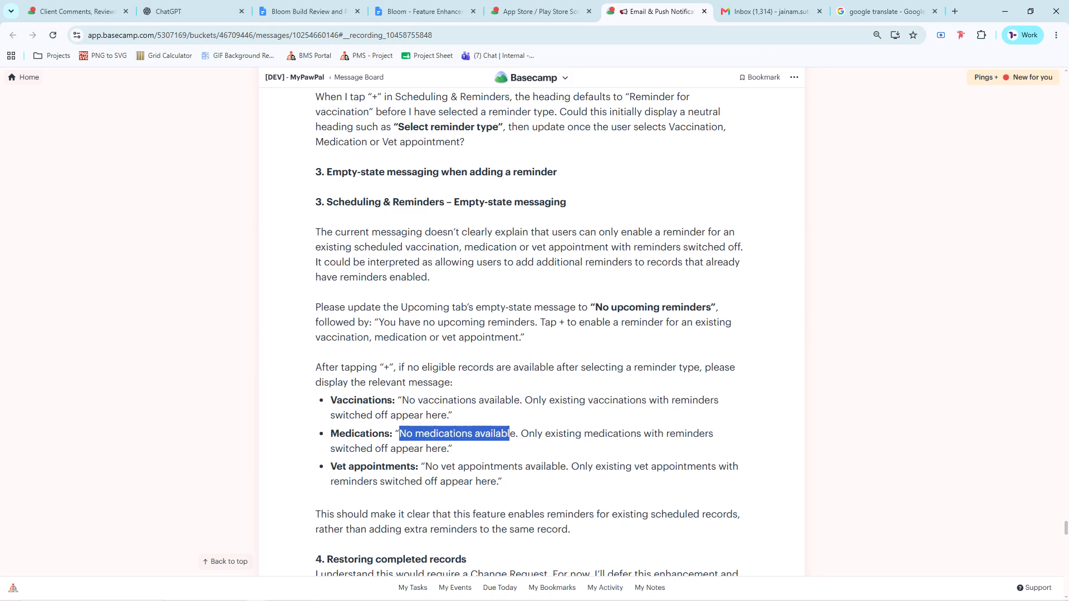
drag(512, 433, 515, 433)
key(ctrl+c)
key(alt+Tab)
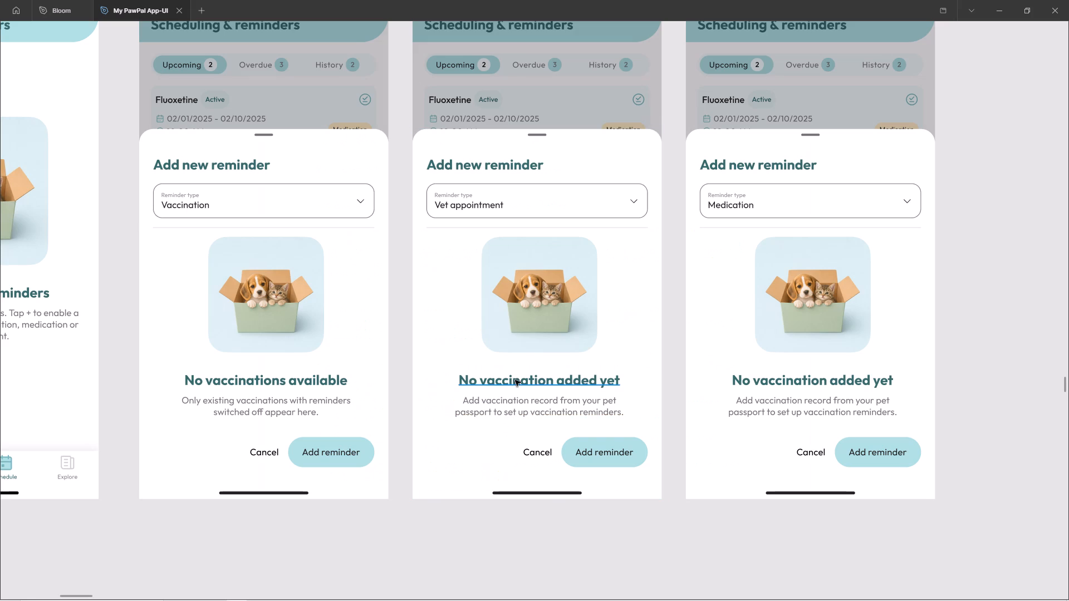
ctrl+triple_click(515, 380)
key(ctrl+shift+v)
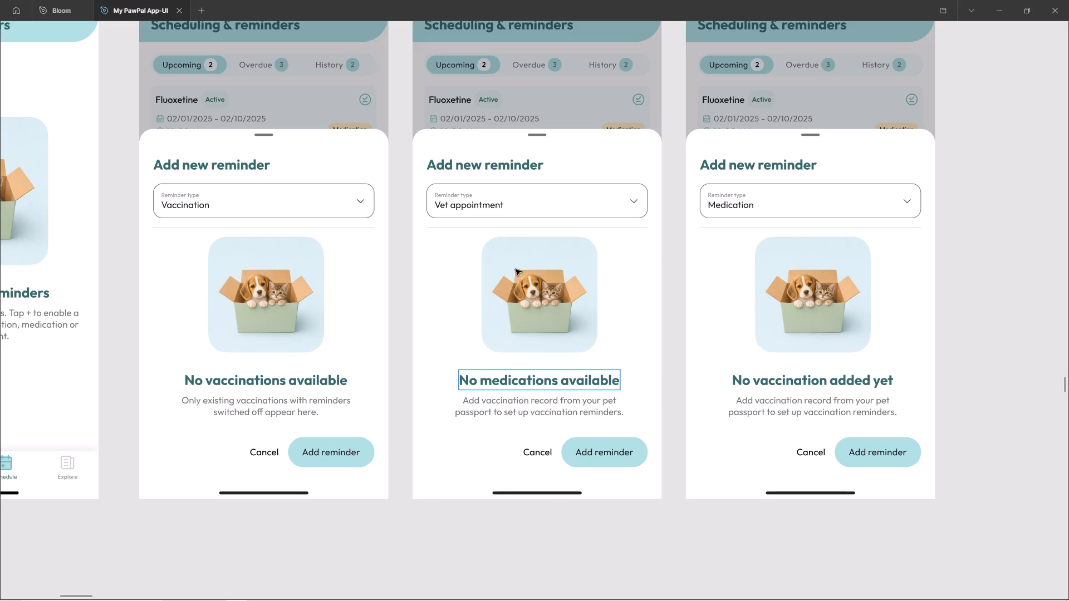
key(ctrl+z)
Replace the heading on the Medication variant of Add new reminder with the copied "No medications available".
click(754, 384)
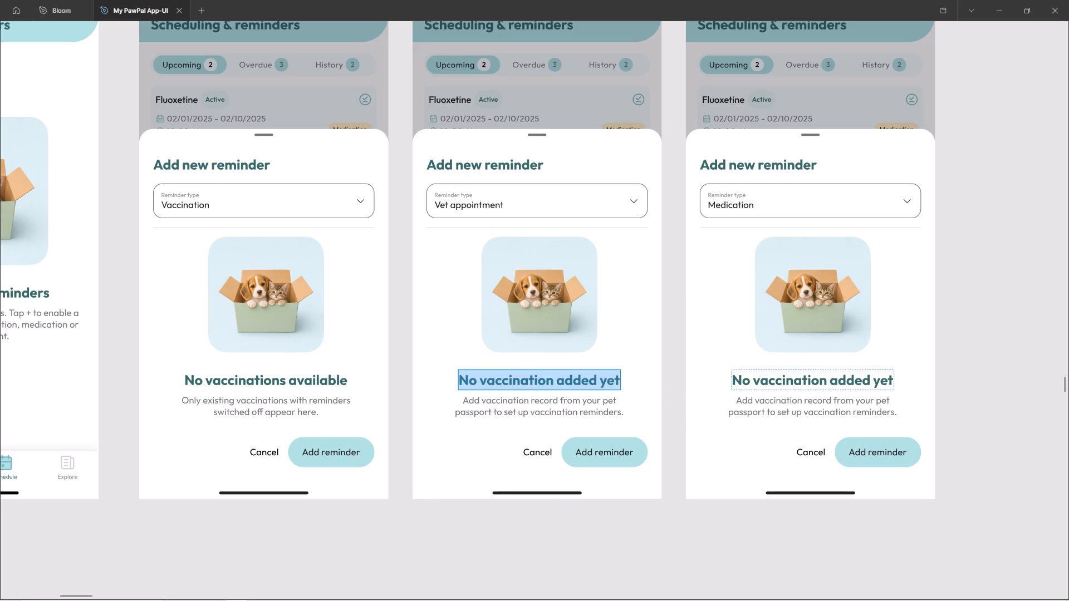
key(ctrl+a)
key(ctrl+shift+v)
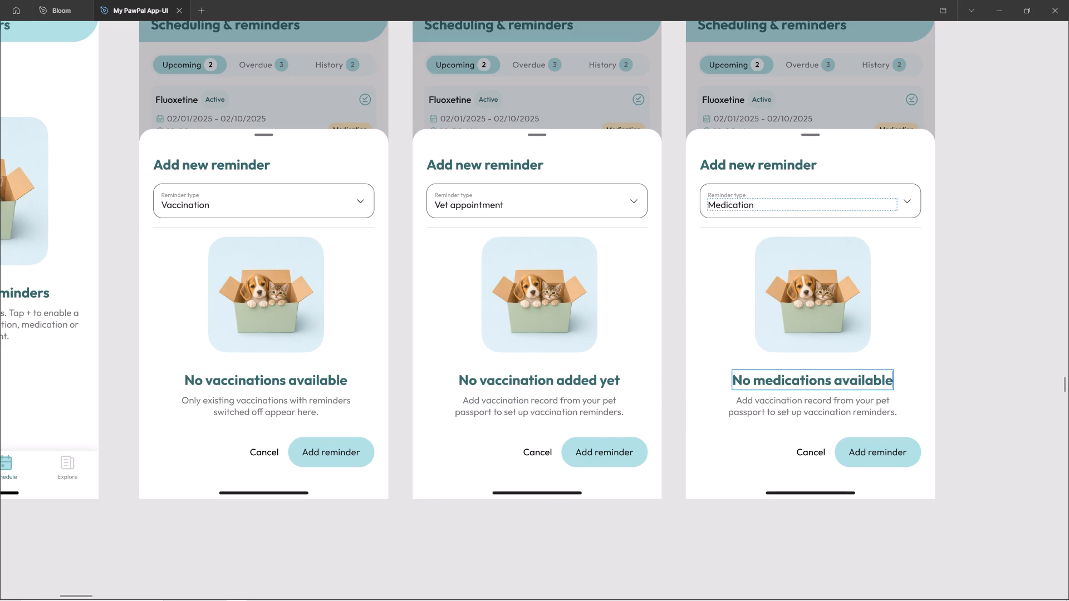
Replace the Medication variant's description with the Basecamp wording "Only existing medications with reminders switched off appear here.".
key(alt+Tab)
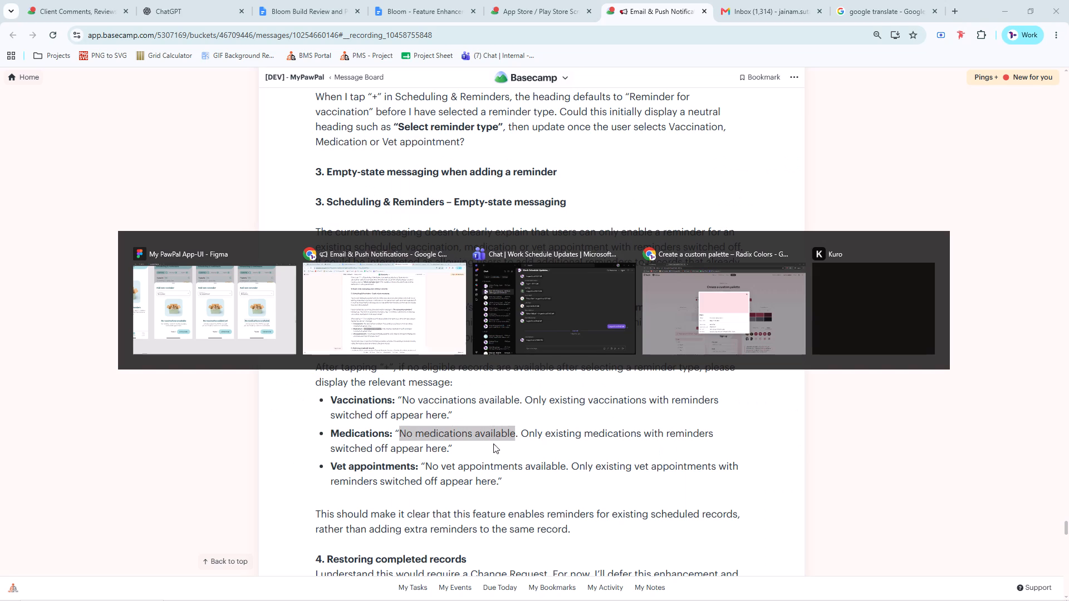
drag(523, 435, 447, 451)
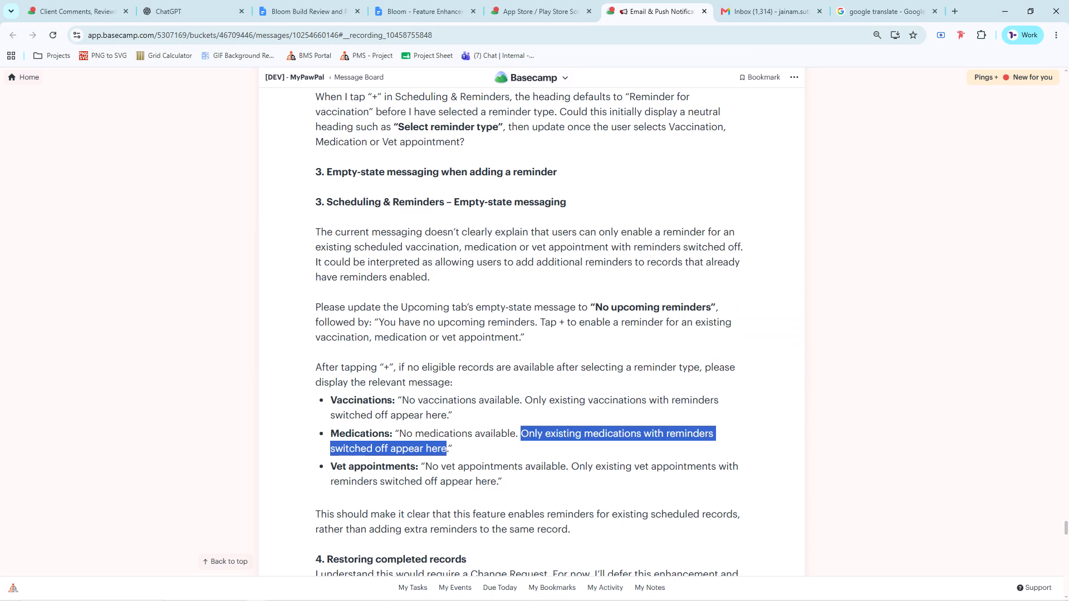
drag(447, 451, 449, 451)
key(ctrl+c)
key(alt+Tab)
ctrl+click(806, 405)
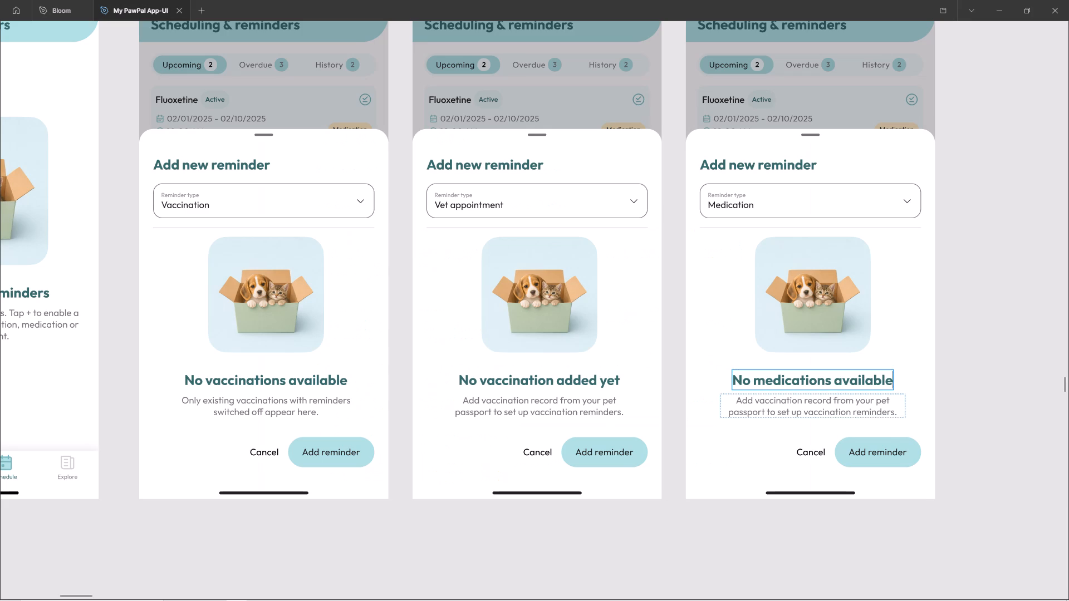
key(ctrl+a)
key(ctrl+shift+v)
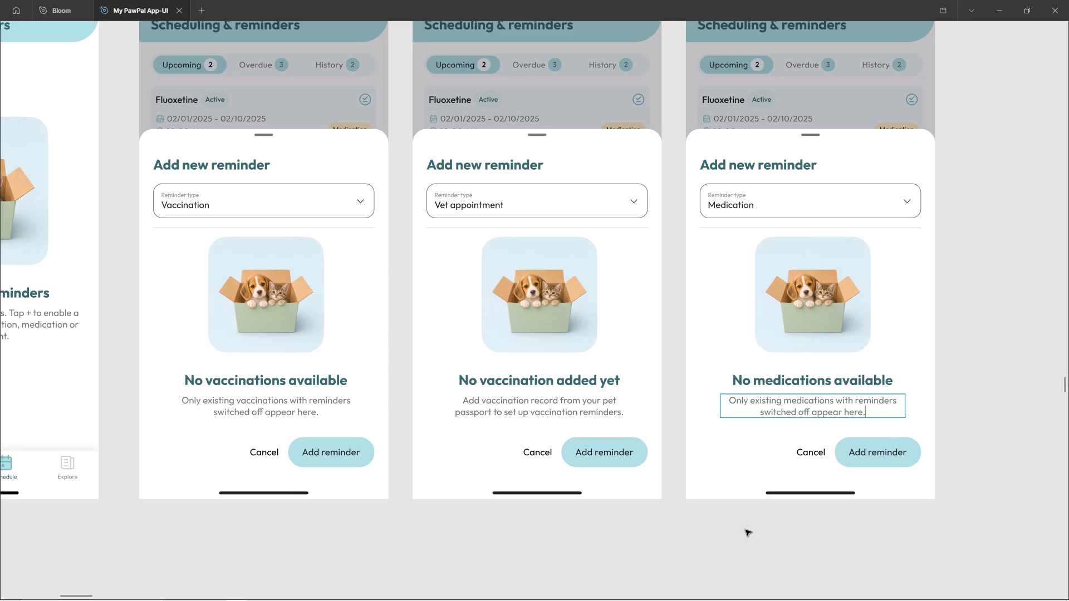
double_click(747, 530)
ctrl+scroll(839, 427, up, 3)
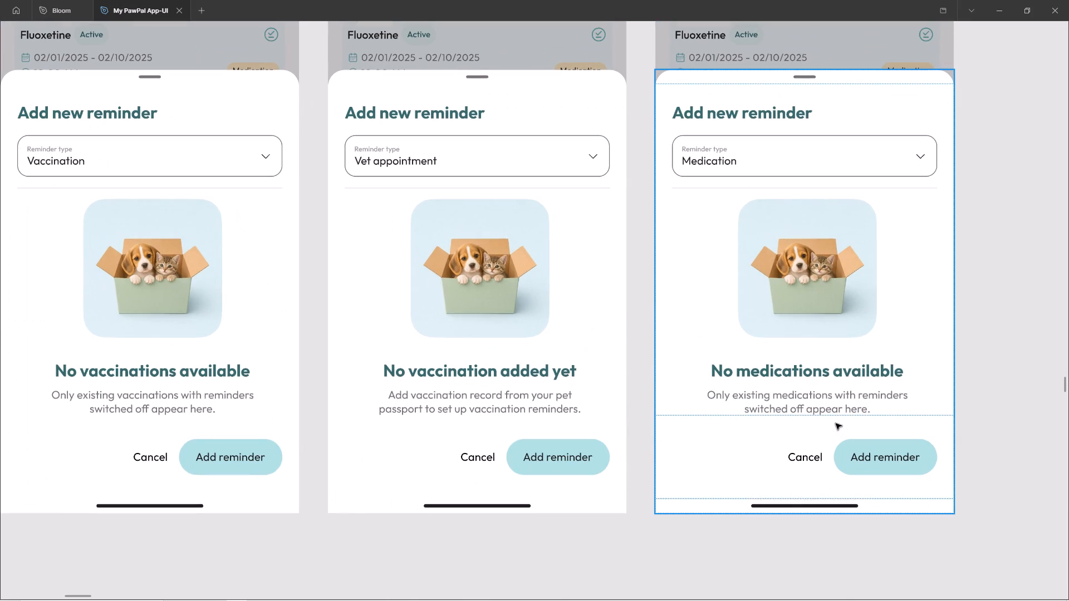
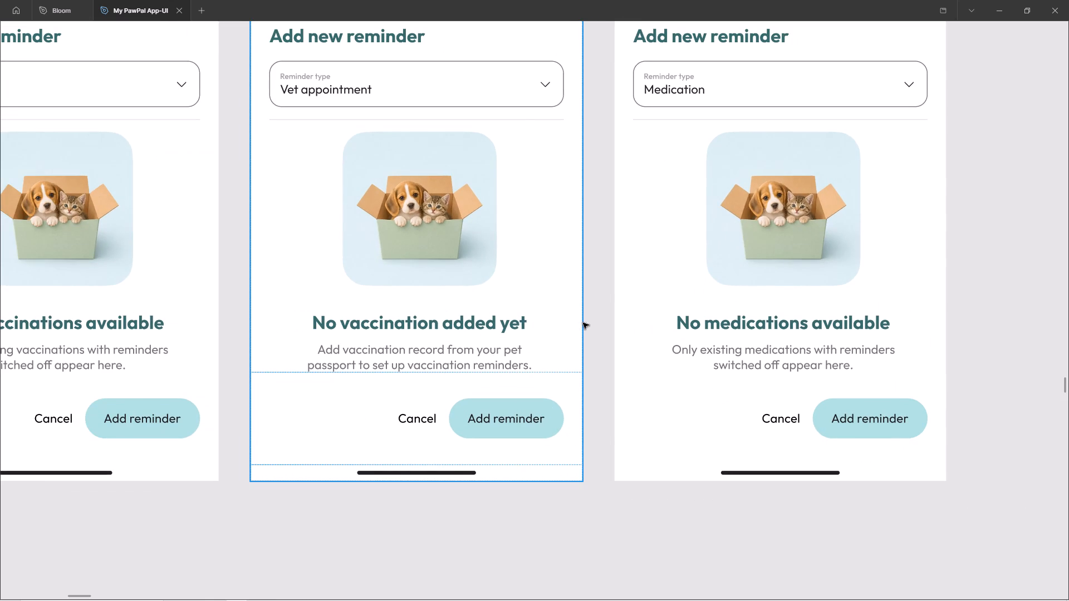
Copy the vet appointment heading wording "No vet appointments available" from the client's Basecamp message and return to the Figma design.
ctrl+scroll(585, 326, down, 2)
key(alt+Tab)
key(alt+Tab)
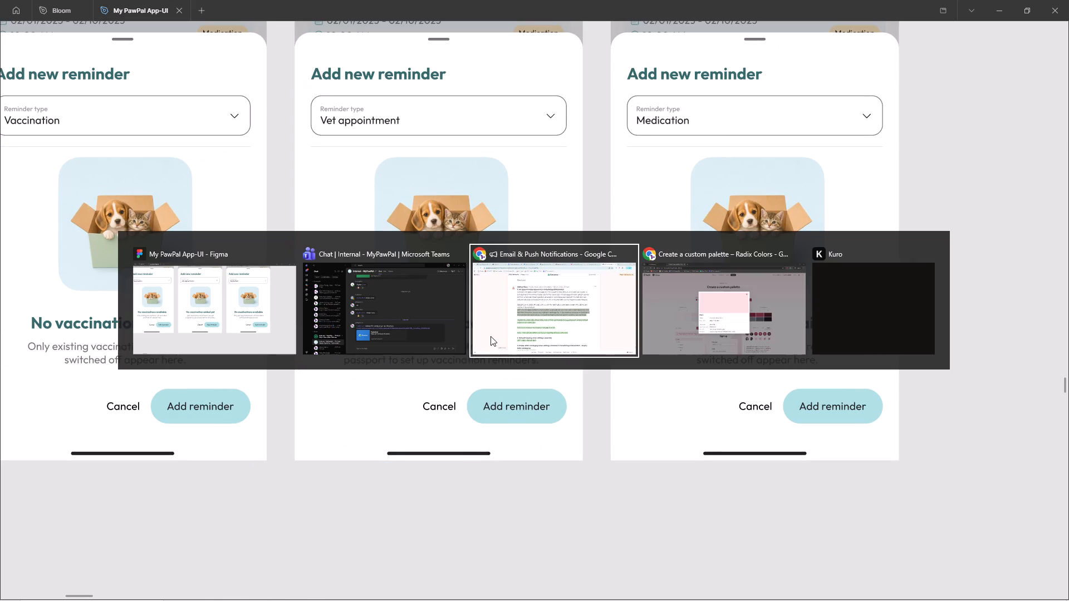
scroll(389, 362, down, 2)
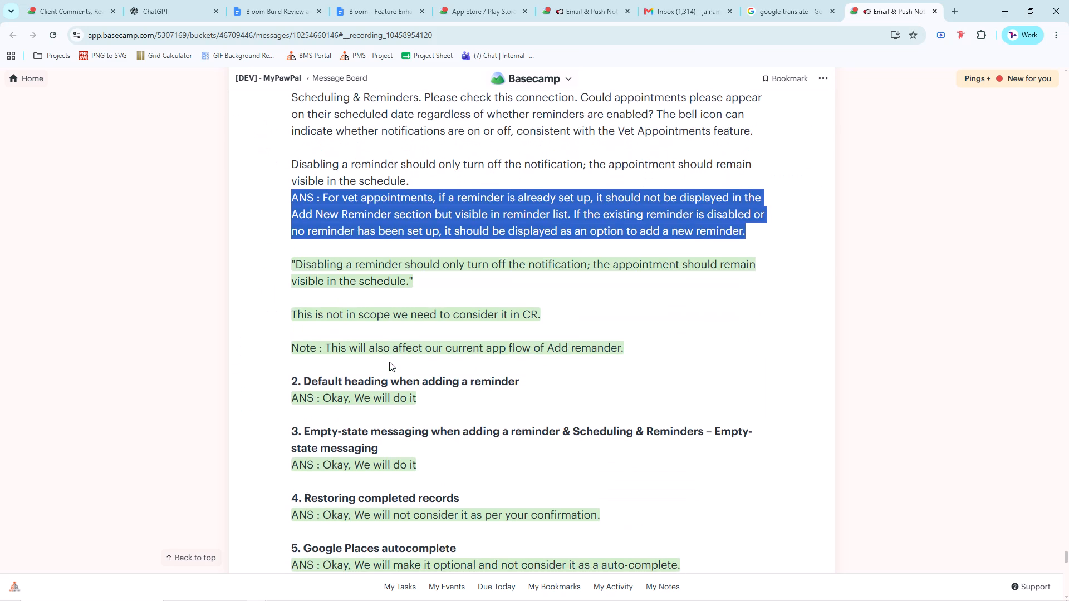
scroll(389, 362, up, 20)
scroll(389, 362, up, 3)
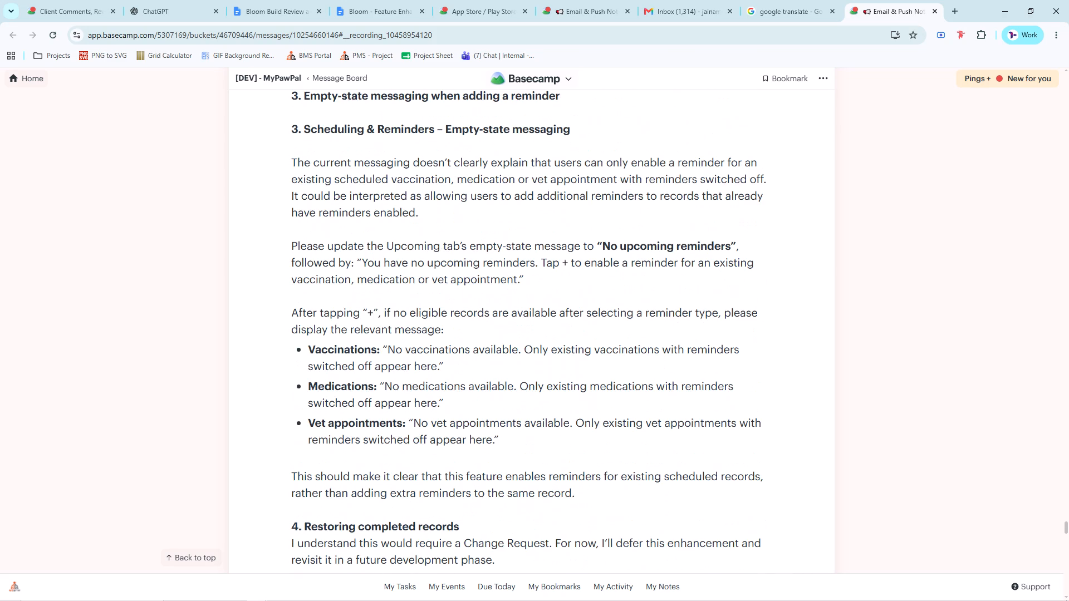
drag(415, 423, 568, 425)
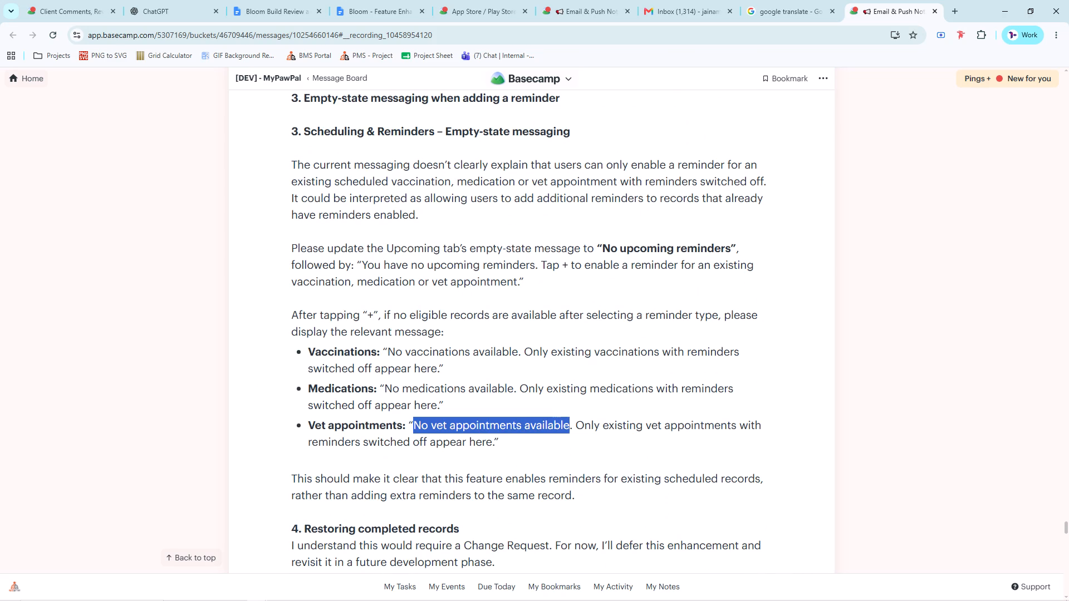
drag(568, 425, 570, 425)
key(ctrl+c)
key(alt+Tab)
Replace the heading on the Vet appointment variant of Add new reminder with the copied "No vet appointments available".
ctrl+triple_click(388, 326)
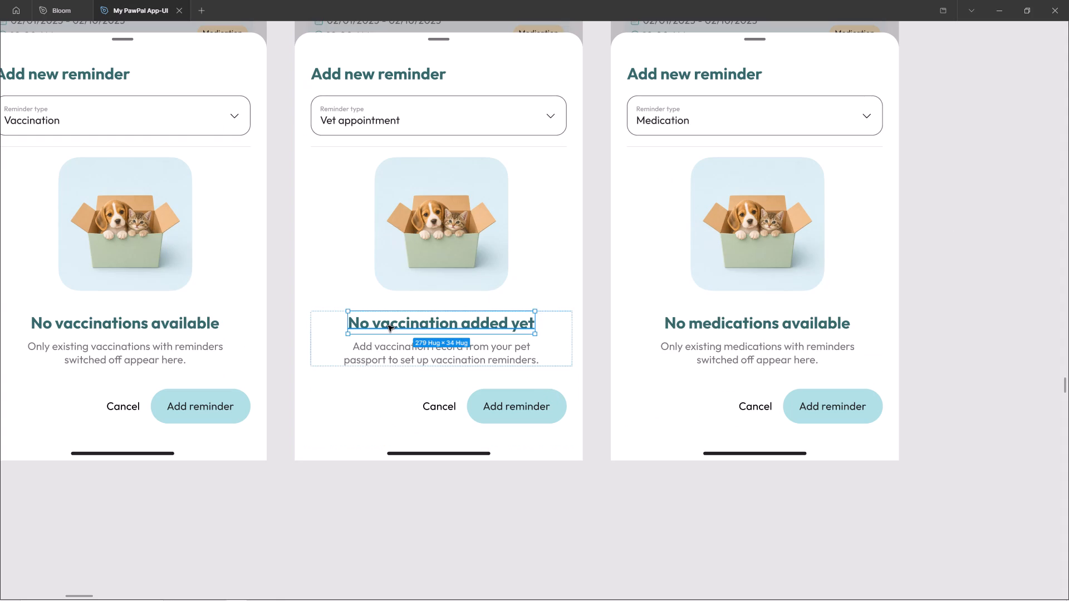
key(ctrl+shift+v)
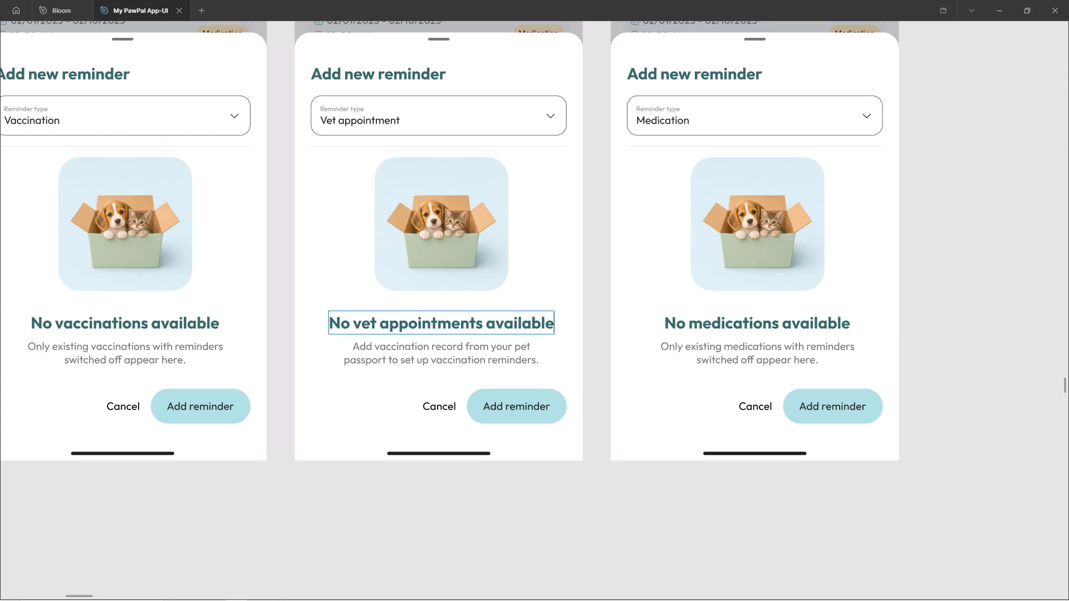
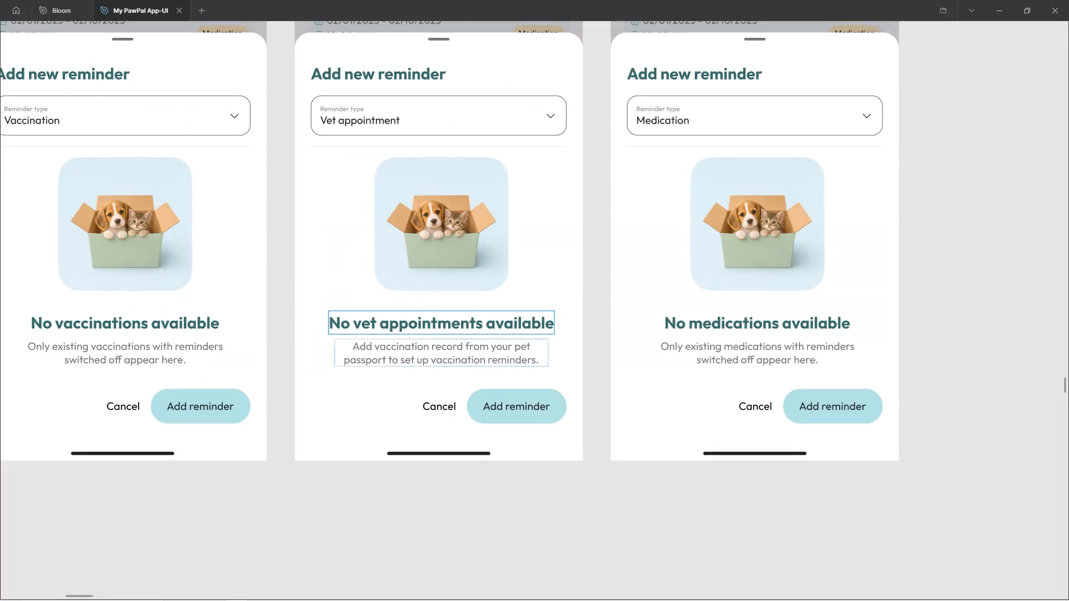
Copy the vet appointment supporting text "Only existing vet appointments with reminders switched off appear here." from the client's Basecamp message and return to Figma.
key(alt+Tab)
key(alt+Tab)
alt+click(414, 356)
key(alt+Tab)
key(alt+Tab)
alt+click(387, 331)
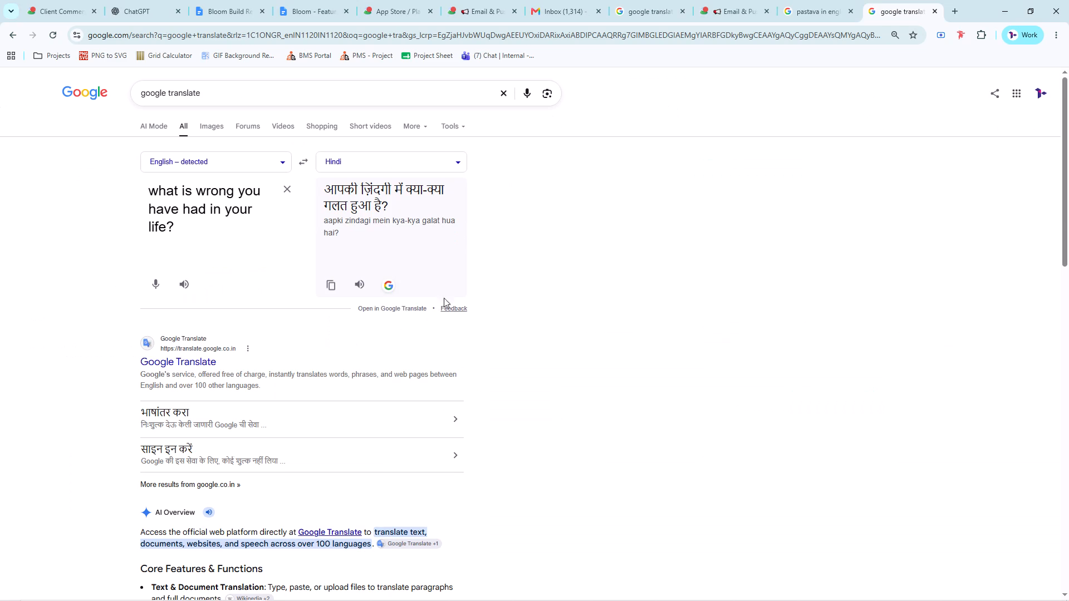
key(alt+Tab)
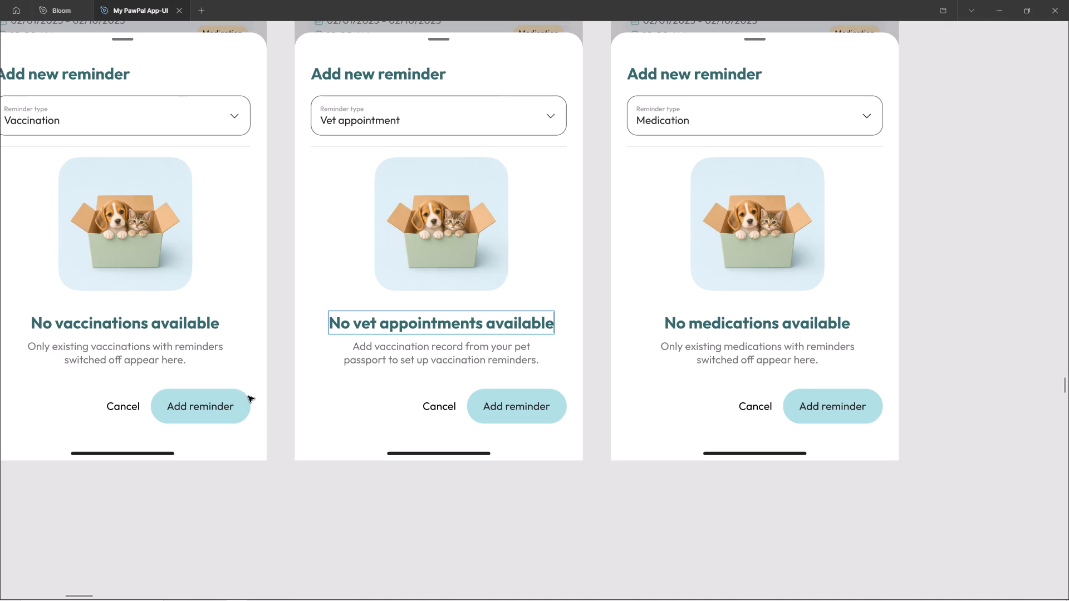
key(alt+Tab)
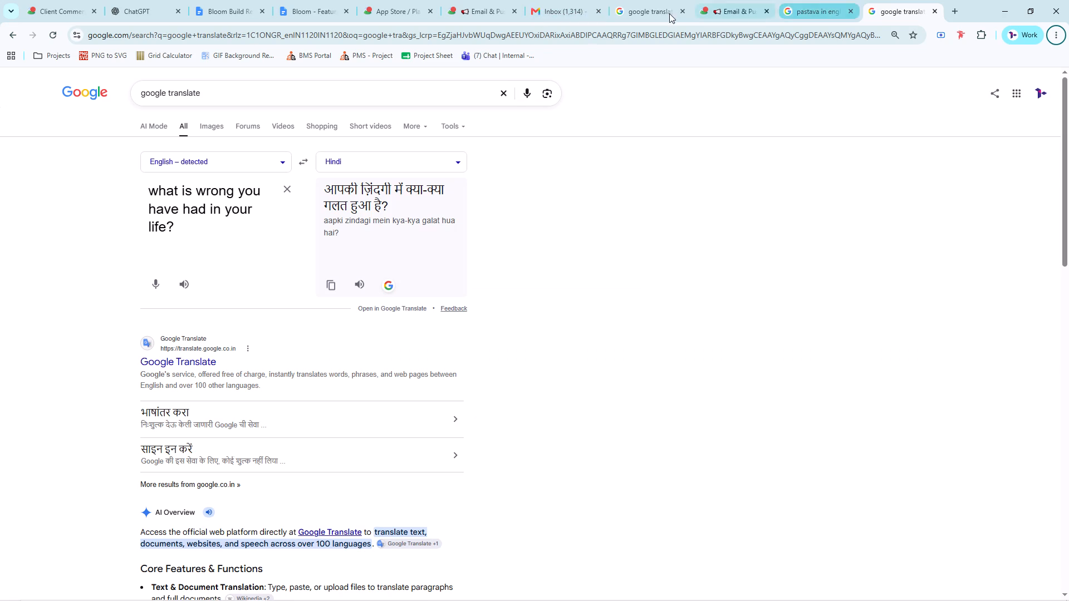
click(727, 0)
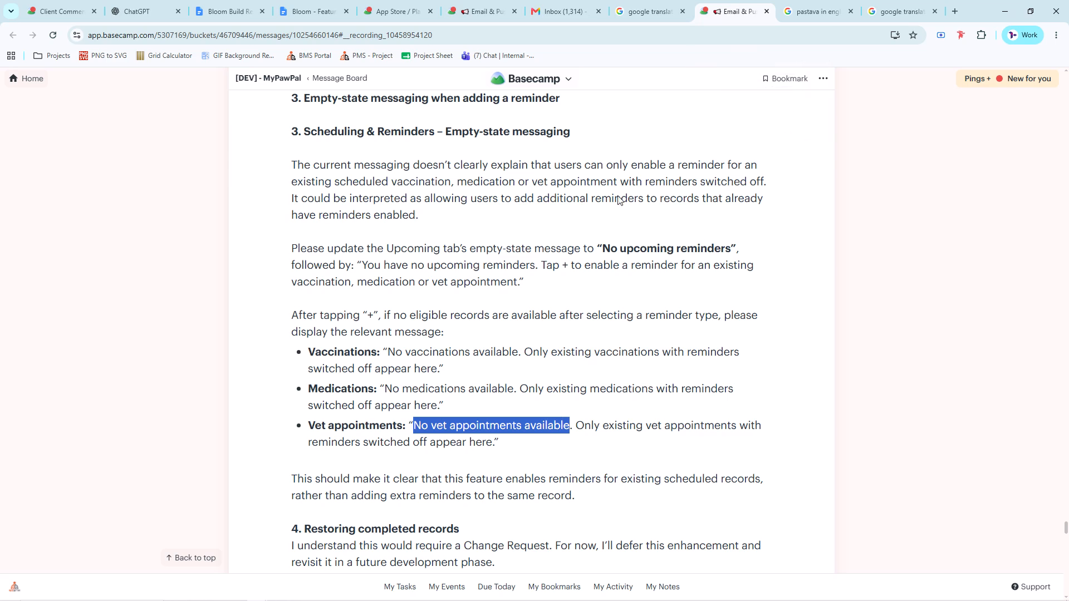
key(ctrl+c)
key(alt+Tab)
key(alt+Tab)
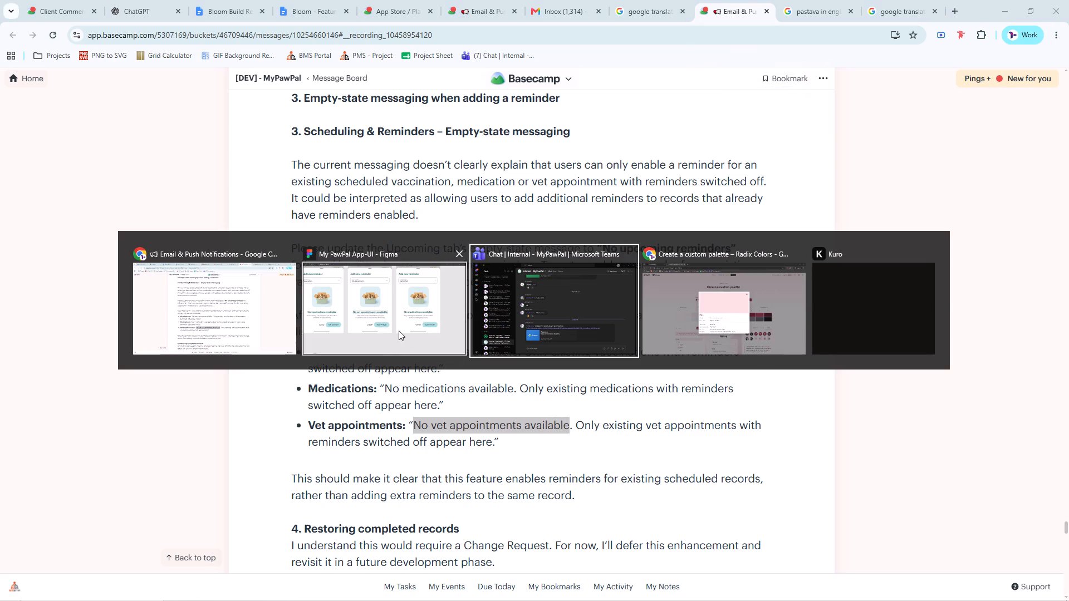
alt+click(399, 331)
key(alt+Tab)
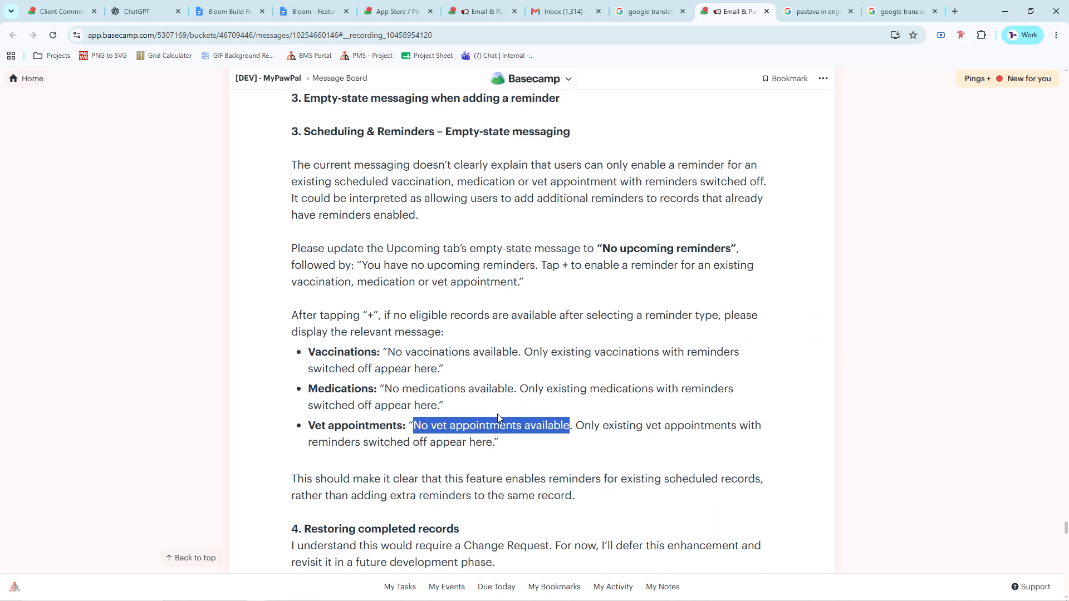
drag(578, 428, 498, 446)
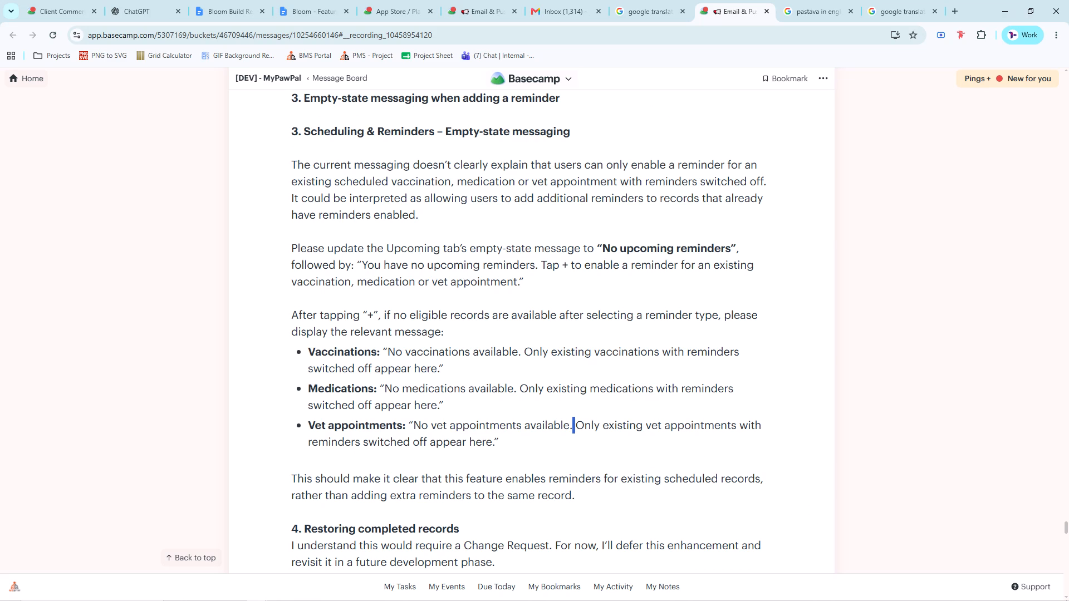
drag(498, 446, 495, 446)
key(ctrl+c)
key(alt+Tab)
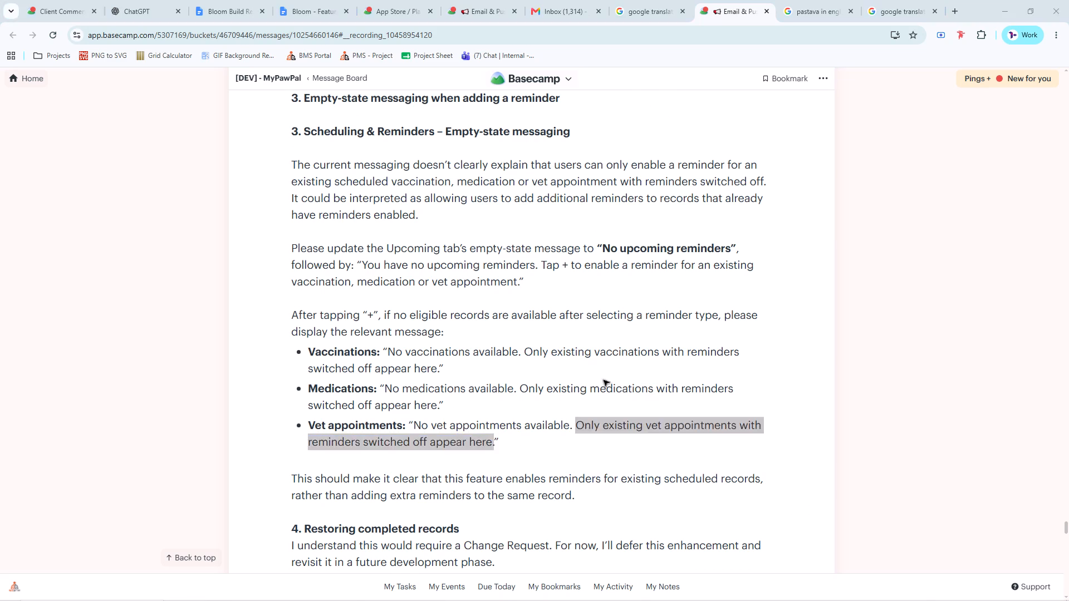
Replace the supporting text on the Vet appointment variant of Add new reminder with the copied "Only existing vet appointments…" sentence.
ctrl+click(455, 349)
key(ctrl+a)
key(ctrl+shift+v)
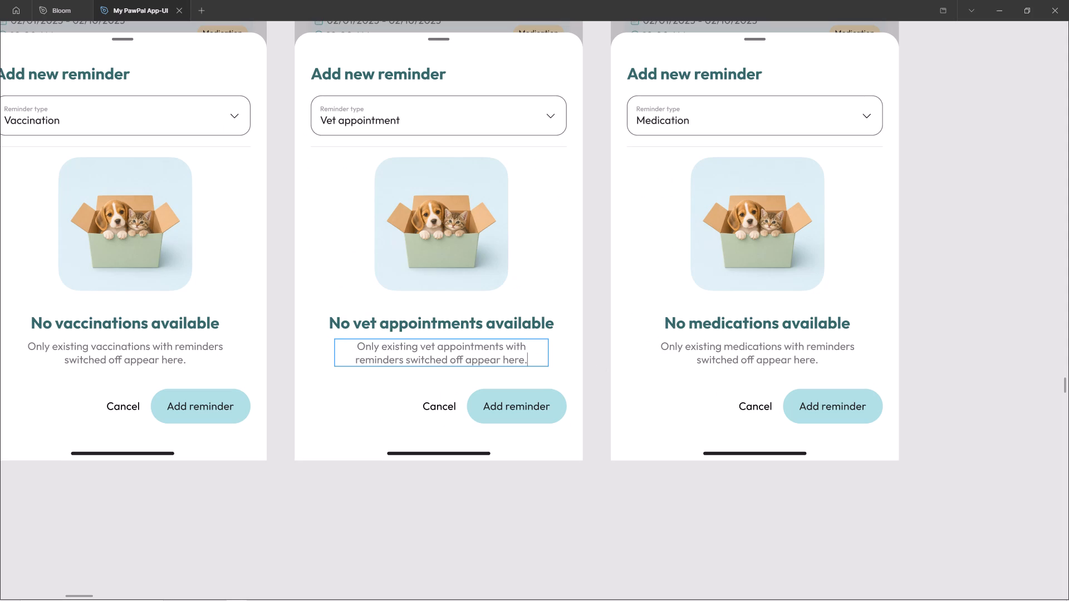
ctrl+scroll(577, 390, down, 4)
double_click(530, 520)
Review the updated Upcoming, Vaccination, Vet appointment and Medication empty-state screens side by side on the canvas.
ctrl+scroll(557, 476, down, 4)
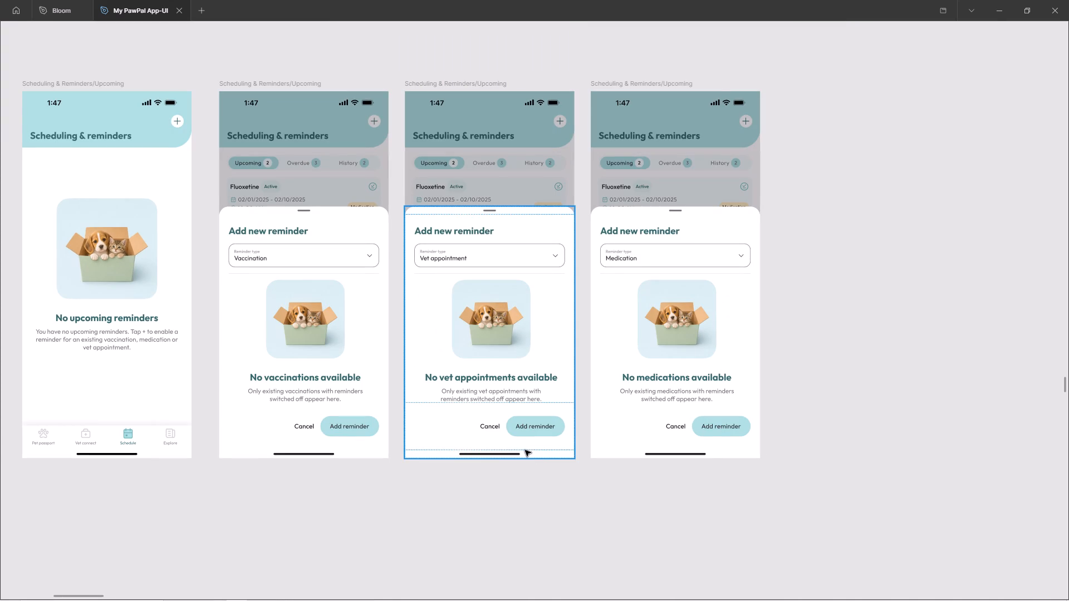
ctrl+scroll(875, 429, down, 11)
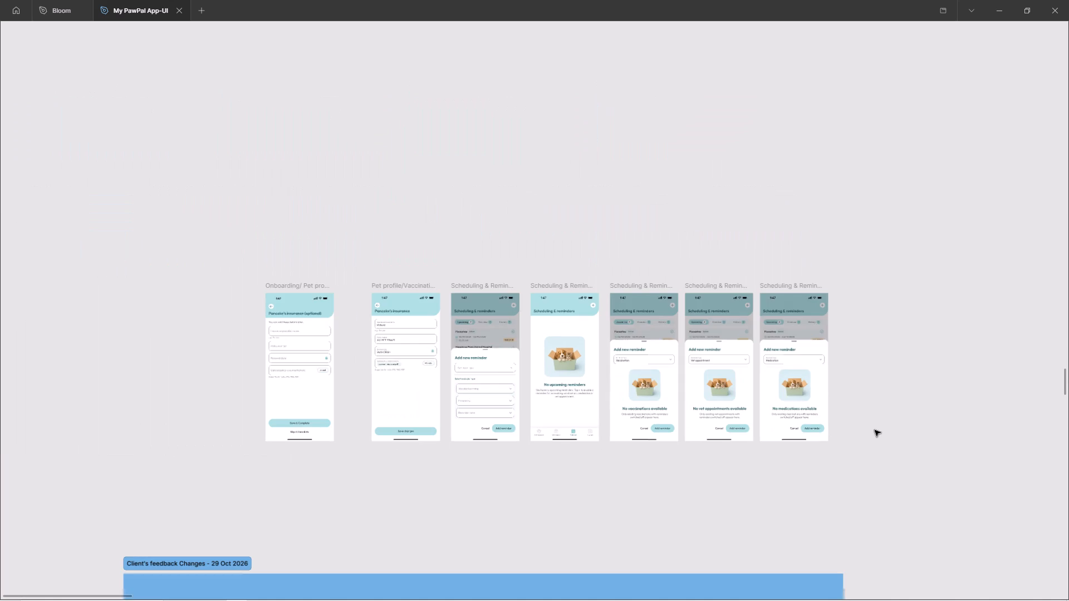
ctrl+scroll(793, 432, up, 6)
ctrl+scroll(793, 432, down, 4)
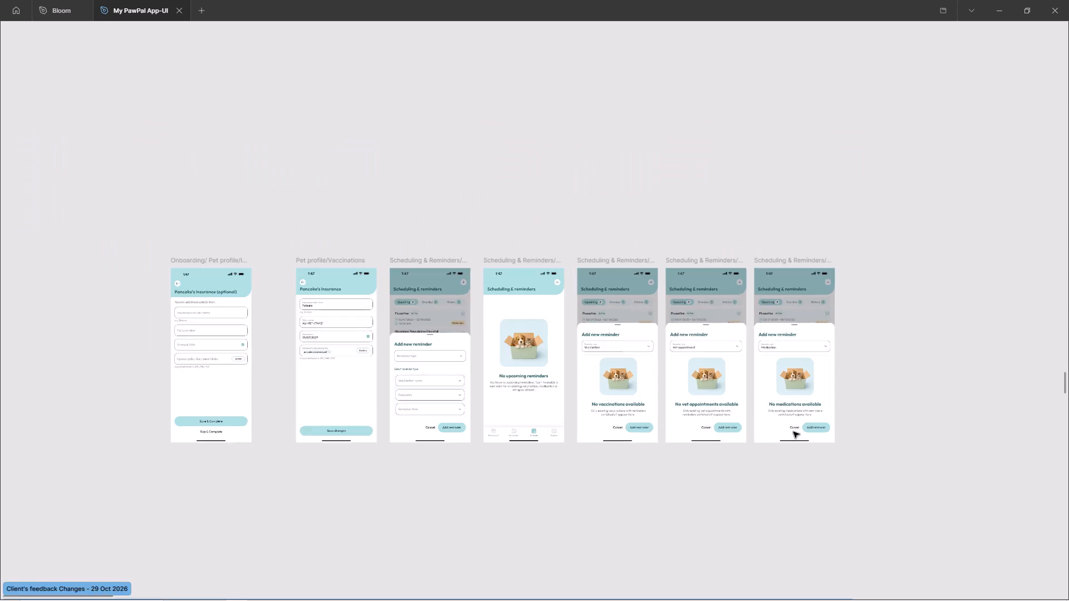
ctrl+scroll(793, 432, down, 17)
ctrl+scroll(807, 439, up, 13)
ctrl+scroll(802, 437, down, 1)
ctrl+scroll(802, 437, up, 2)
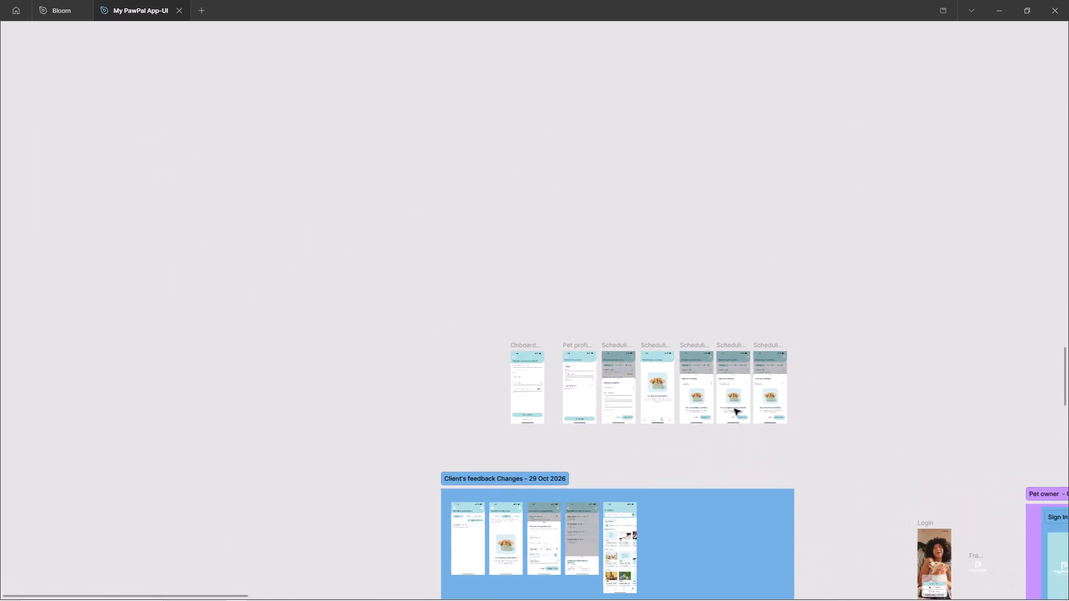
ctrl+scroll(734, 409, up, 1)
ctrl+scroll(729, 406, down, 1)
ctrl+scroll(729, 406, up, 11)
ctrl+scroll(323, 304, down, 11)
ctrl+scroll(458, 324, up, 10)
ctrl+scroll(439, 309, down, 1)
ctrl+scroll(439, 309, up, 8)
ctrl+scroll(444, 304, down, 5)
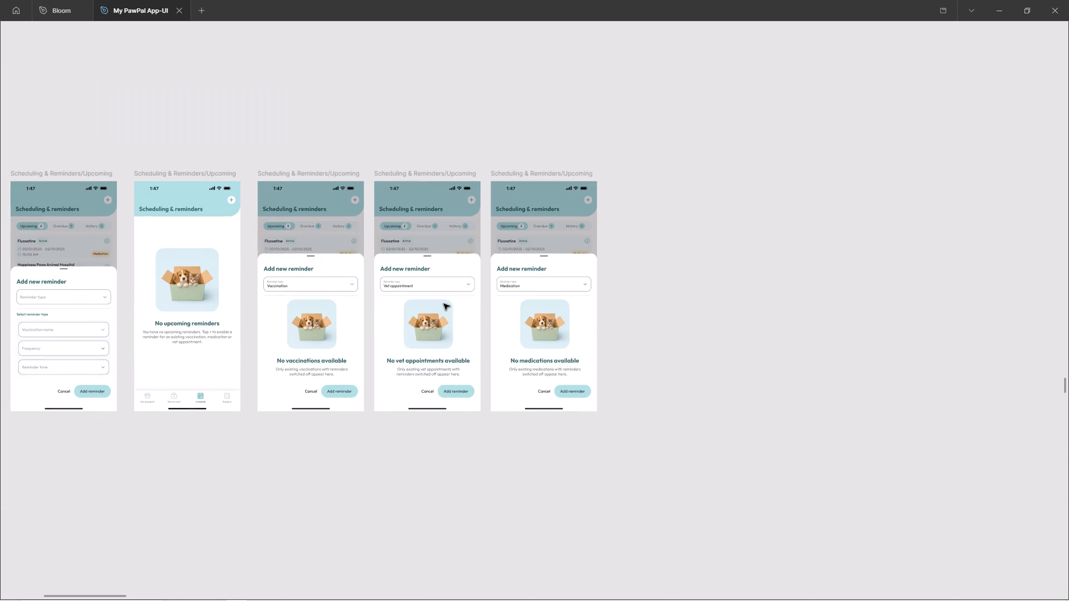
In the 29 Oct 2026 feedback section, insert "medications" copied from the screen title so the Ended tab's heading reads "No medications awaiting confirmation".
ctrl+scroll(442, 305, down, 20)
ctrl+scroll(442, 305, down, 2)
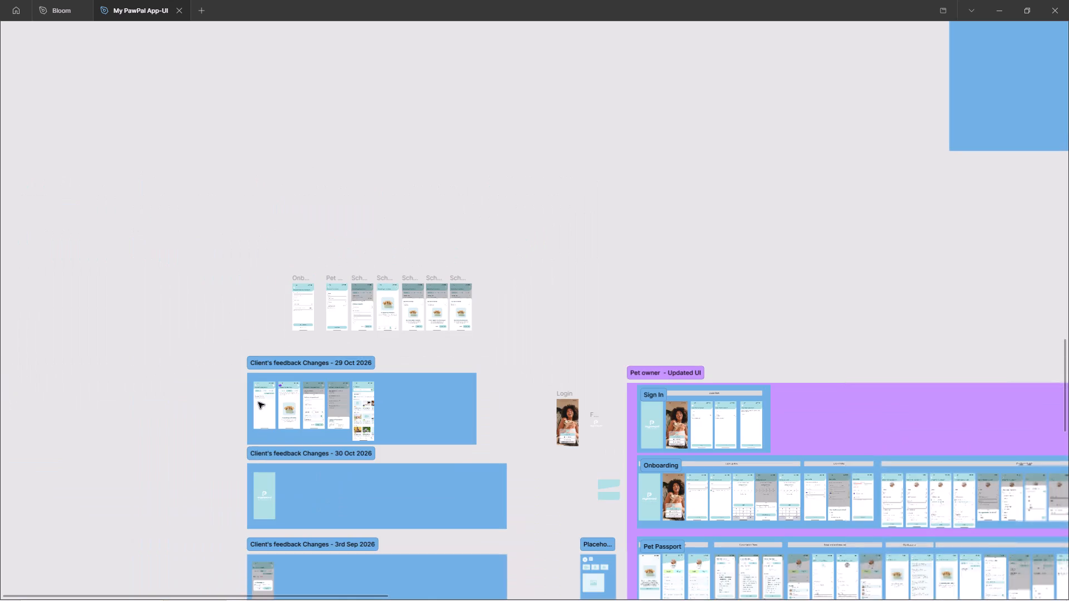
ctrl+scroll(317, 439, up, 19)
ctrl+scroll(243, 398, down, 1)
ctrl+scroll(243, 398, up, 9)
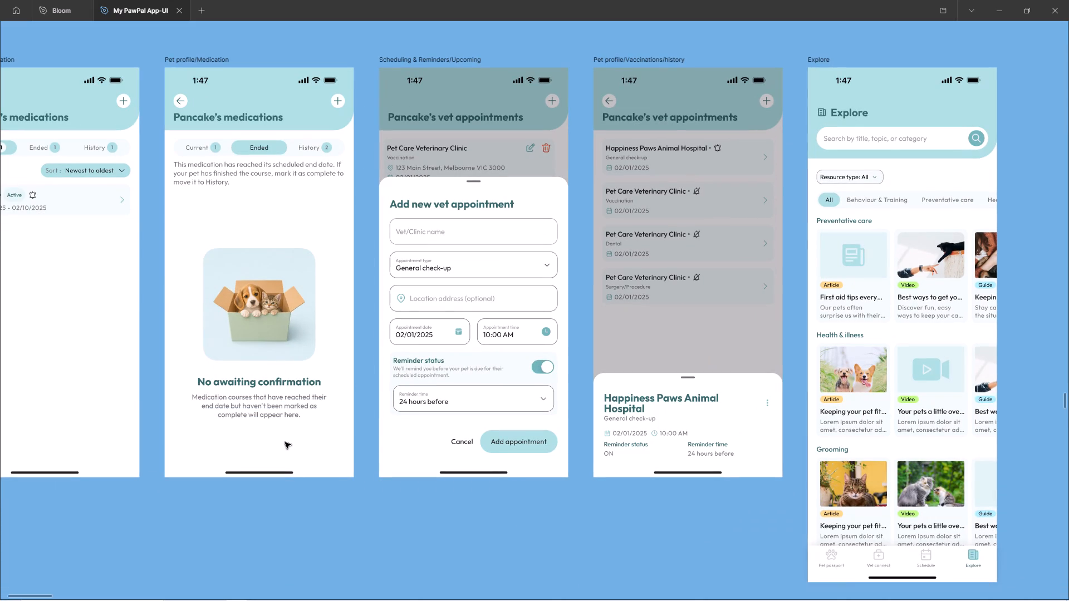
ctrl+click(252, 379)
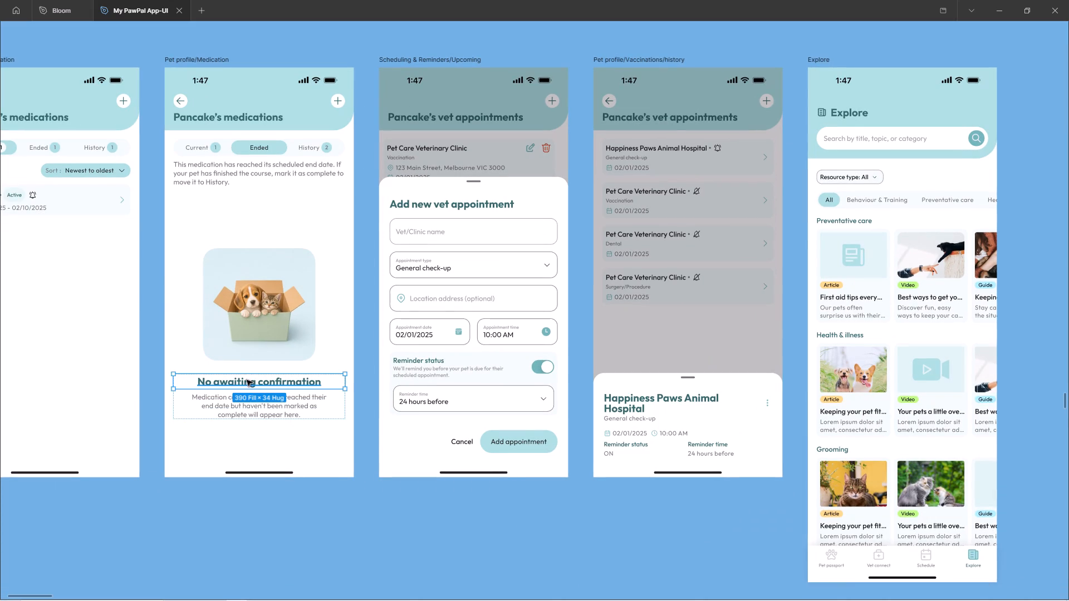
ctrl+double_click(236, 114)
ctrl+double_click(243, 116)
ctrl+double_click(254, 116)
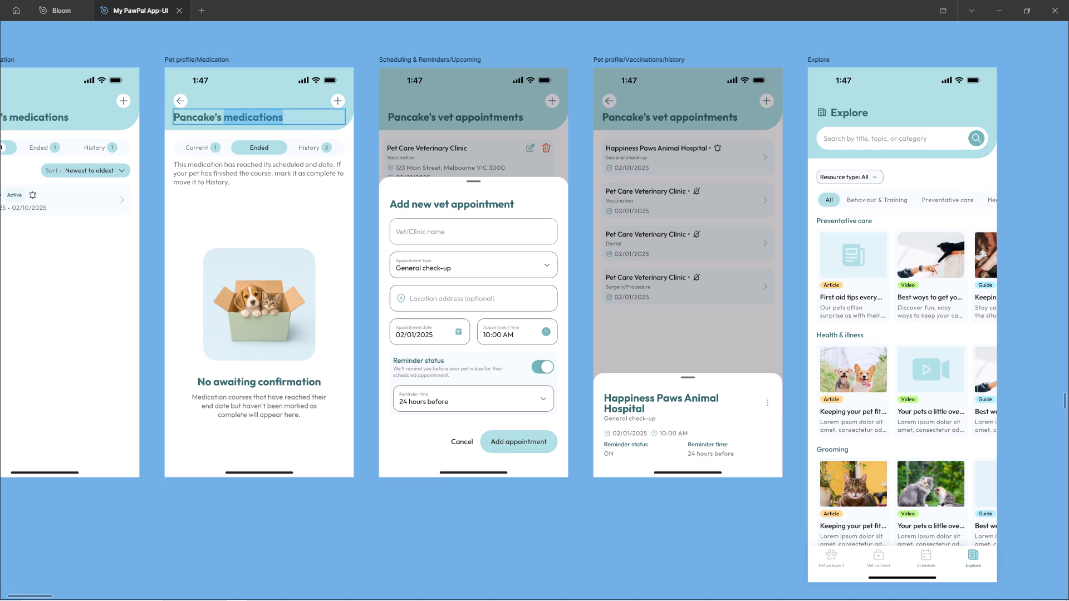
key(ctrl+c)
click(214, 385)
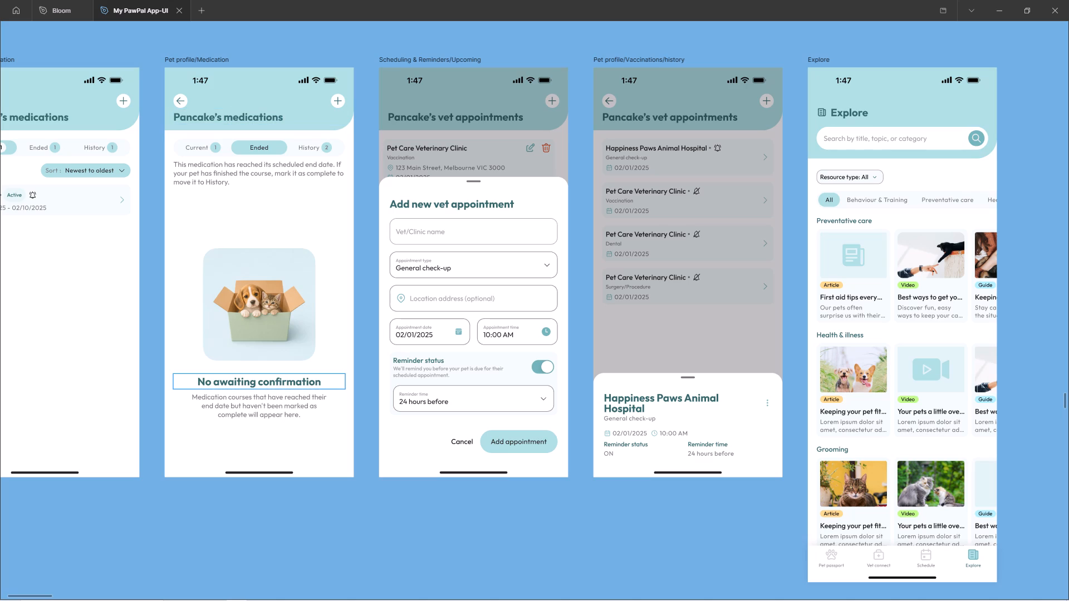
key(ctrl+shift+v)
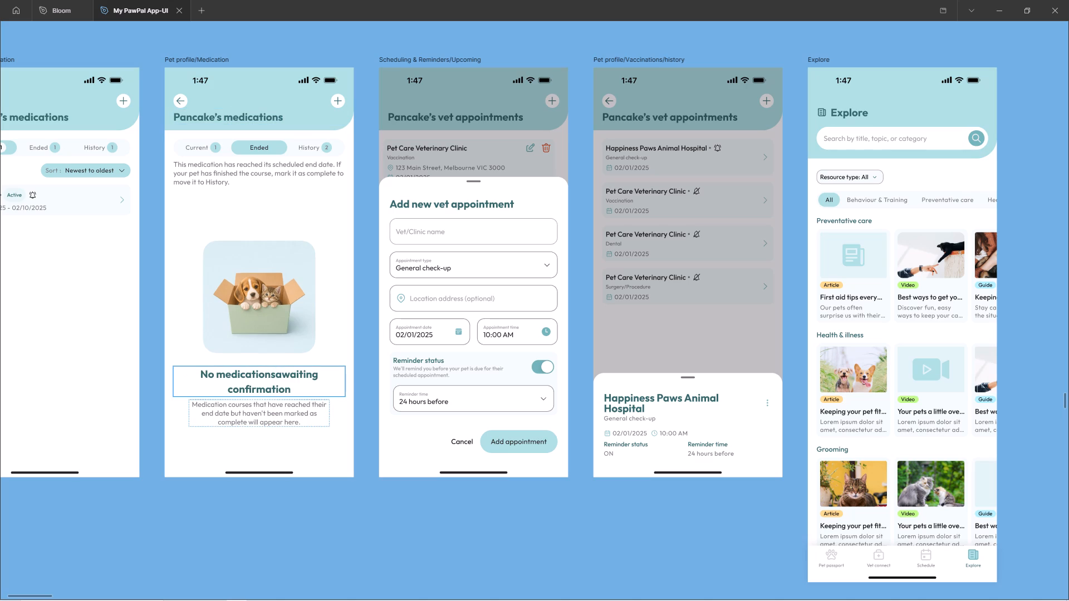
key(space)
Compare the client's latest Basecamp points on the default reminder heading and empty-state messaging with the Figma screens.
key(alt+Tab)
scroll(433, 370, up, 8)
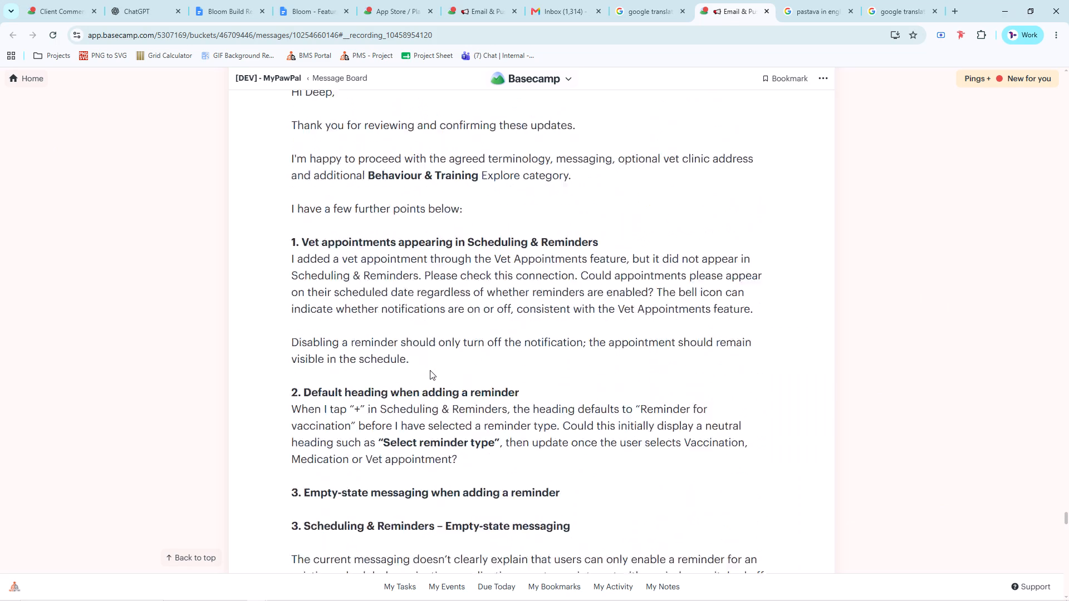
key(alt+Tab)
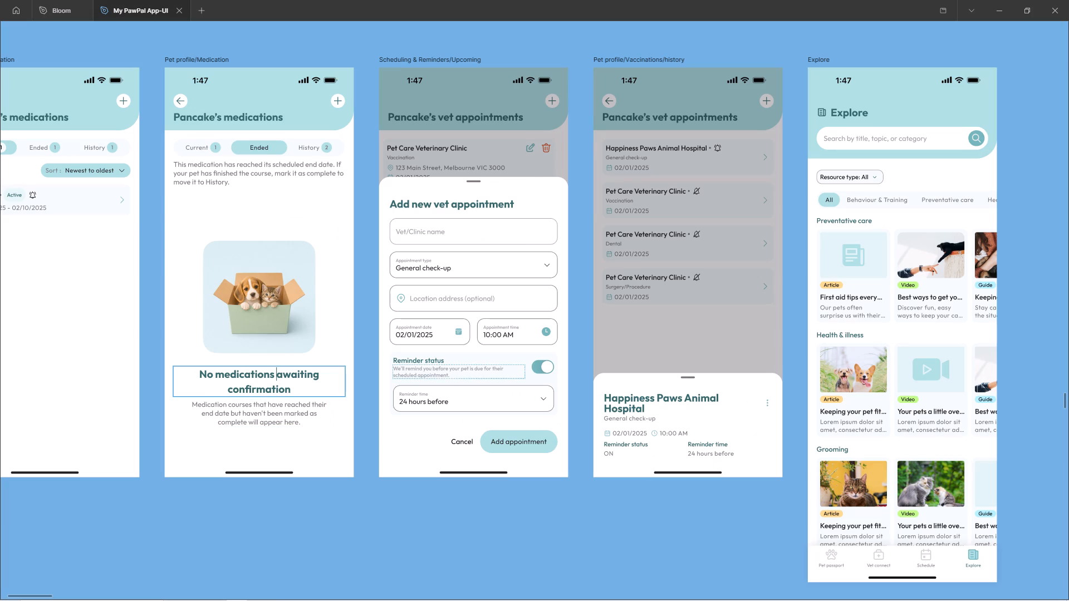
key(alt+Tab)
scroll(458, 377, down, 4)
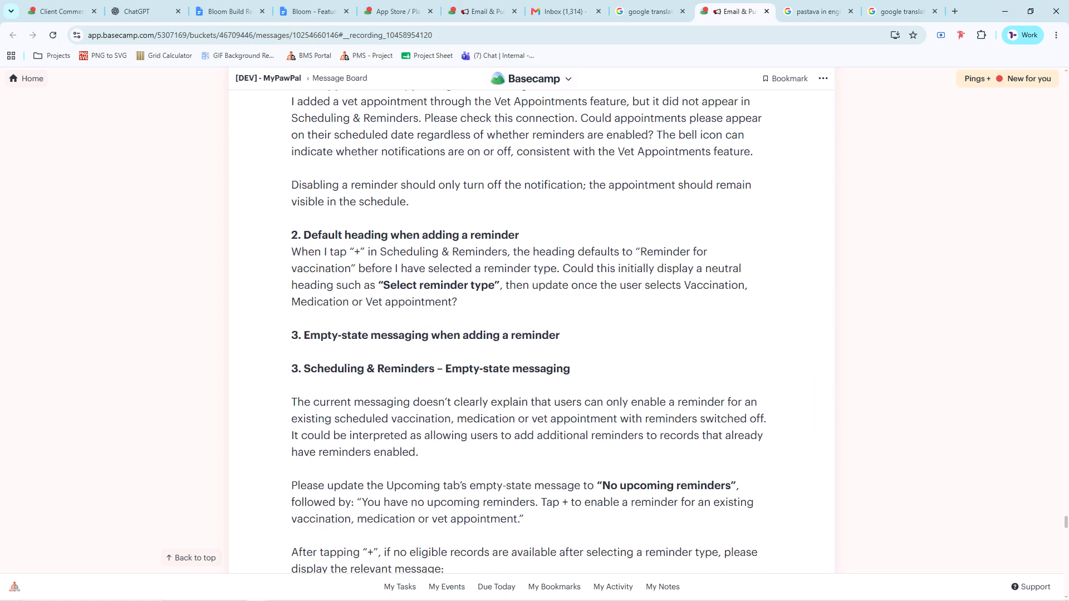
scroll(459, 377, down, 2)
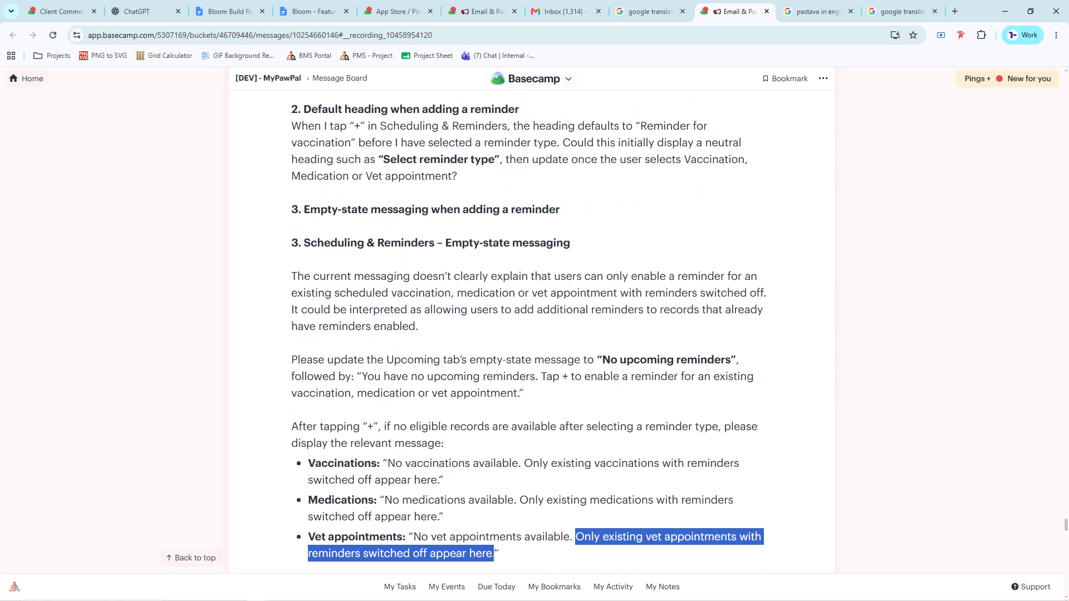
key(alt+Tab)
key(alt+Tab)
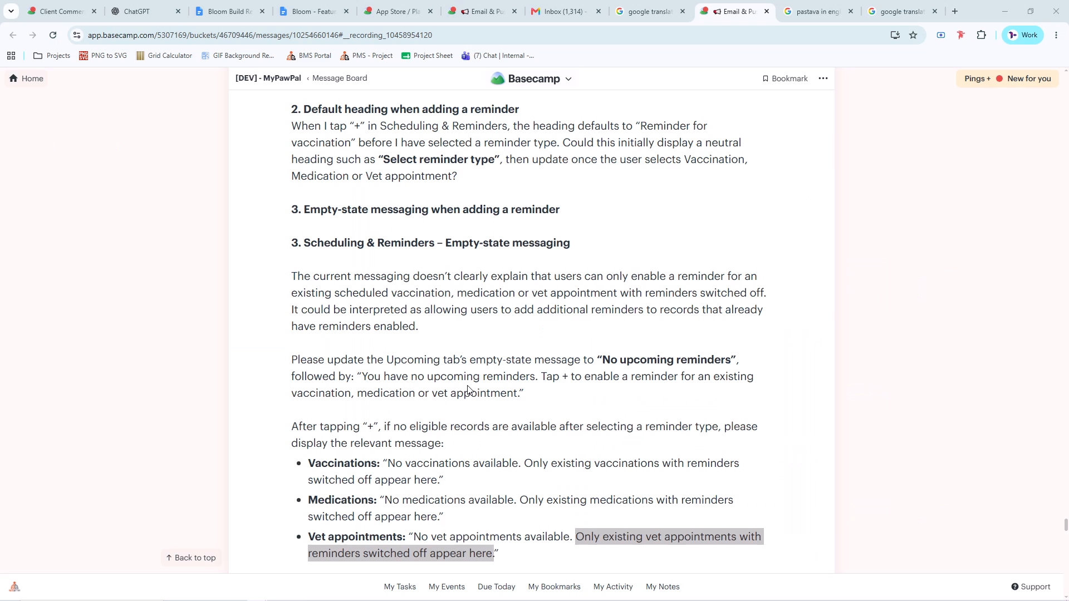
Read back through the earlier Basecamp feedback on the Explore category, vet appointment fields, medication restore/delete and existing reminder records.
scroll(467, 385, up, 10)
scroll(467, 385, up, 16)
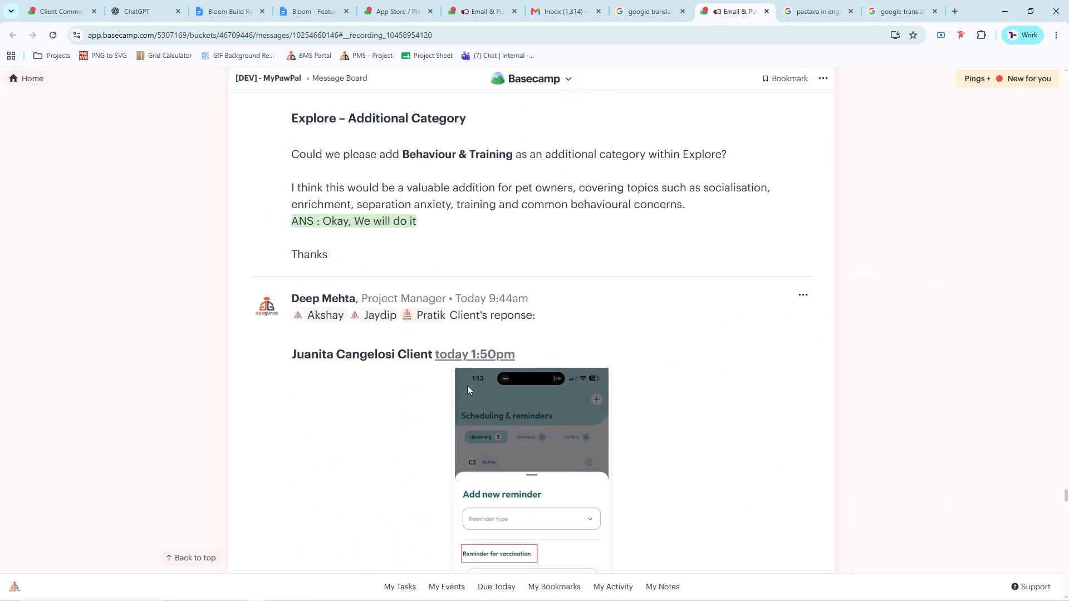
scroll(467, 385, up, 13)
scroll(467, 385, down, 3)
scroll(467, 385, up, 3)
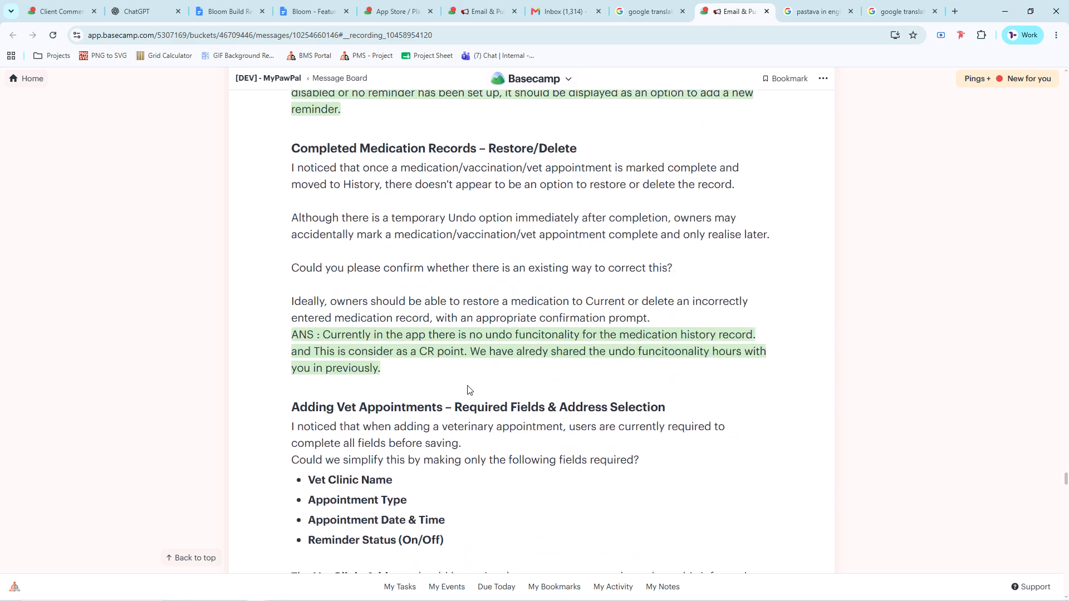
scroll(467, 385, up, 13)
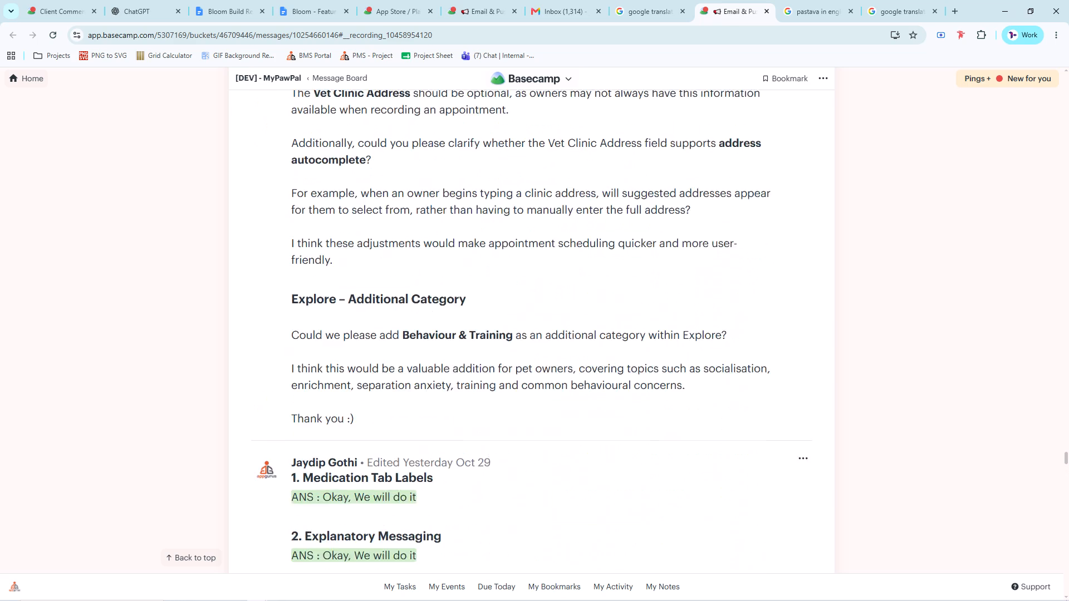
scroll(467, 385, up, 6)
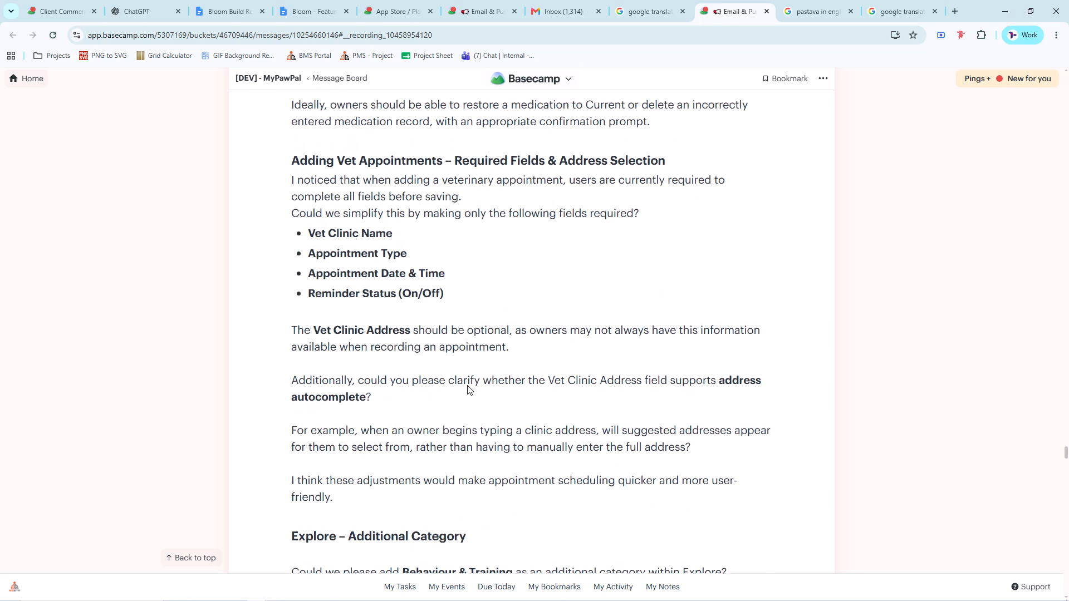
scroll(467, 385, up, 6)
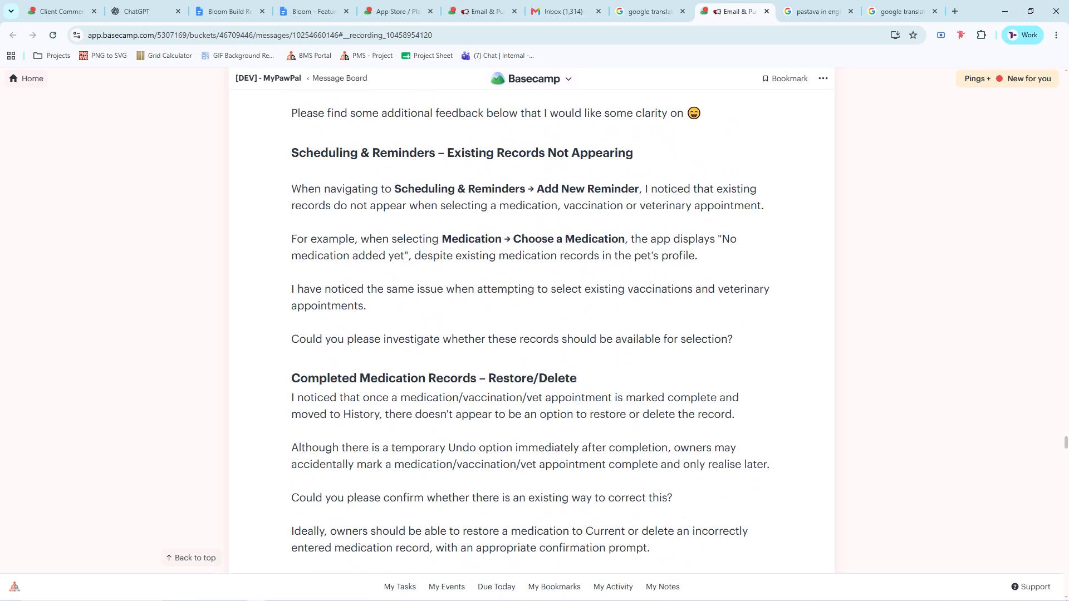
Check the medications Ended tab design in Figma against the heading and supporting text requested in the Basecamp feedback.
key(alt+Tab)
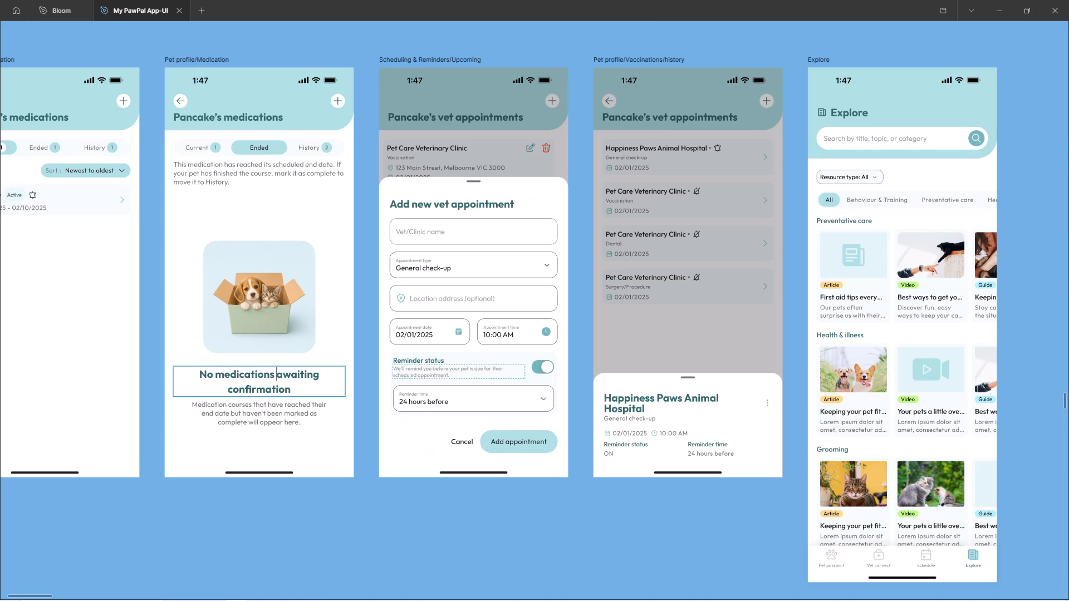
key(alt+Tab)
scroll(495, 359, down, 6)
key(alt+Tab)
key(alt+Tab)
scroll(450, 346, up, 11)
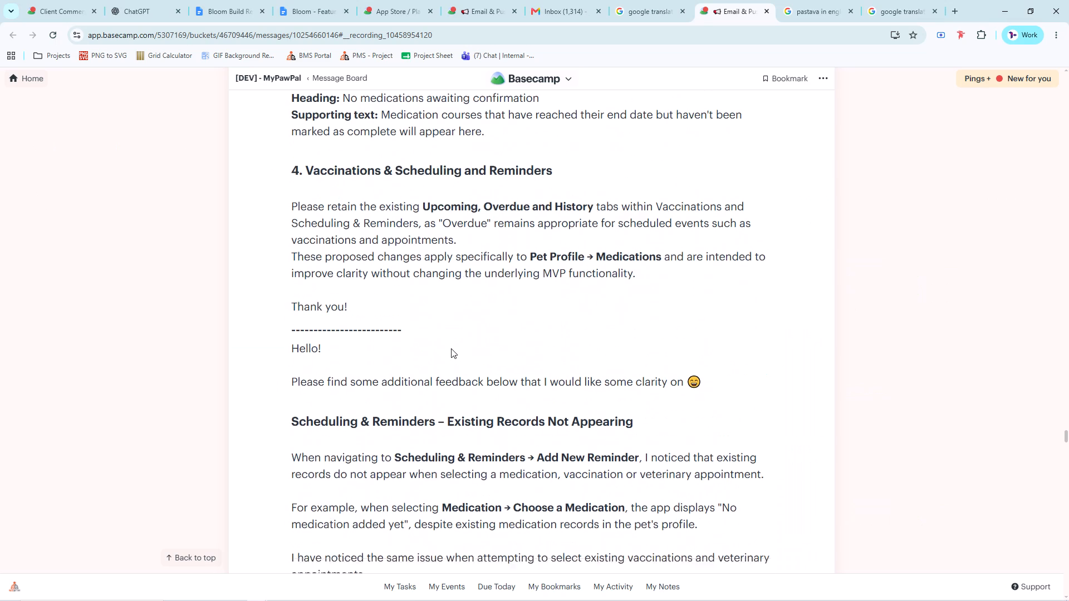
scroll(451, 347, down, 10)
Compare the Basecamp feedback on vet appointment required fields and optional clinic address with the Add new vet appointment design in Figma.
key(alt+Tab)
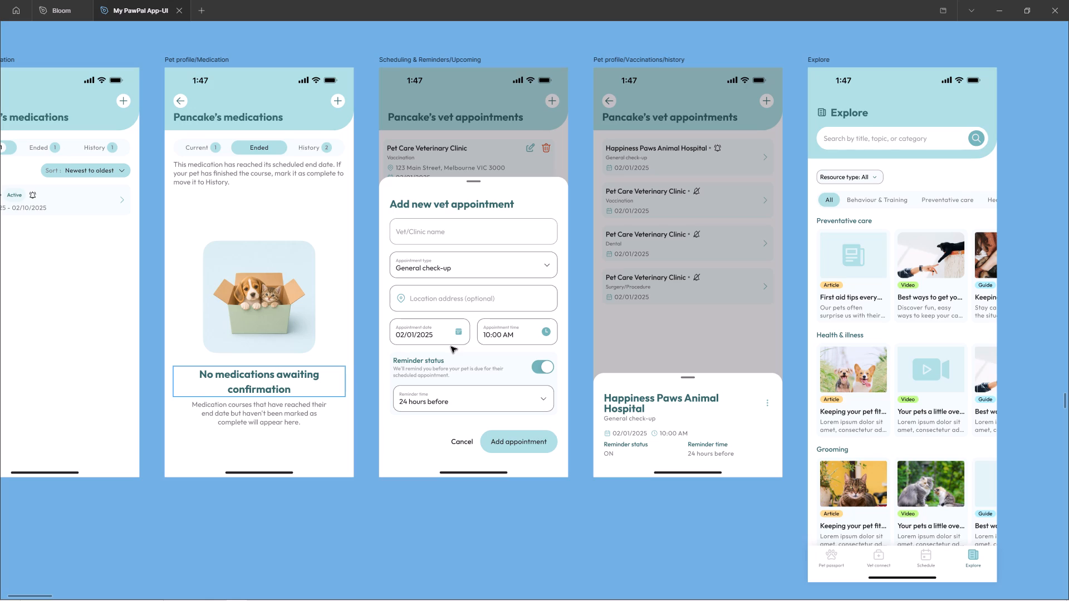
key(alt+Tab)
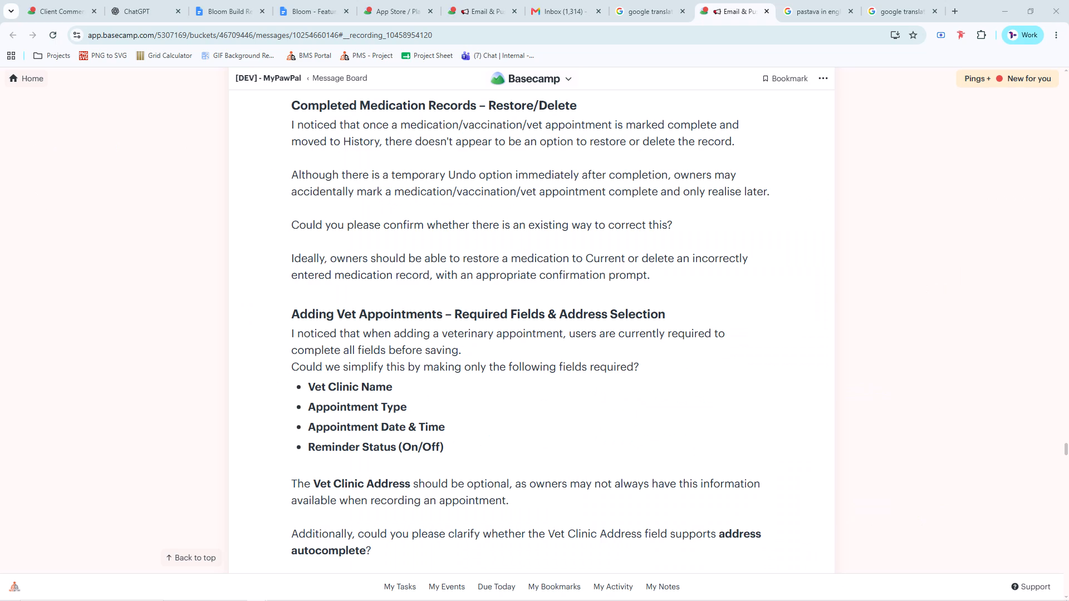
key(alt+Tab)
key(alt+Tab)
scroll(402, 401, down, 2)
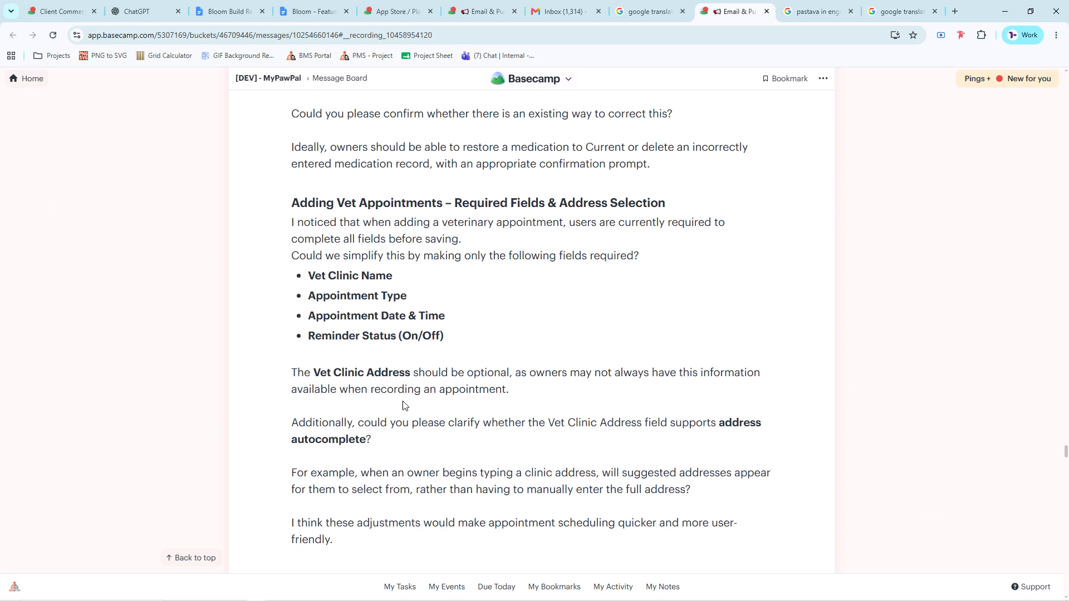
key(alt+Tab)
key(alt+Tab)
scroll(384, 412, down, 2)
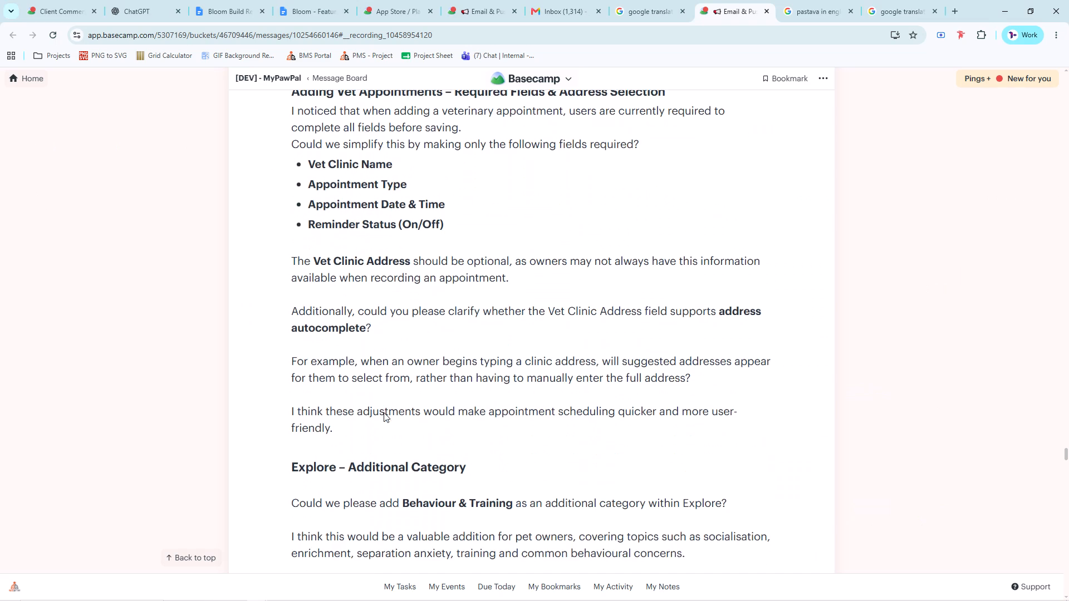
scroll(384, 412, down, 3)
scroll(384, 412, up, 5)
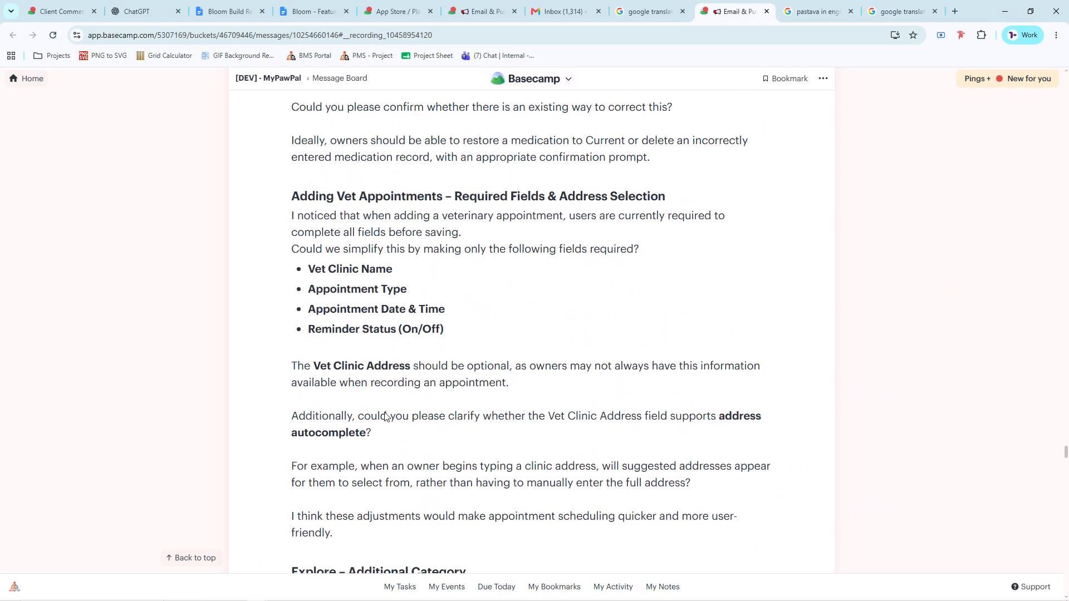
scroll(384, 412, up, 2)
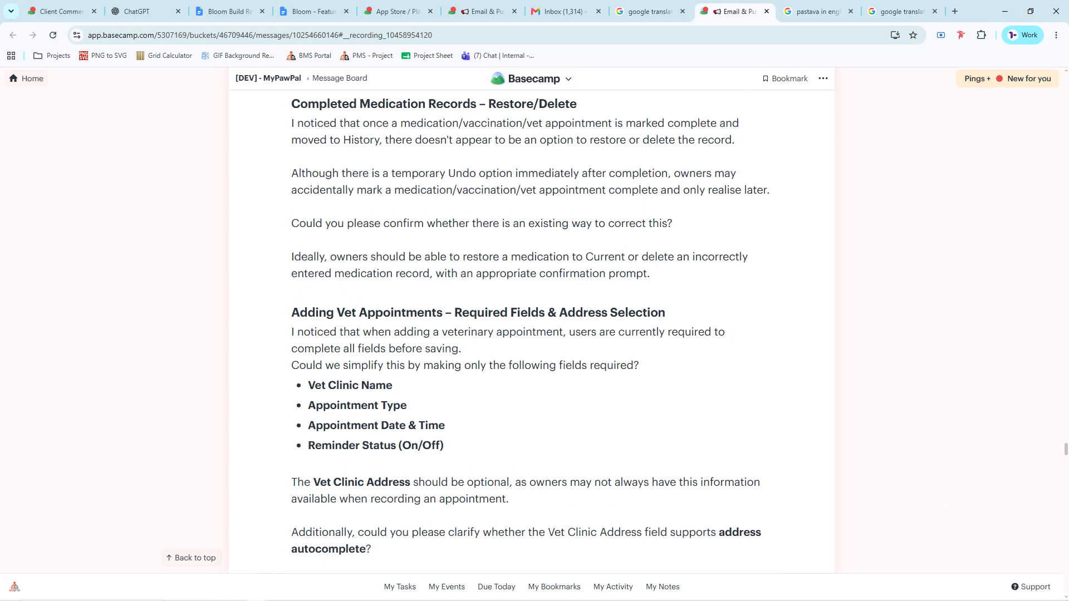
key(alt+Tab)
key(alt+Tab)
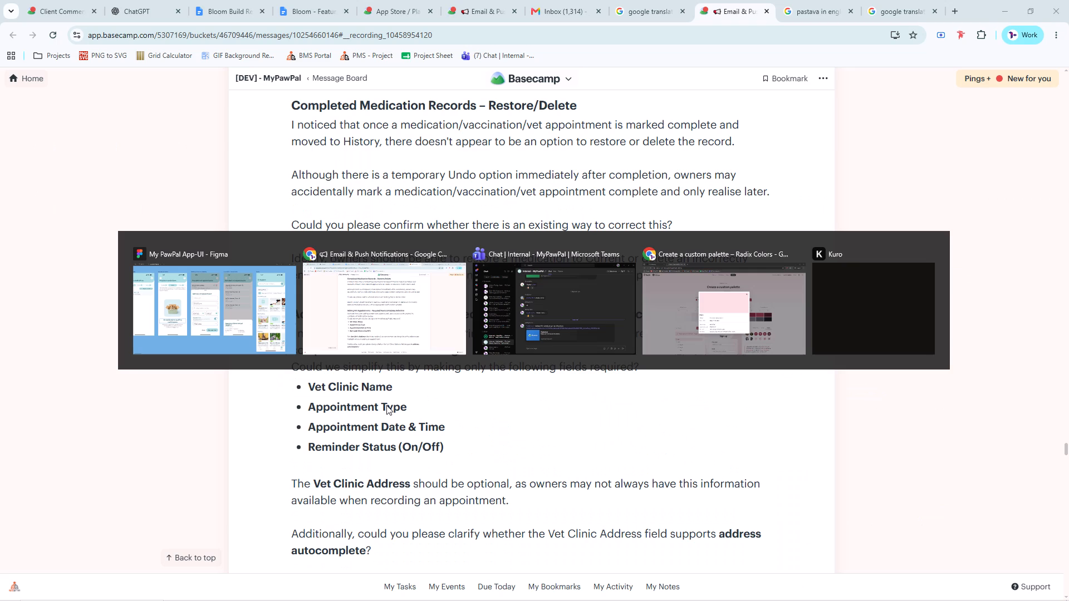
Read the team's answers in the Basecamp thread on medication restore/delete, vet appointment fields and the additional Explore category.
scroll(389, 405, down, 7)
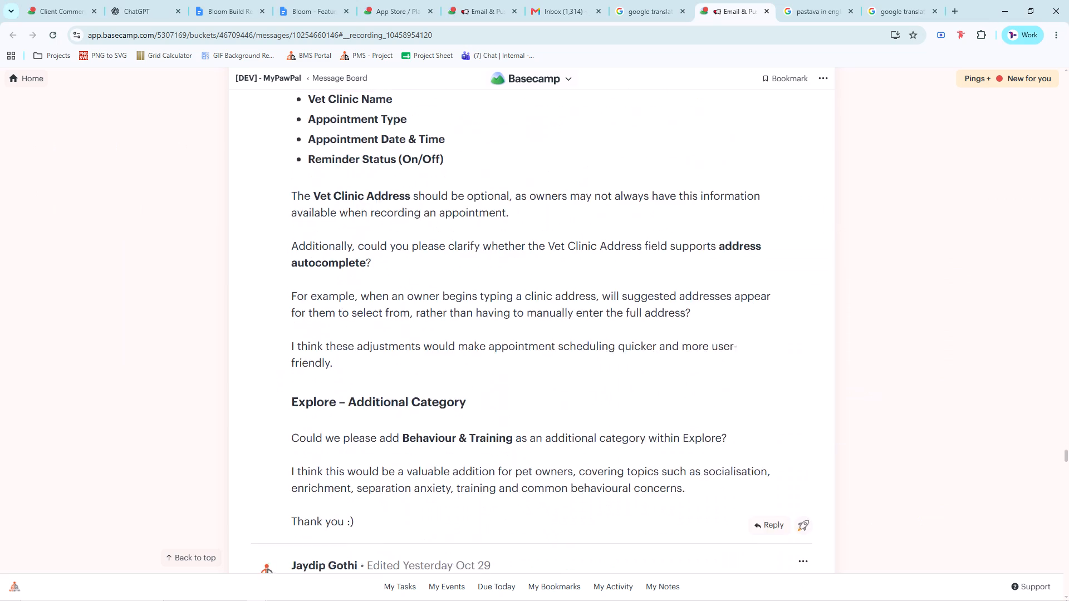
scroll(389, 405, down, 8)
scroll(389, 405, up, 1)
scroll(389, 405, down, 12)
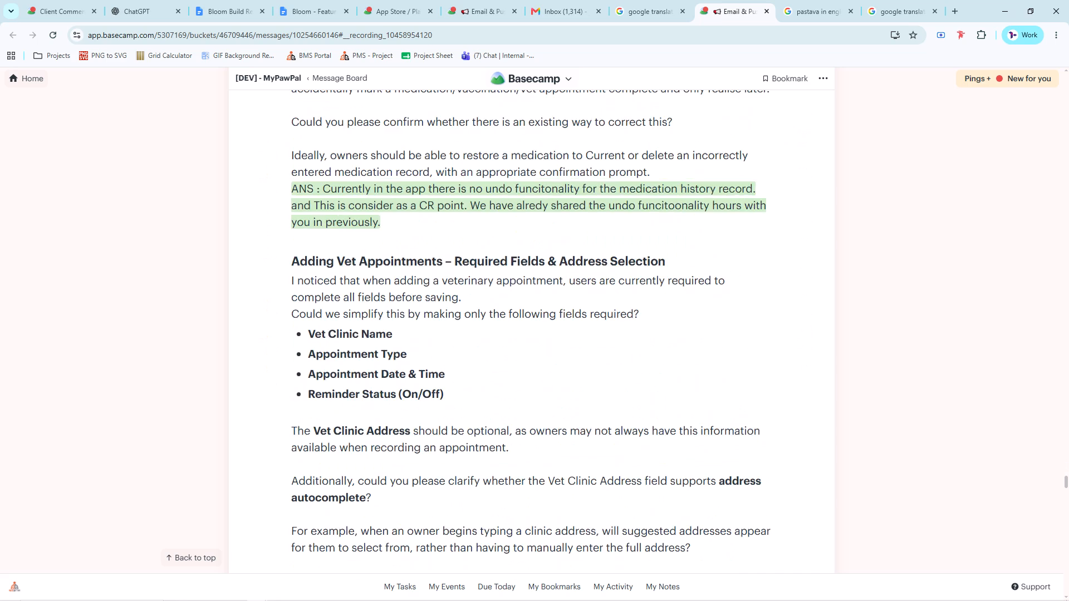
scroll(389, 405, down, 10)
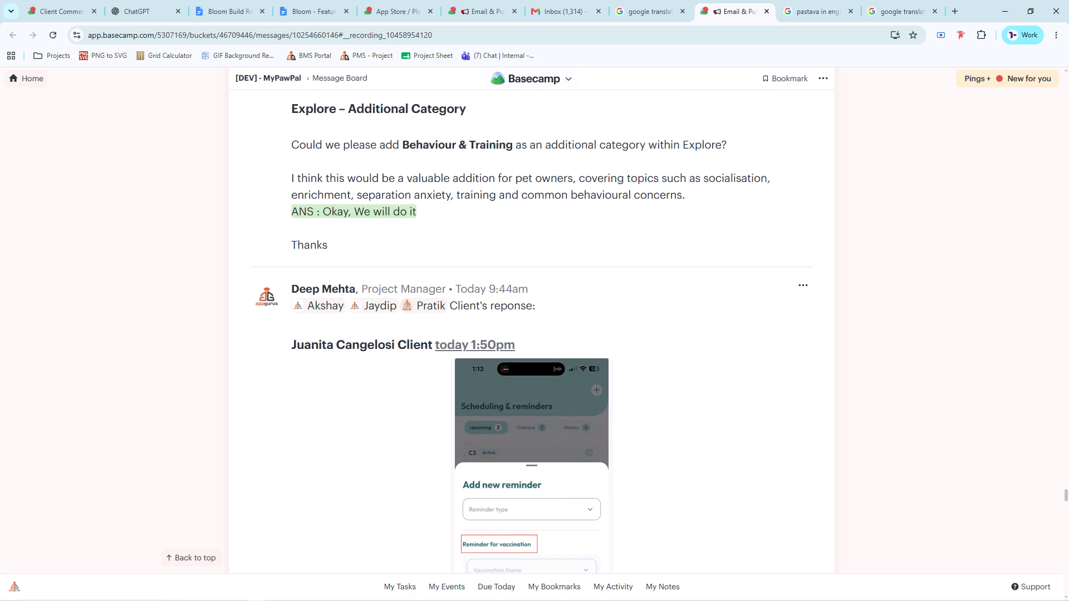
Examine the client's latest response, including its annotated screenshots and points on vet appointments in the schedule and the default reminder heading.
scroll(416, 281, down, 11)
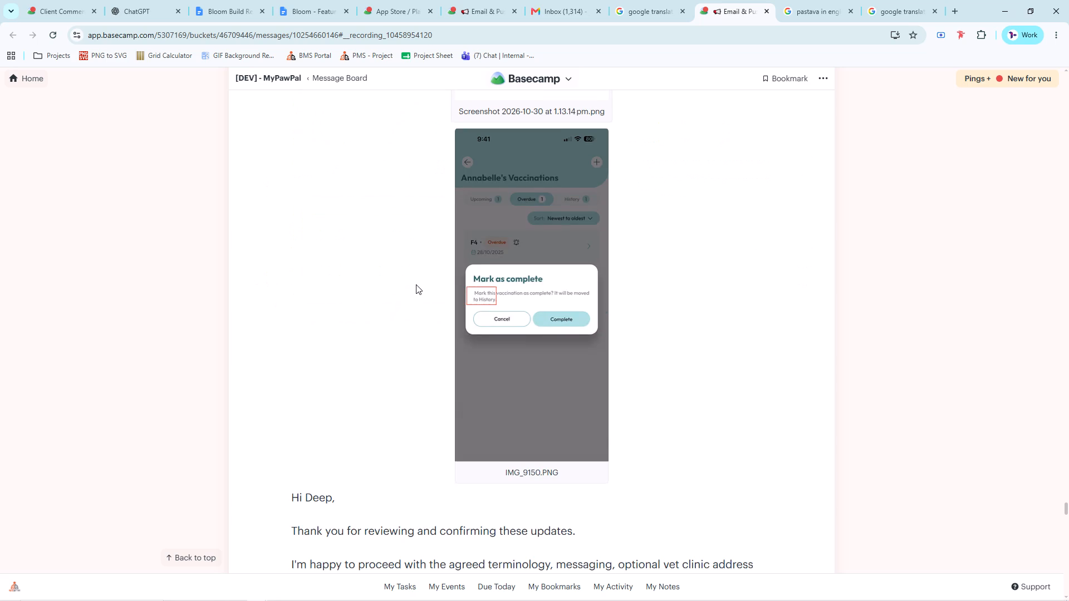
scroll(416, 284, down, 5)
scroll(416, 284, up, 9)
scroll(416, 284, down, 1)
scroll(416, 284, up, 7)
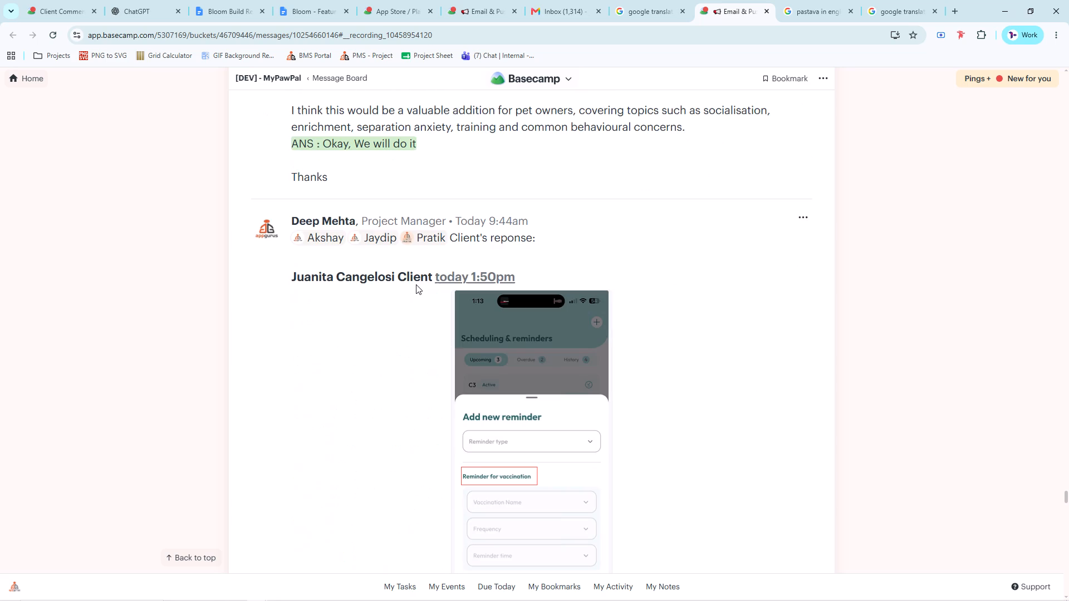
scroll(372, 325, down, 1)
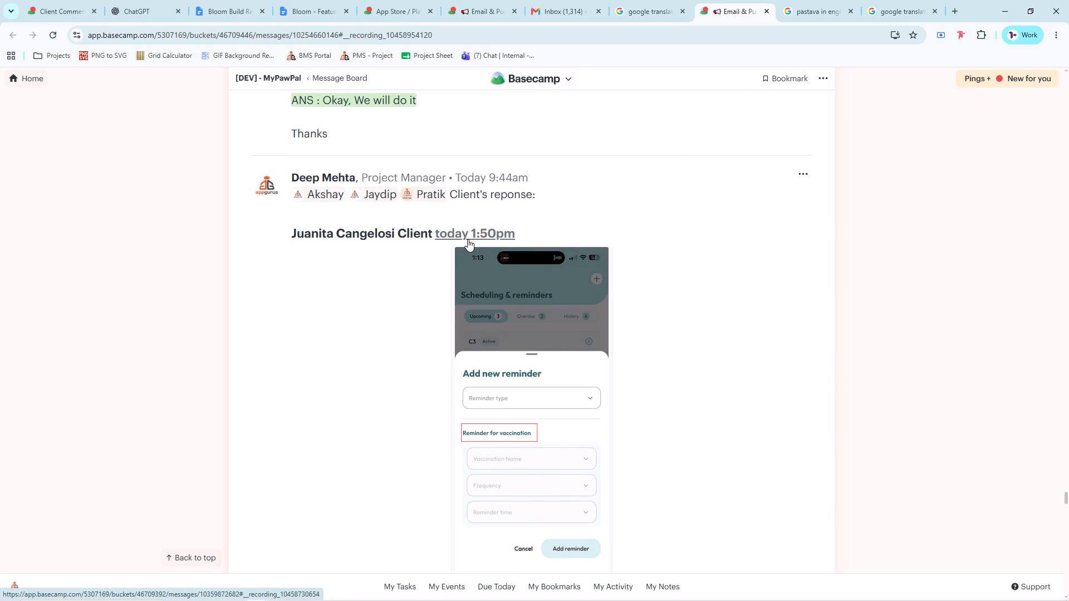
scroll(399, 304, down, 16)
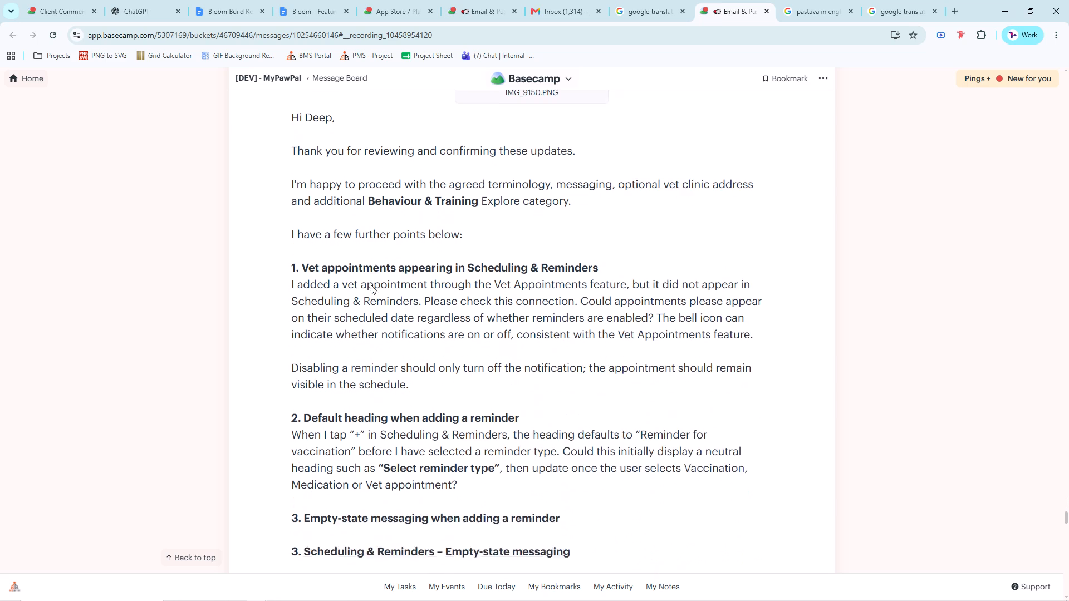
scroll(399, 328, down, 2)
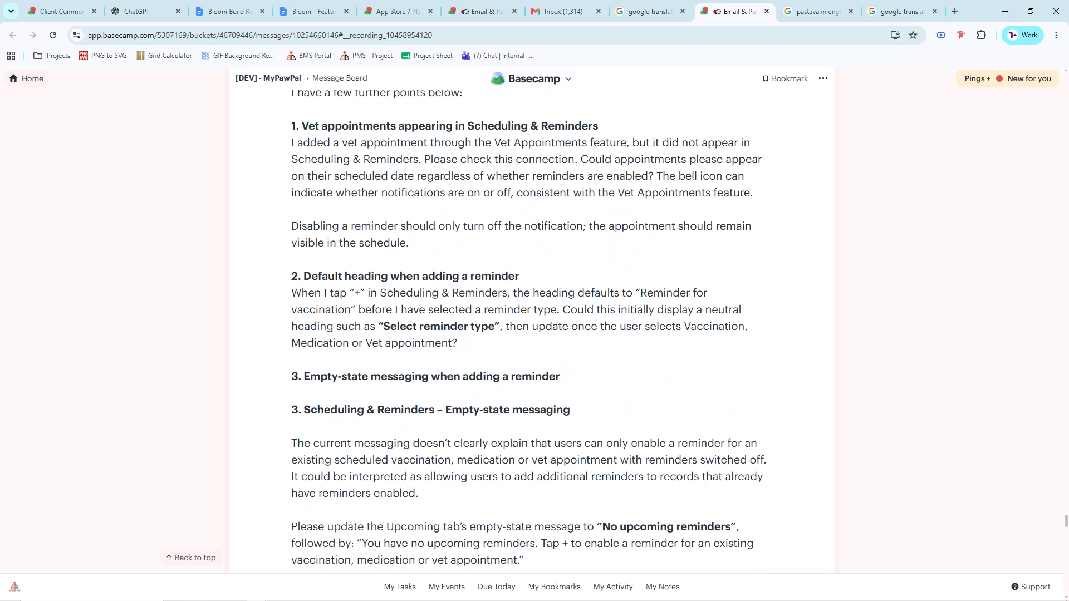
scroll(400, 326, down, 1)
scroll(400, 324, up, 8)
scroll(400, 324, down, 1)
scroll(400, 324, up, 7)
scroll(402, 324, down, 1)
scroll(402, 324, up, 2)
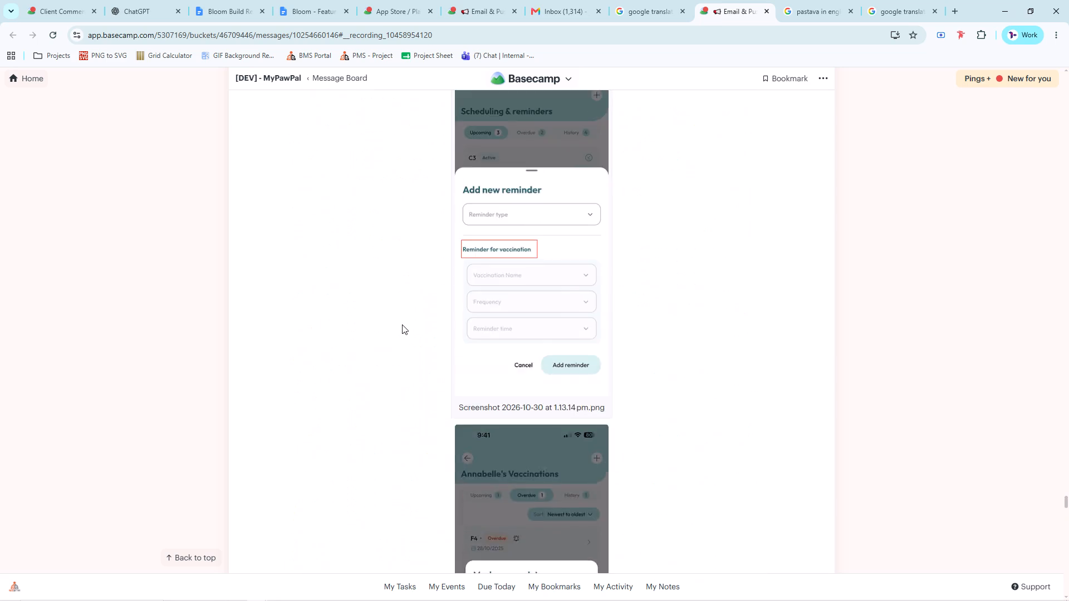
Reread the earlier Basecamp feedback, going back from the vet appointment fields to the medication Ended tab's empty-state messaging.
scroll(402, 324, up, 3)
scroll(404, 324, down, 1)
scroll(404, 324, up, 19)
scroll(406, 325, up, 13)
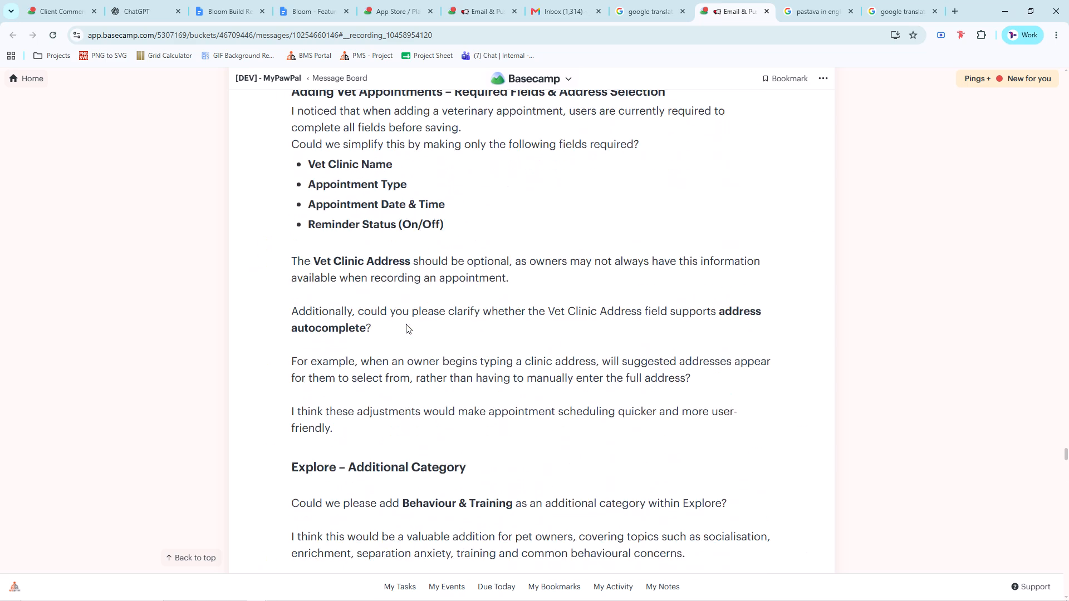
scroll(406, 324, up, 11)
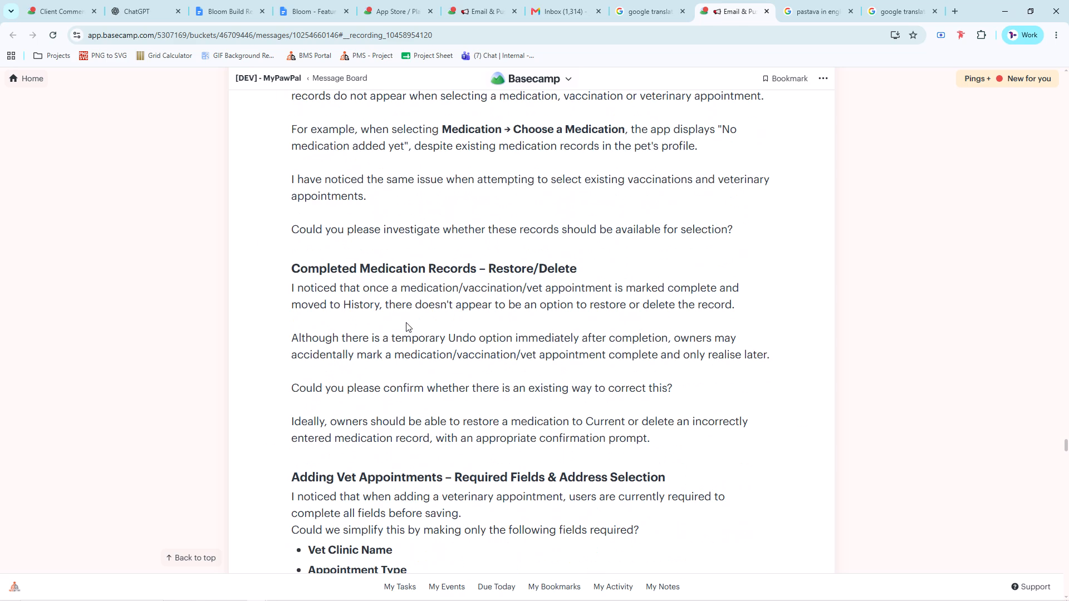
scroll(406, 322, up, 3)
key(alt+Tab)
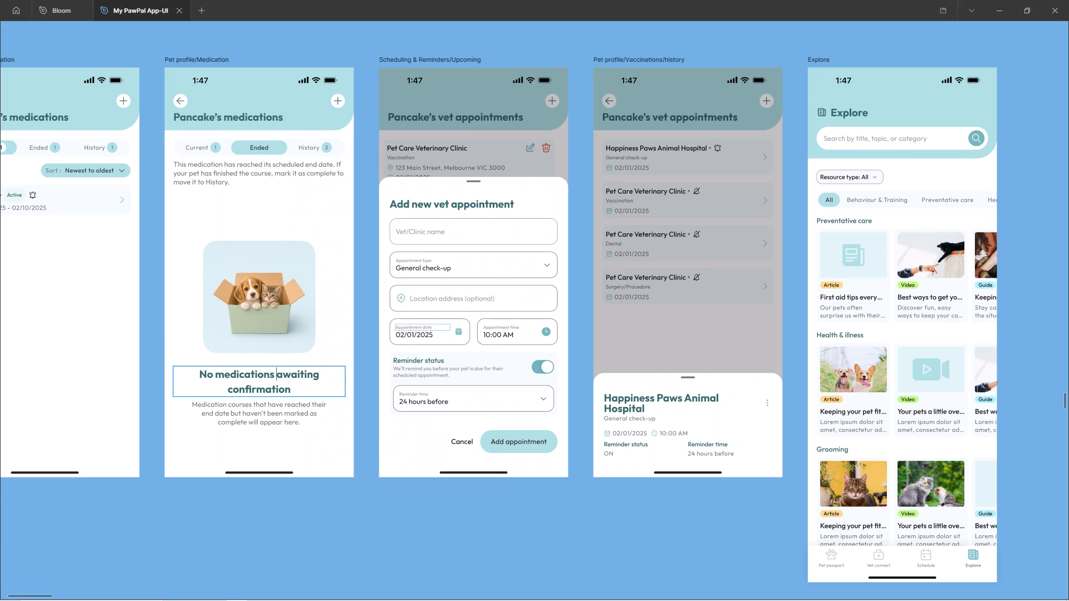
key(alt+Tab)
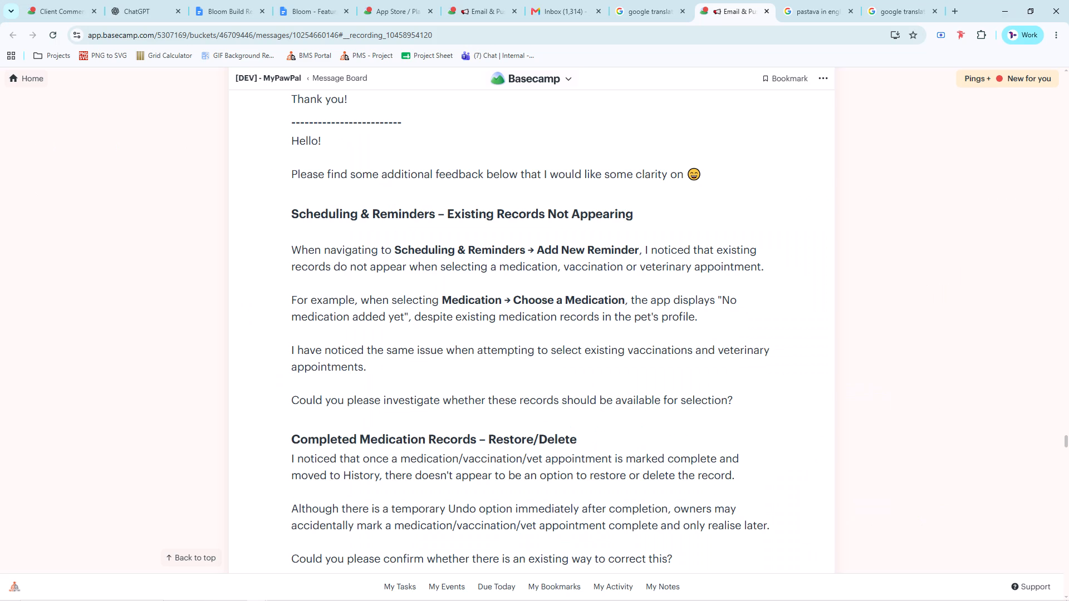
key(alt+Tab)
key(alt+Tab)
scroll(407, 322, down, 4)
scroll(407, 323, up, 6)
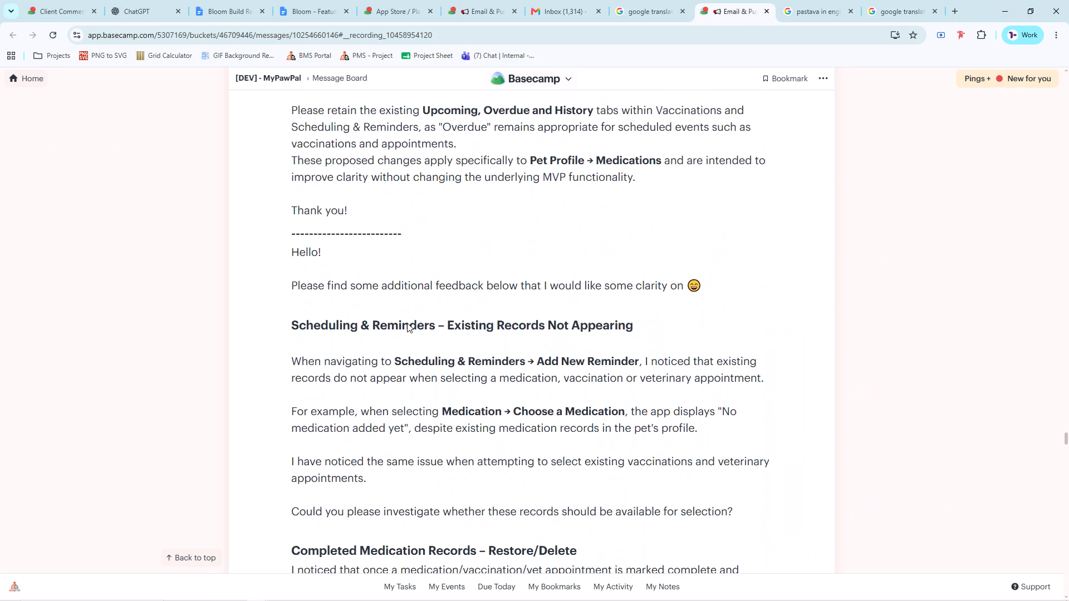
scroll(407, 323, up, 6)
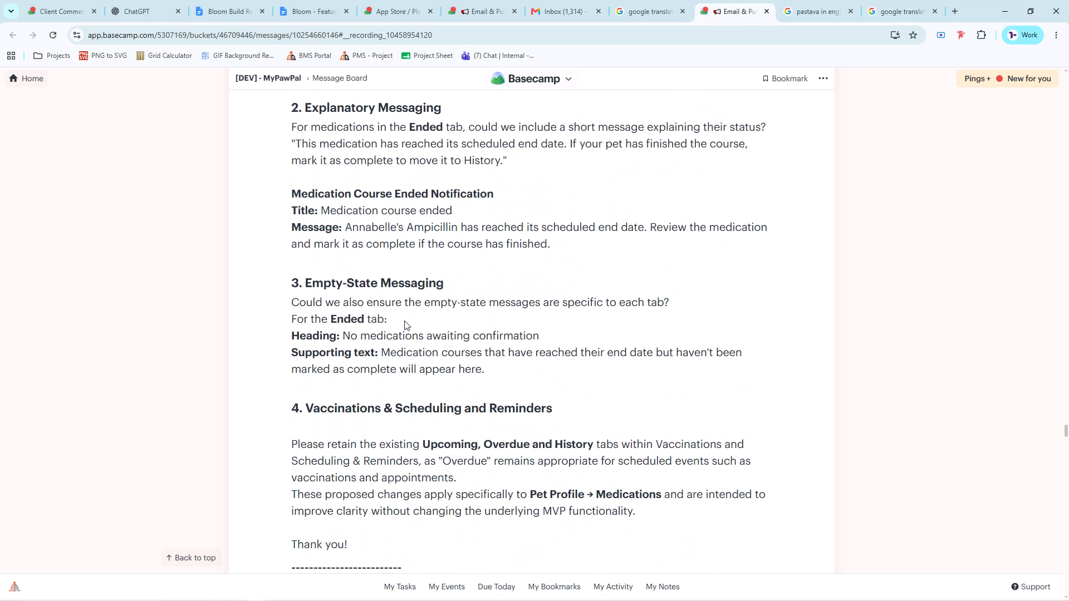
Compare the Ended tab's empty-state heading requested in Basecamp with the heading on the medications screen in Figma.
drag(543, 336, 354, 343)
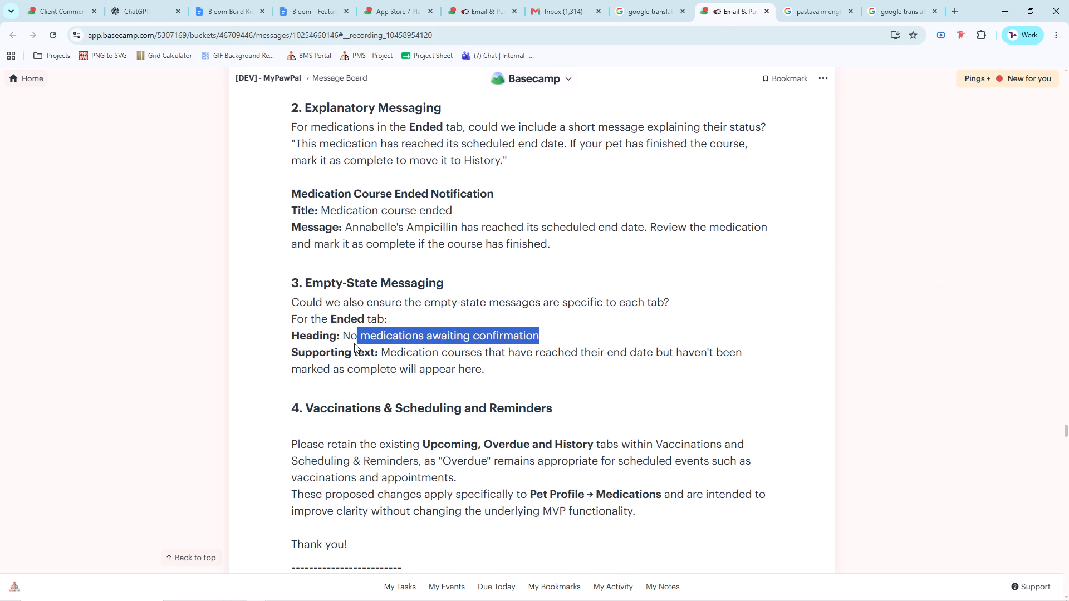
drag(354, 343, 345, 344)
key(alt+Tab)
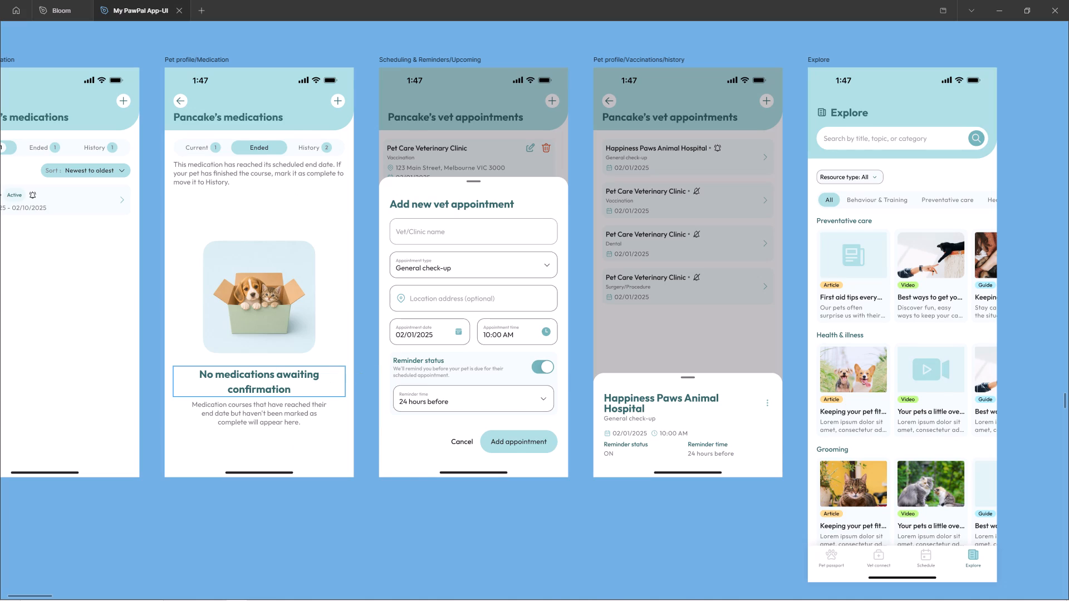
key(alt+Tab)
key(alt+Tab)
key(alt+Tab)
key(alt+Tab)
Examine the Current and Ended medication screens in the "Client's feedback Changes - 29 Oct 2026" section.
click(416, 463)
key(space)
key(space)
key(space)
key(space)
key(space)
key(space)
drag(281, 483, 443, 481)
click(377, 478)
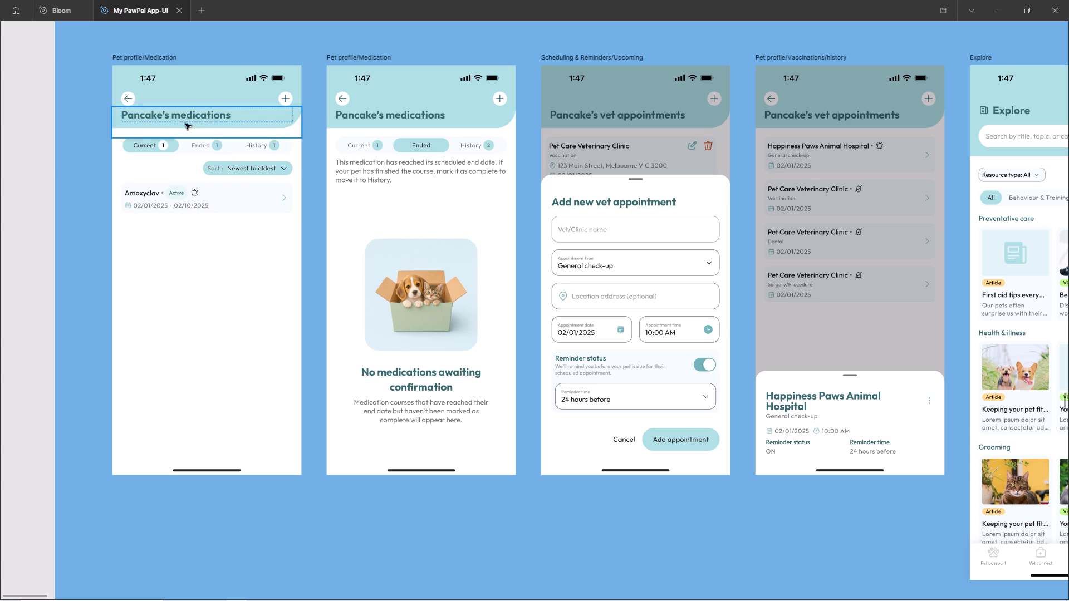
ctrl+scroll(143, 120, down, 1)
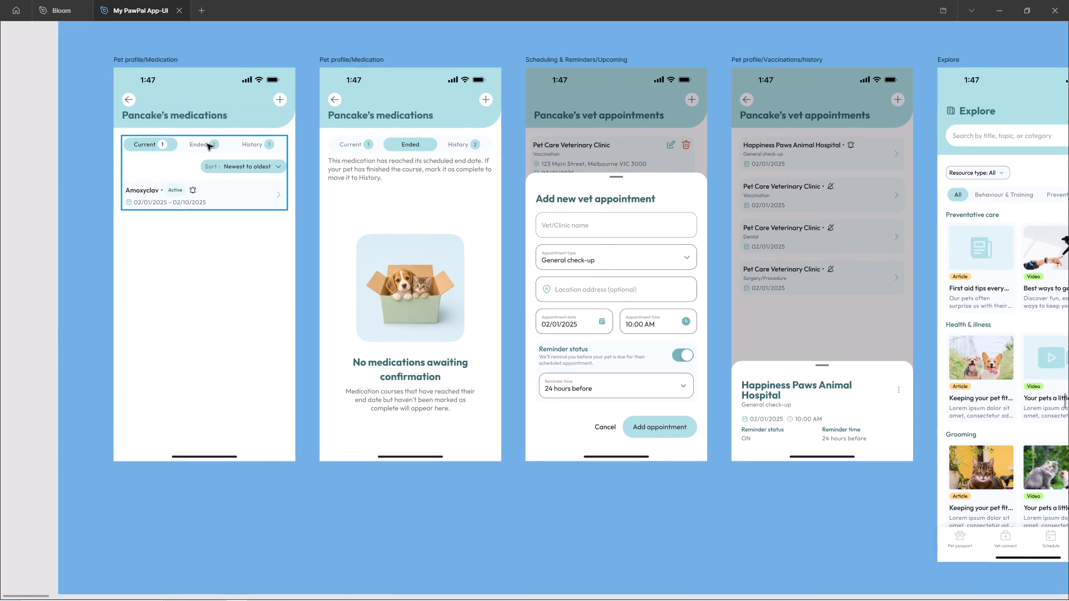
ctrl+scroll(165, 164, down, 4)
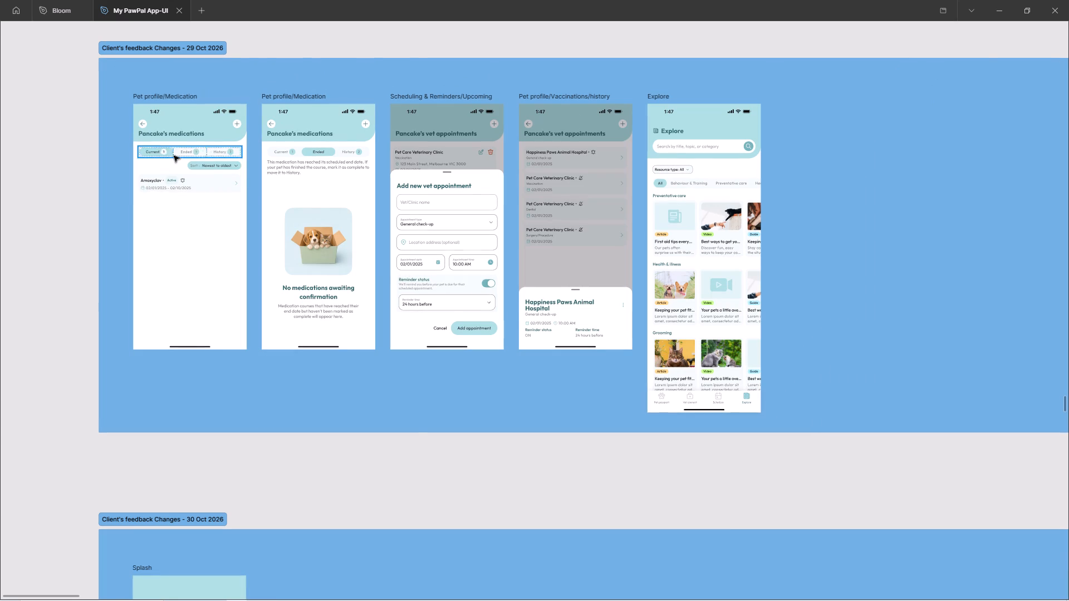
ctrl+scroll(269, 149, up, 5)
ctrl+scroll(273, 149, down, 2)
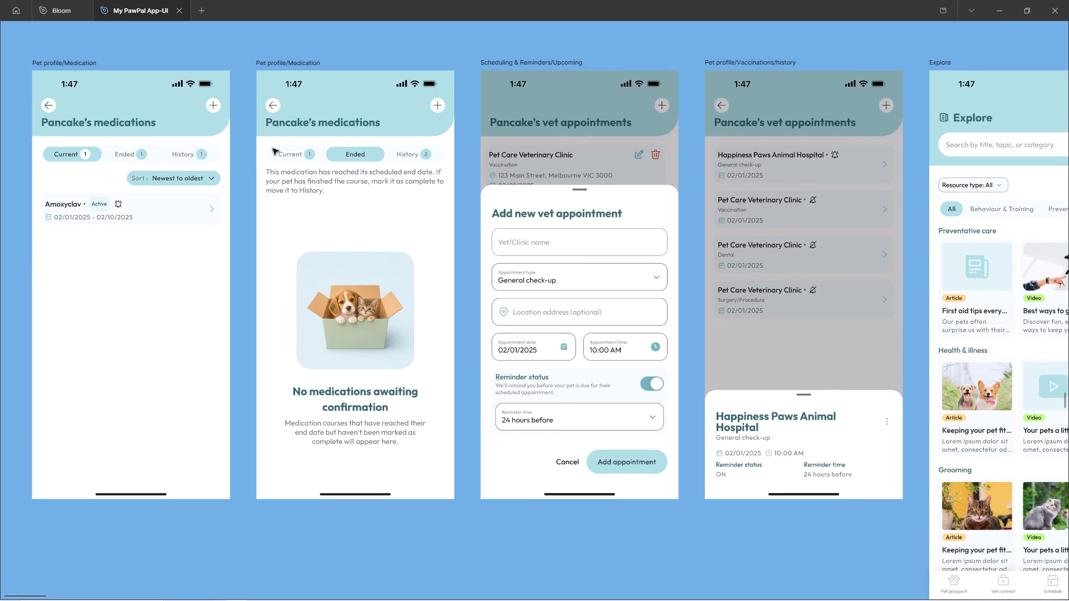
ctrl+scroll(264, 145, down, 4)
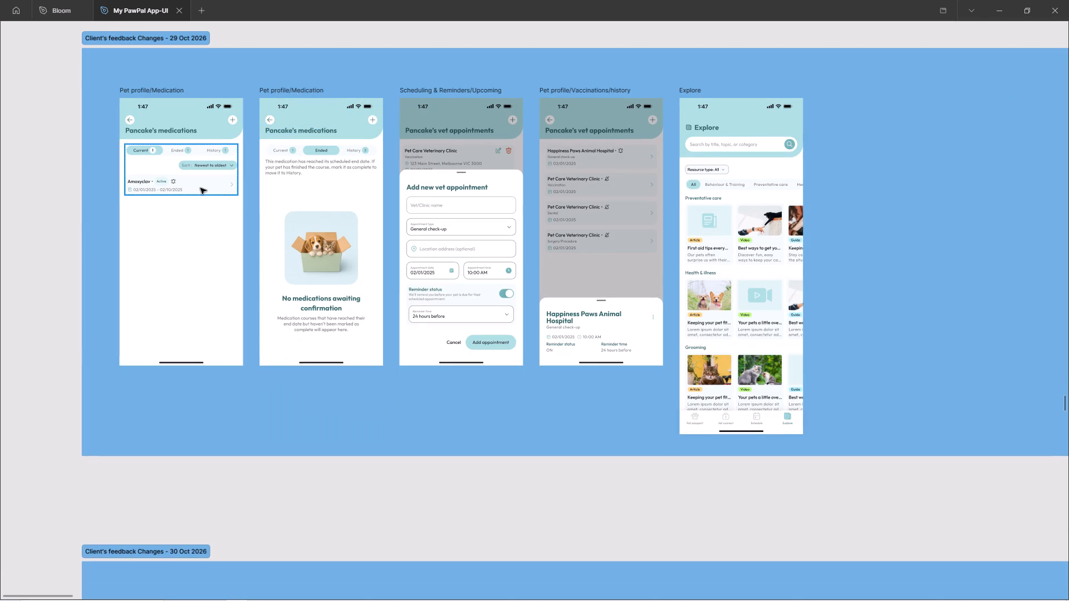
Shift the two vet appointment frames and the Explore frame together to the right, opening a frame-wide gap after the medication screens.
click(438, 93)
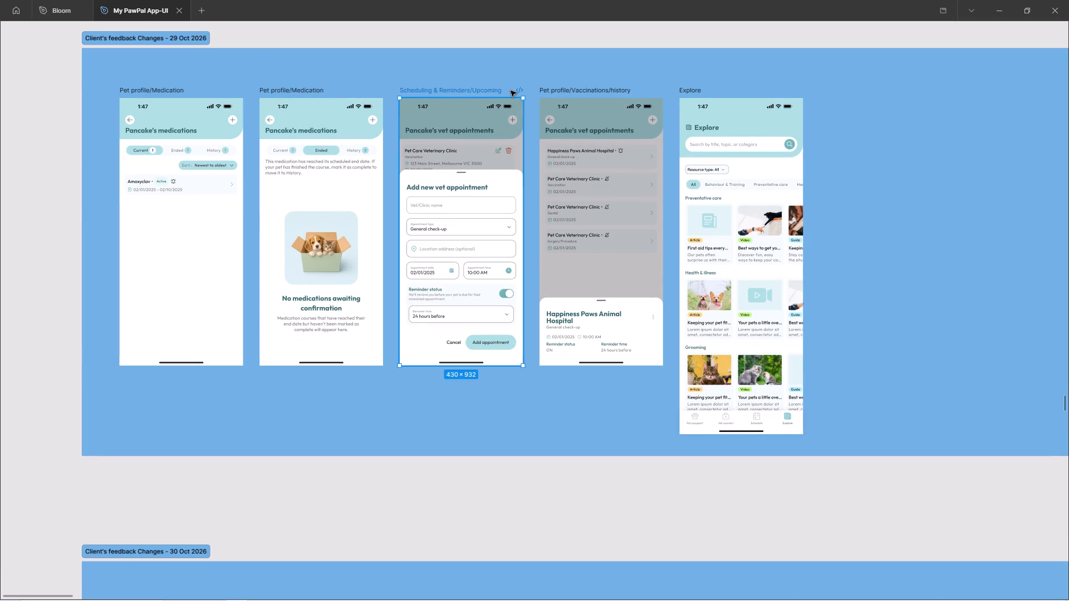
shift+click(563, 90)
shift+click(692, 88)
shift+drag(418, 144, 555, 141)
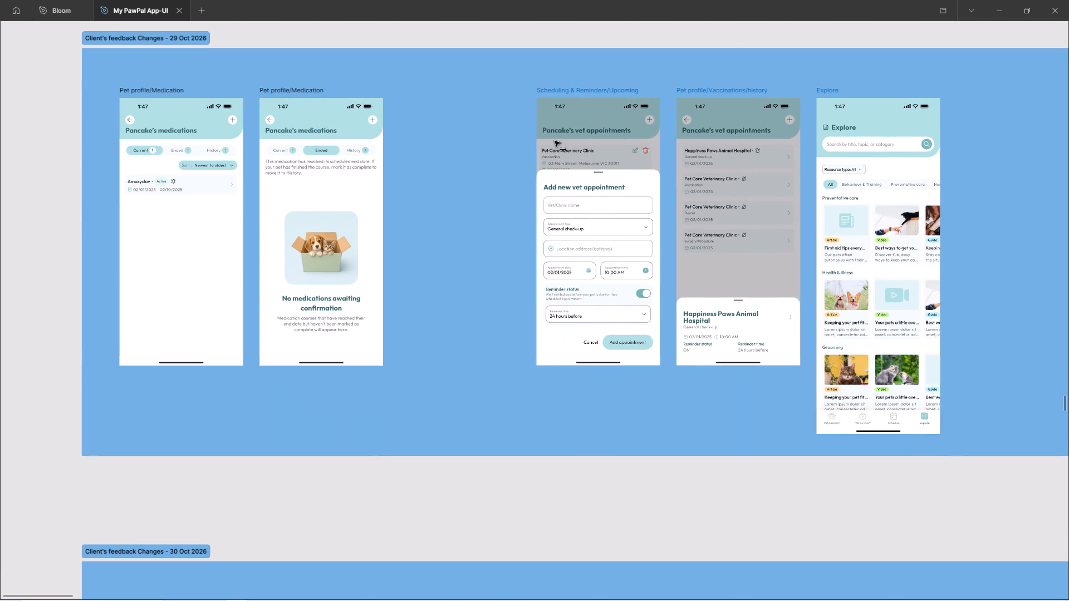
shift+drag(555, 141, 571, 138)
Duplicate the Ended tab empty-state medication frame into the gap beside it.
click(286, 91)
key(ctrl+d)
Find the Ended medications frame listing Levothyroxine in the Pet Passport section's Medications group and copy it.
ctrl+scroll(89, 253, down, 16)
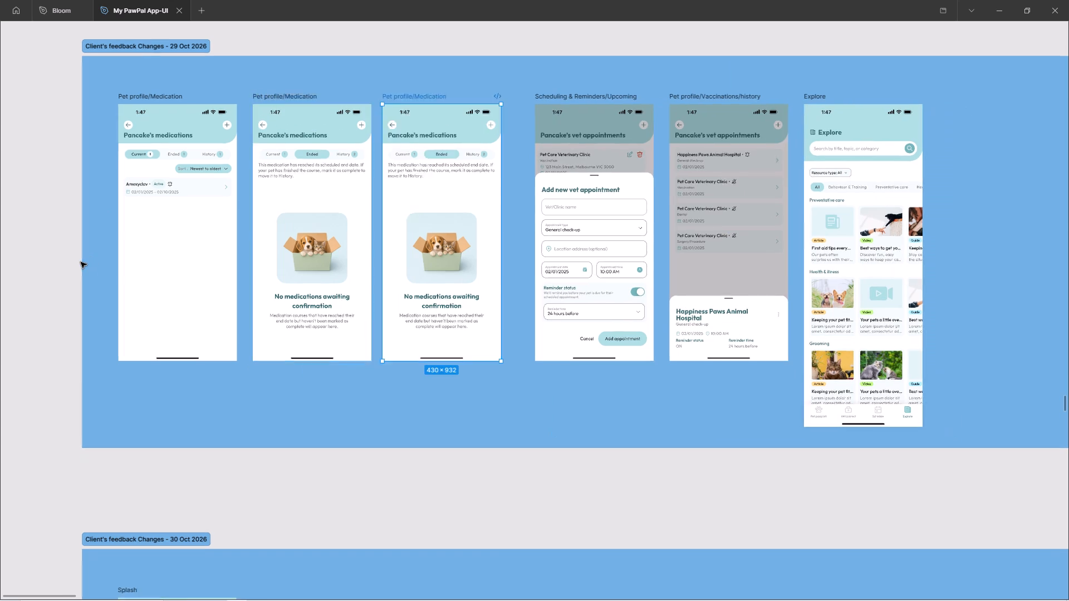
ctrl+scroll(81, 262, down, 20)
ctrl+scroll(81, 262, down, 1)
ctrl+scroll(79, 262, up, 1)
ctrl+scroll(79, 262, down, 20)
ctrl+scroll(79, 262, down, 2)
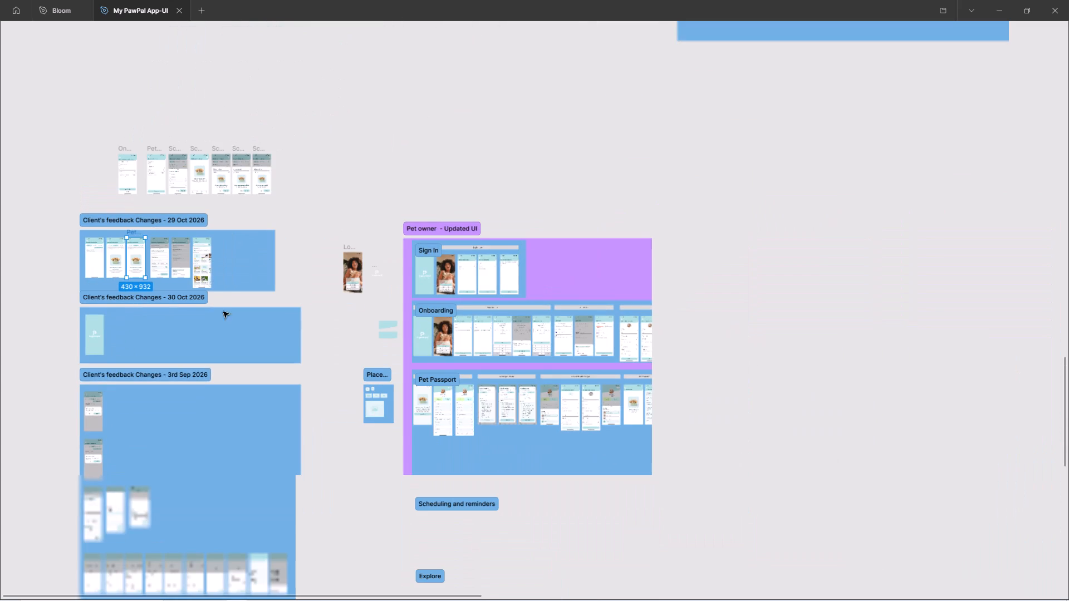
ctrl+scroll(621, 405, up, 16)
shift+scroll(712, 361, down, 10)
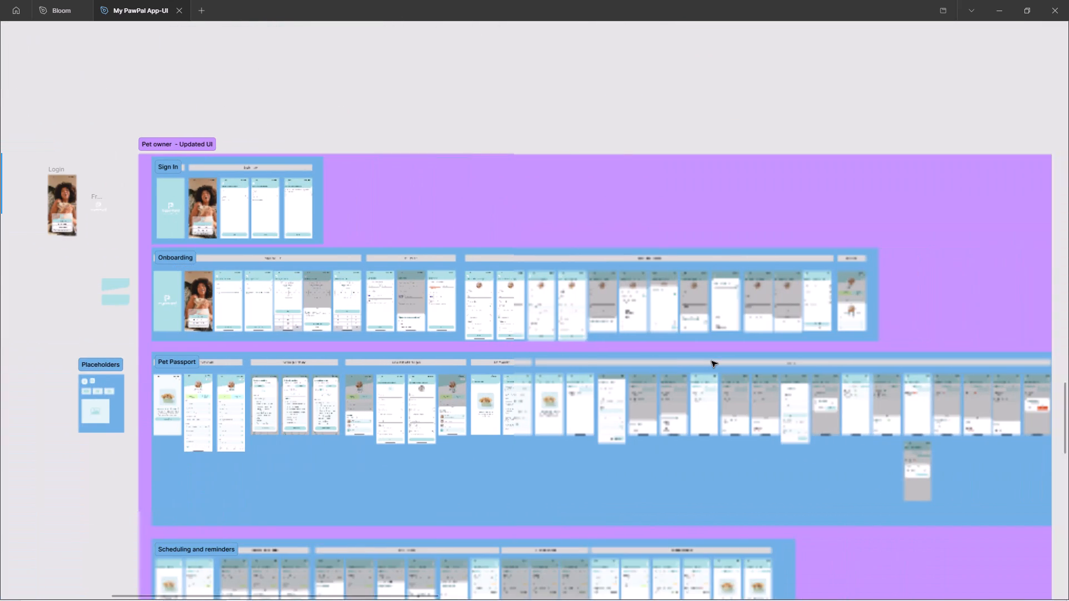
ctrl+scroll(771, 413, up, 8)
shift+scroll(771, 411, down, 17)
ctrl+scroll(887, 399, up, 5)
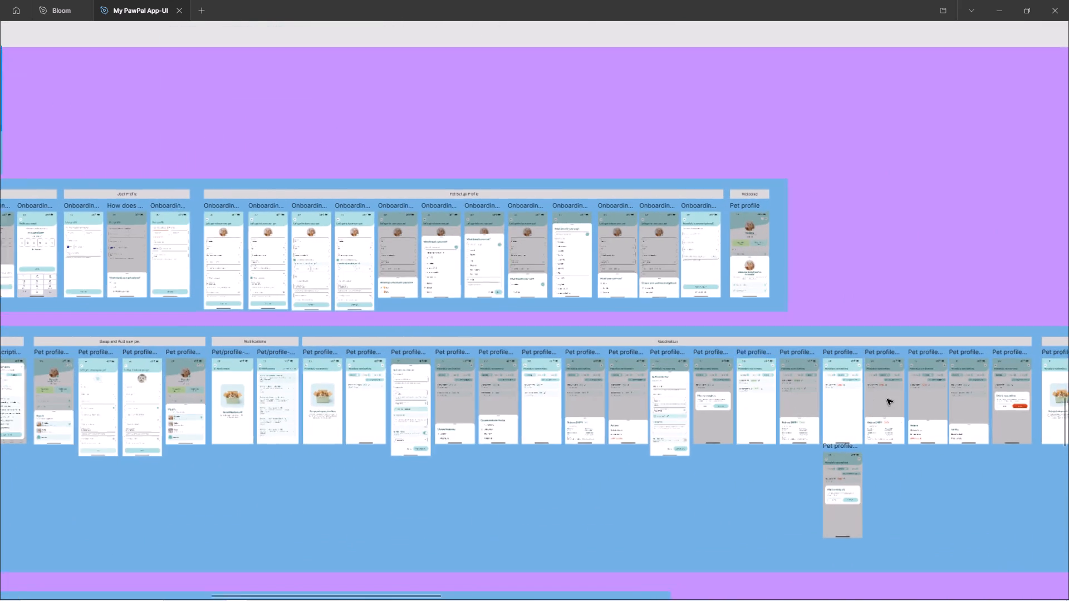
ctrl+scroll(887, 399, up, 20)
ctrl+scroll(887, 399, up, 5)
ctrl+scroll(439, 312, down, 5)
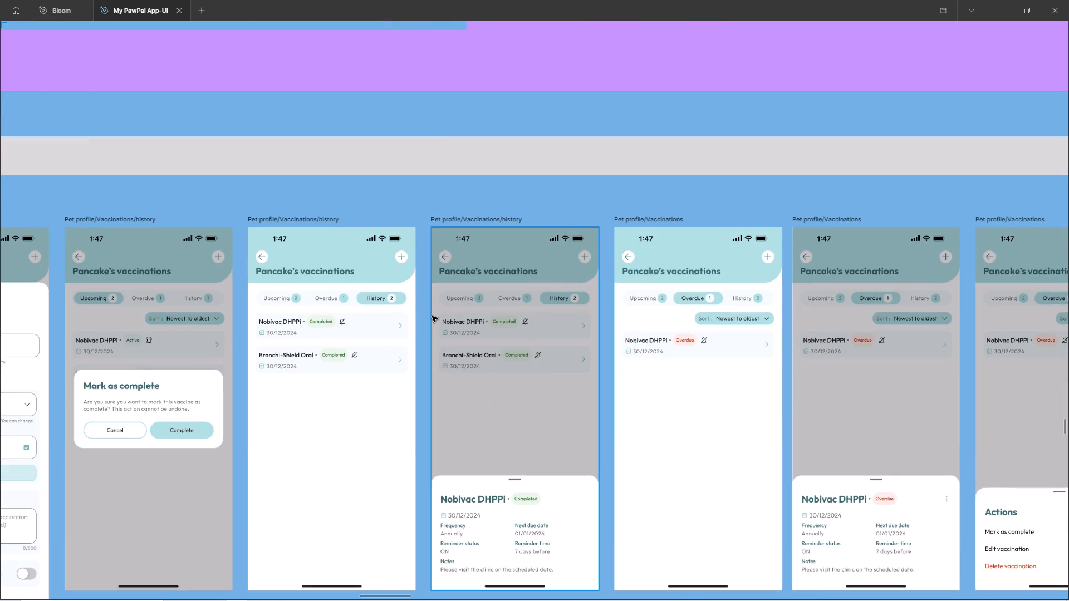
ctrl+scroll(432, 316, down, 20)
ctrl+scroll(432, 316, down, 20)
ctrl+scroll(432, 316, down, 9)
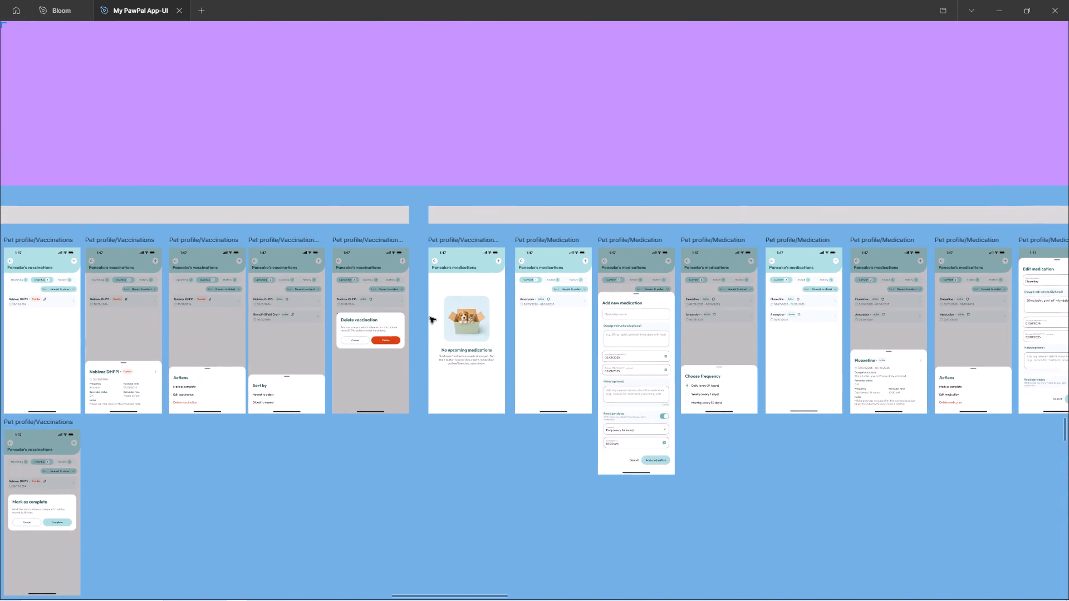
shift+scroll(430, 317, down, 7)
ctrl+scroll(820, 283, up, 8)
shift+scroll(820, 283, down, 20)
shift+scroll(820, 283, down, 3)
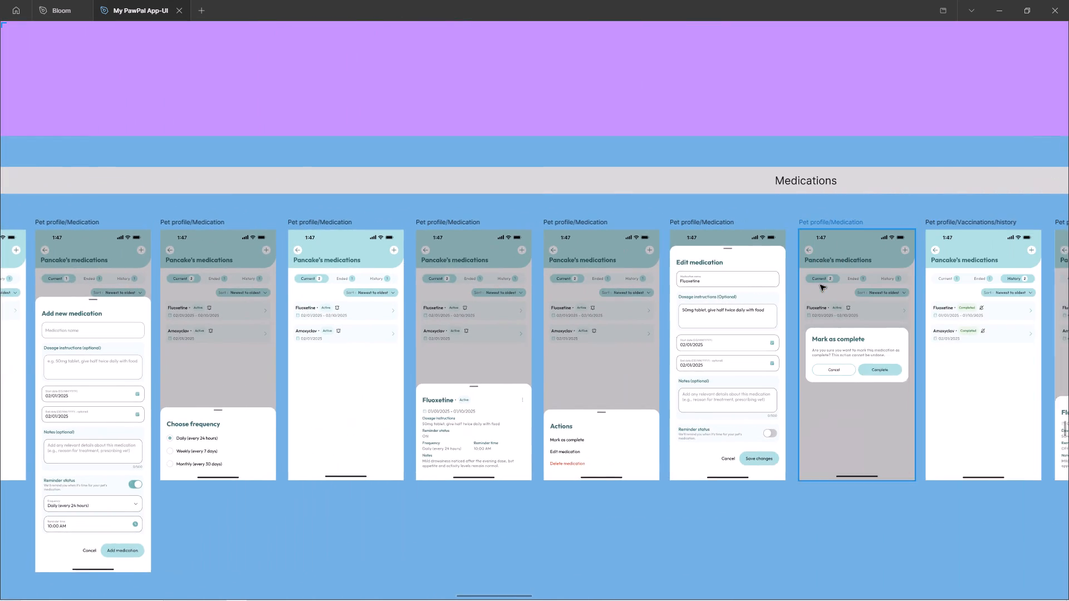
shift+scroll(820, 285, down, 20)
shift+scroll(820, 285, down, 4)
click(894, 222)
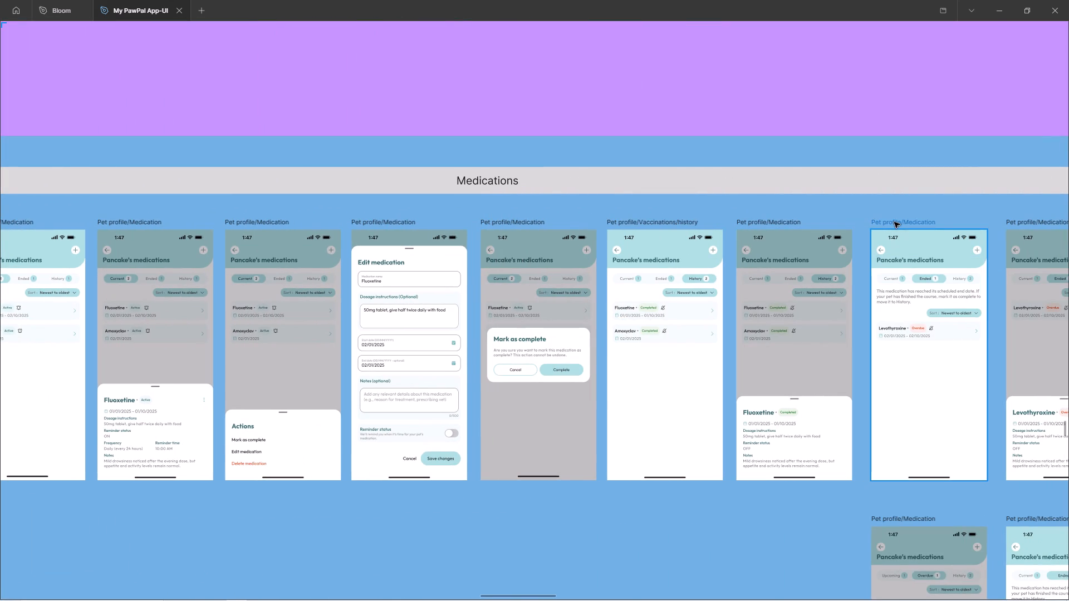
ctrl+scroll(963, 275, down, 18)
key(ctrl+c)
Replace the duplicated empty-state frame in the 29 Oct feedback section with the copied Levothyroxine Ended frame.
ctrl+scroll(962, 278, down, 17)
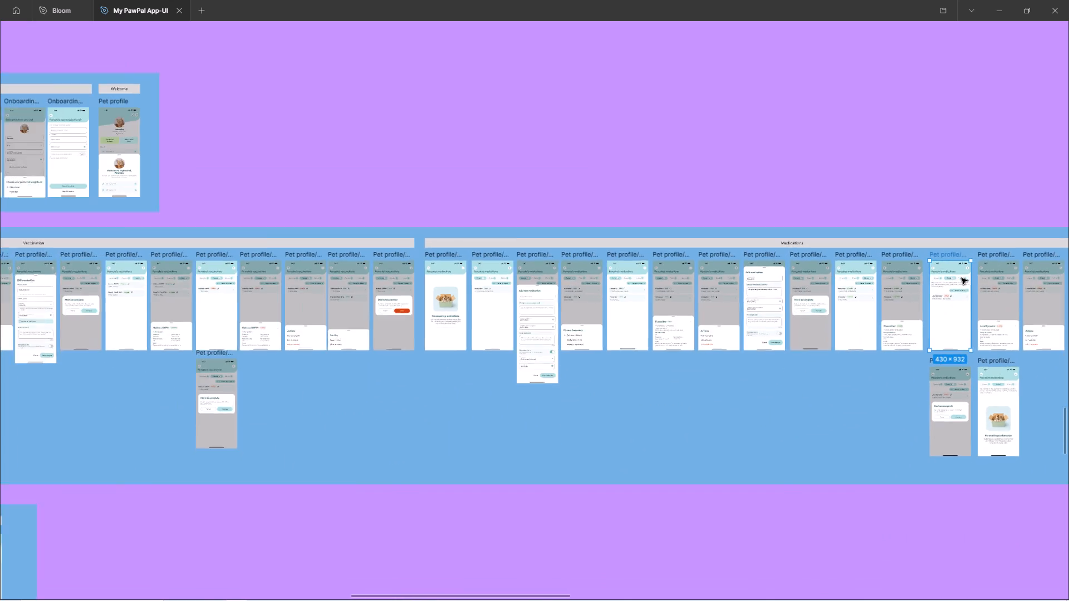
shift+scroll(329, 286, up, 20)
shift+scroll(329, 286, up, 20)
shift+scroll(329, 286, up, 7)
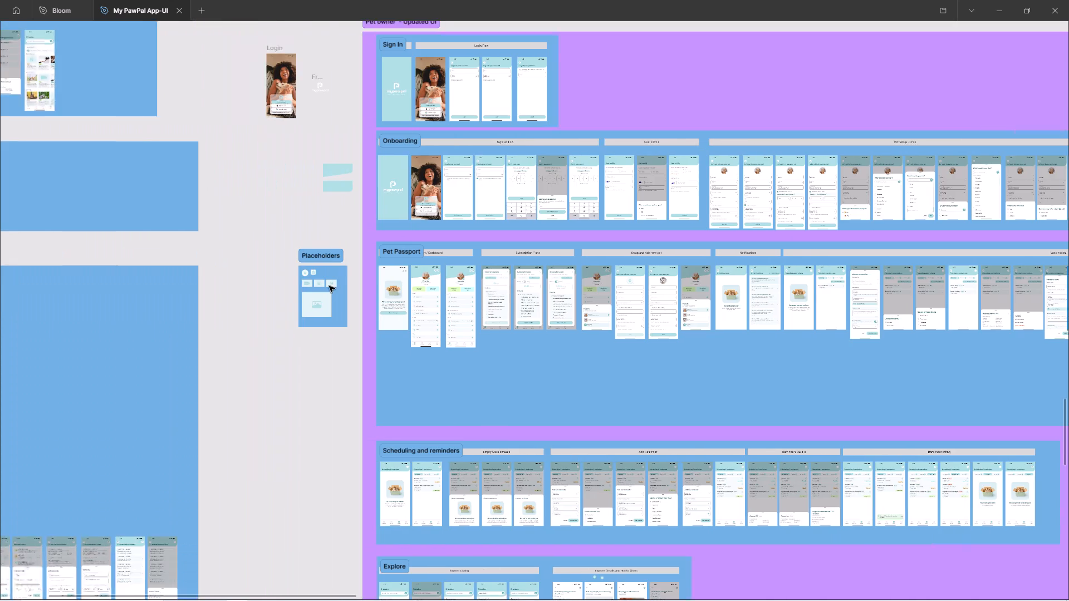
shift+scroll(329, 286, up, 16)
scroll(286, 183, up, 6)
ctrl+scroll(318, 116, up, 1)
ctrl+scroll(322, 105, down, 1)
ctrl+scroll(322, 98, up, 13)
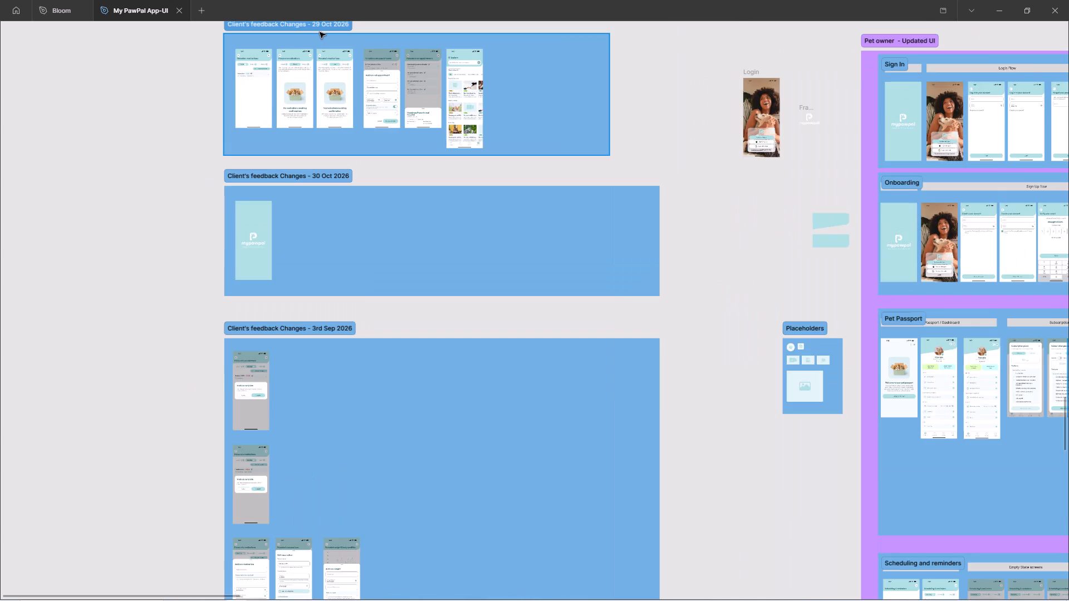
ctrl+scroll(320, 32, up, 19)
click(347, 55)
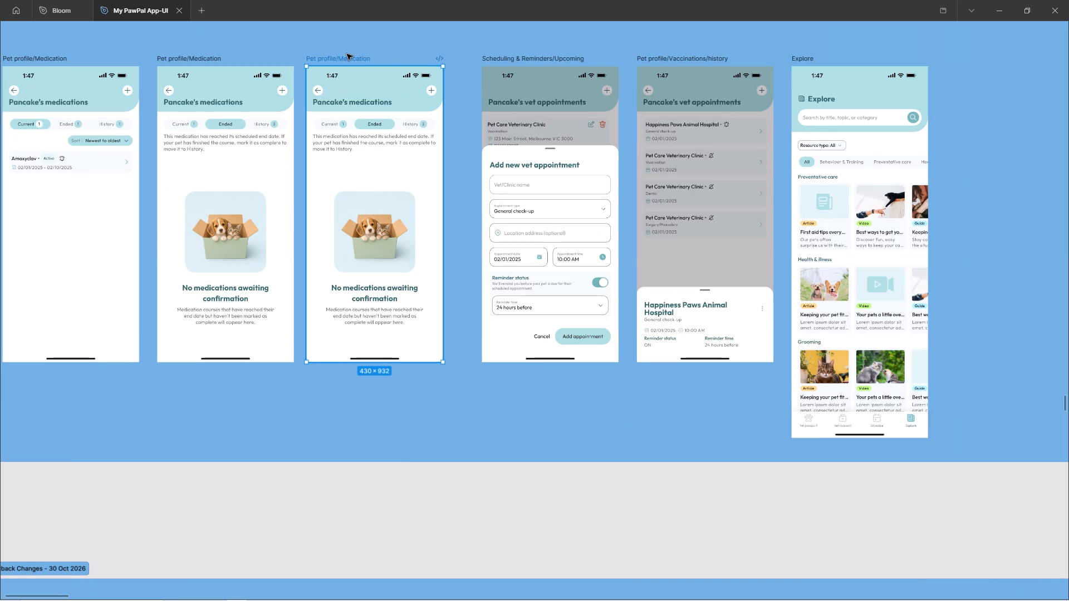
key(ctrl+shift+r)
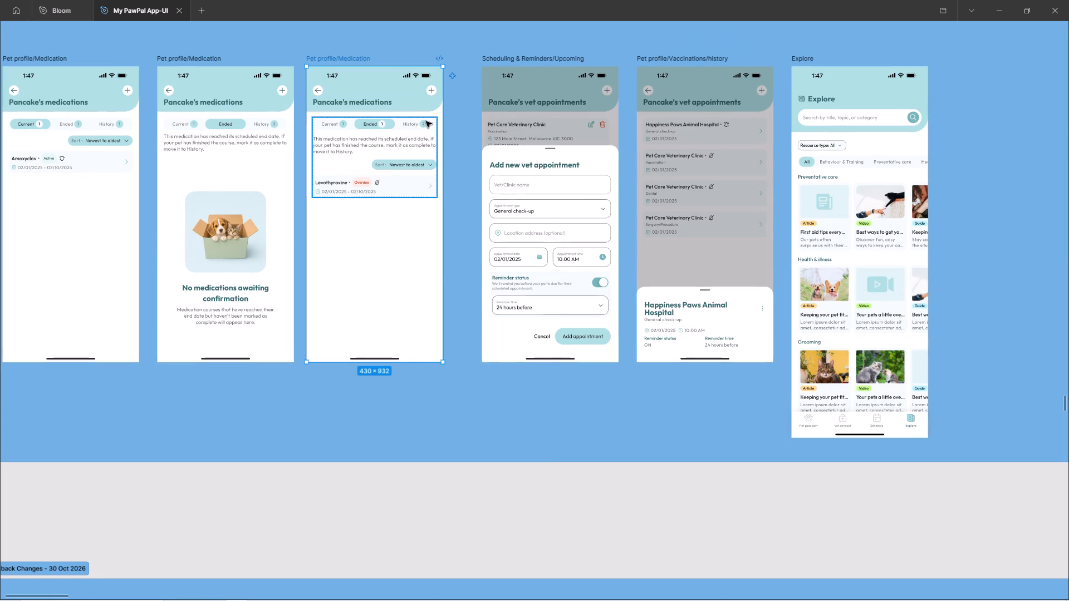
Check the Levothyroxine Ended screen beside its empty-state version and review the layout of the 29 Oct feedback section.
ctrl+scroll(290, 134, up, 9)
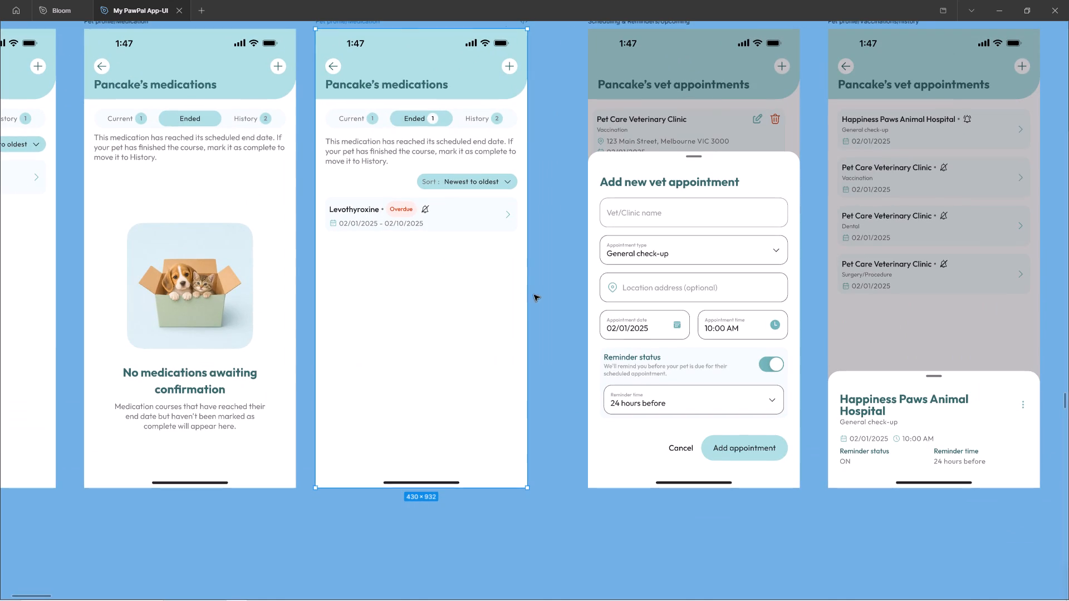
click(542, 230)
ctrl+scroll(233, 171, down, 4)
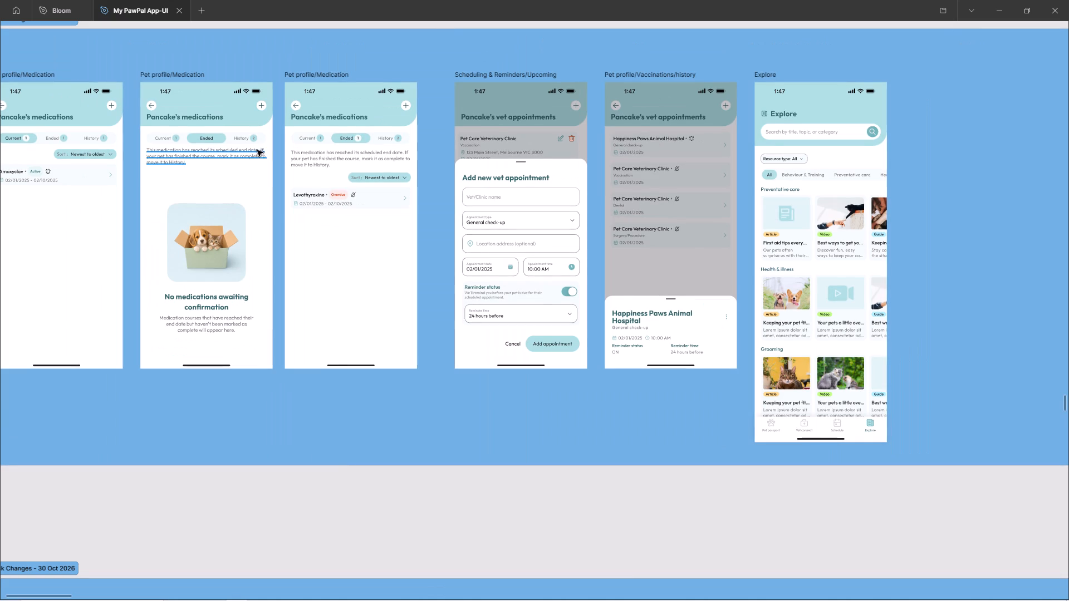
ctrl+scroll(258, 151, down, 3)
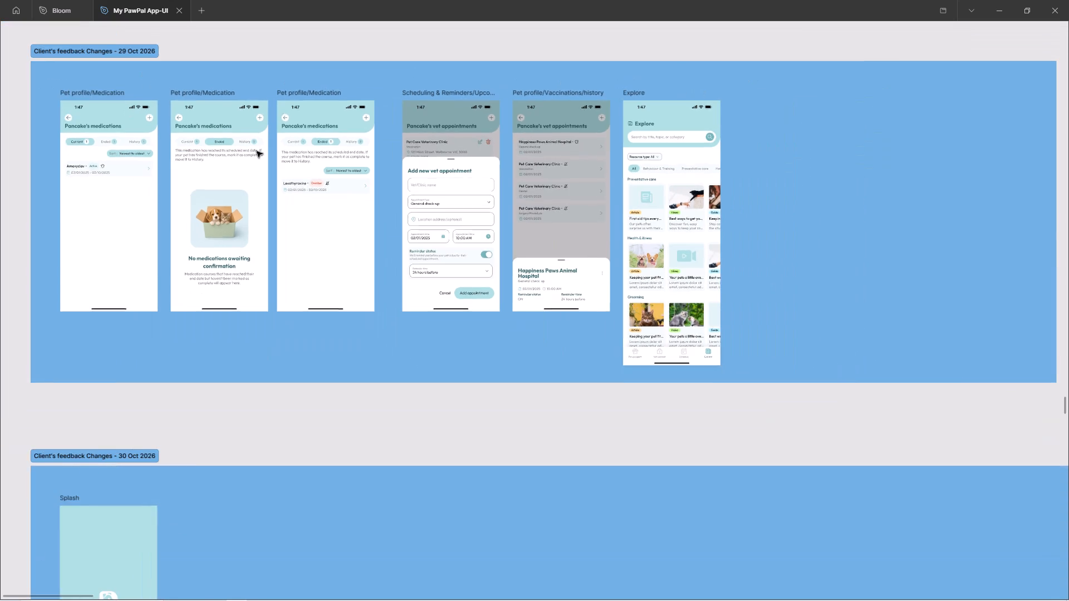
ctrl+scroll(257, 151, down, 4)
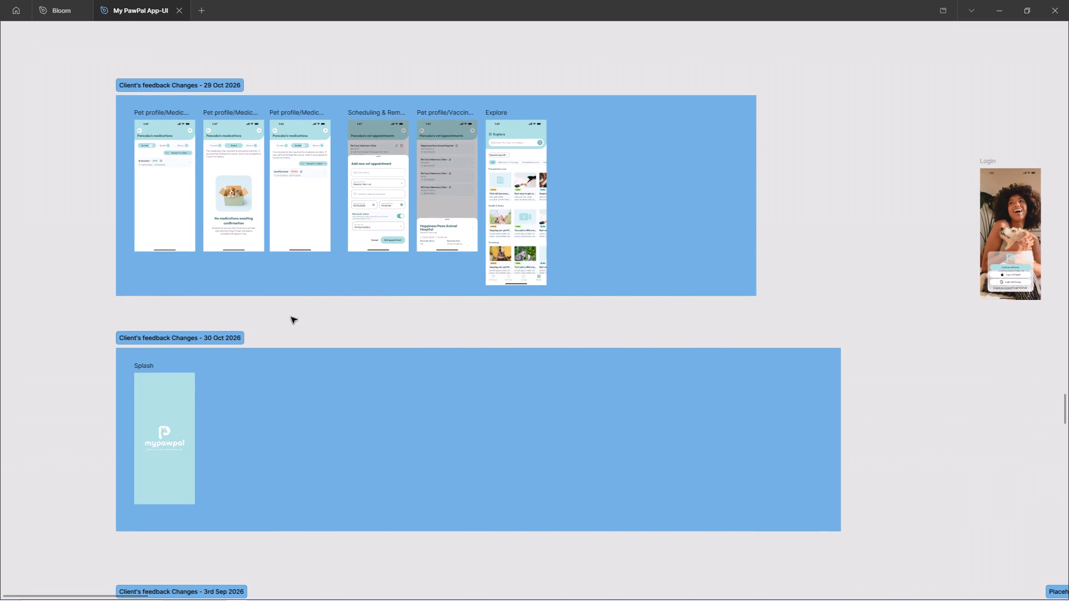
Check the client's feedback in the browser and review the medication screens in the 29 Oct feedback section.
key(alt+Tab)
scroll(323, 324, down, 6)
key(alt+Tab)
ctrl+scroll(153, 149, up, 18)
ctrl+scroll(153, 149, down, 2)
shift+scroll(180, 146, down, 3)
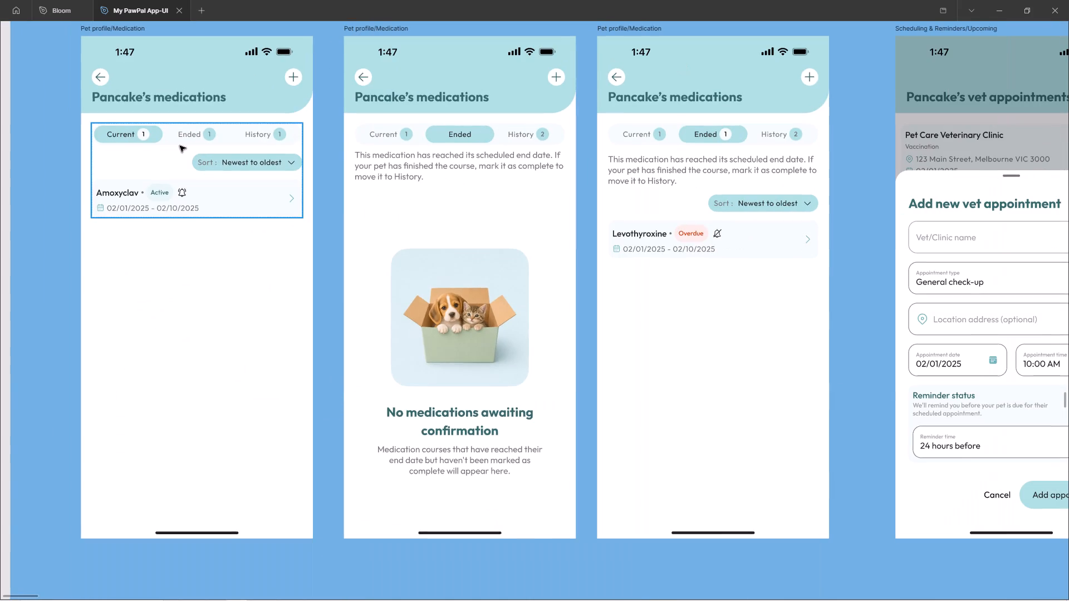
Hide the location pin icon in the Location address (optional) field of the Add new vet appointment sheet.
shift+scroll(180, 146, down, 9)
ctrl+scroll(180, 146, down, 2)
shift+scroll(180, 146, down, 8)
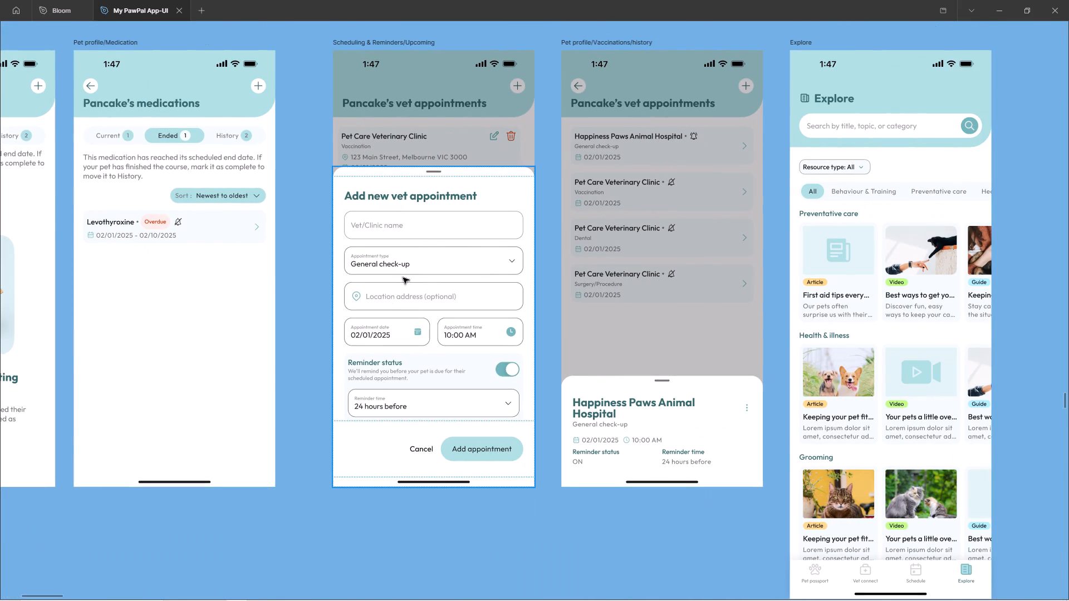
ctrl+click(359, 295)
ctrl+scroll(361, 299, up, 6)
key(shift+Return)
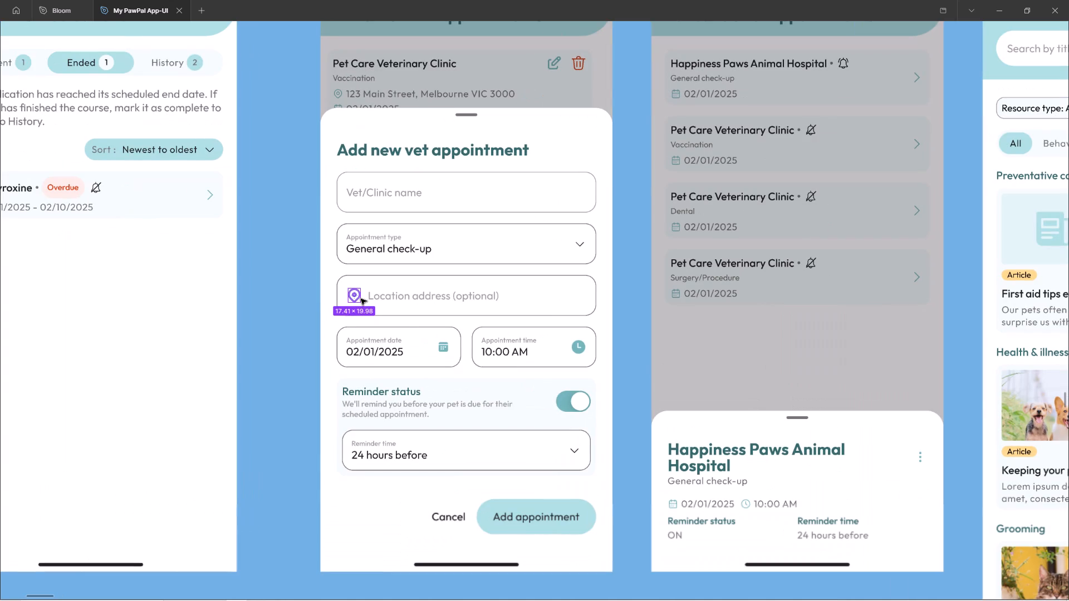
key(ctrl+shift+h)
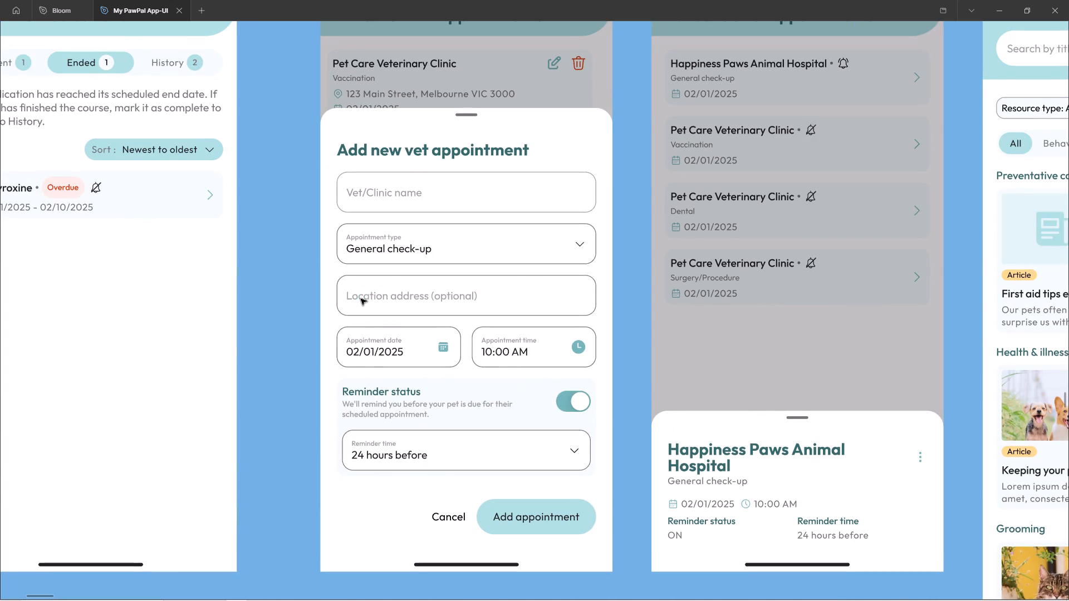
click(300, 281)
Review the add-appointment form, the Happiness Paws Animal Hospital details sheet and the Explore screen in the 29 Oct feedback section.
ctrl+scroll(280, 262, down, 8)
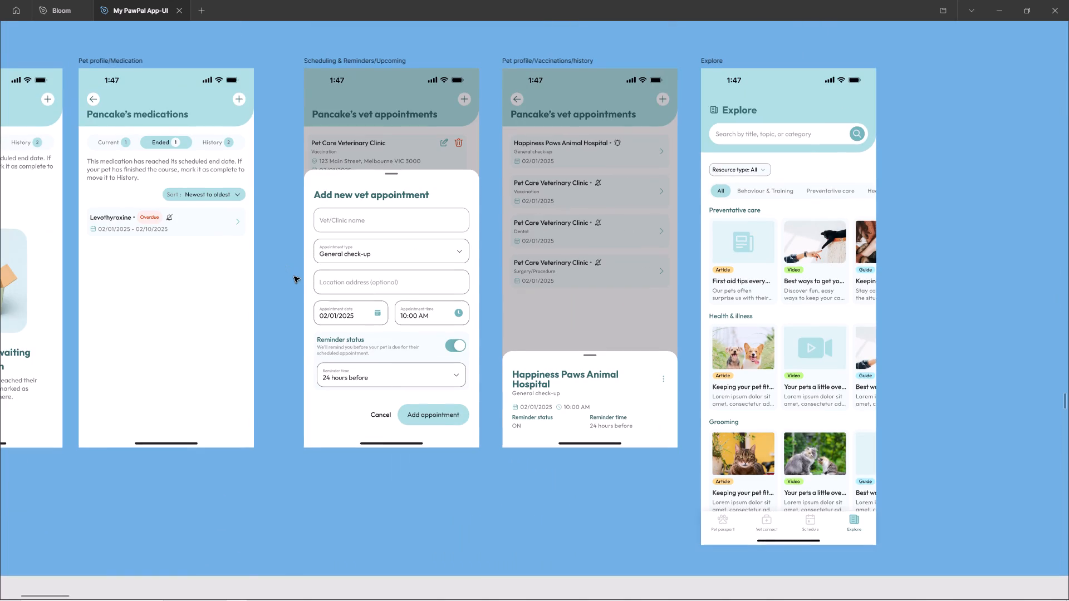
shift+scroll(294, 277, down, 4)
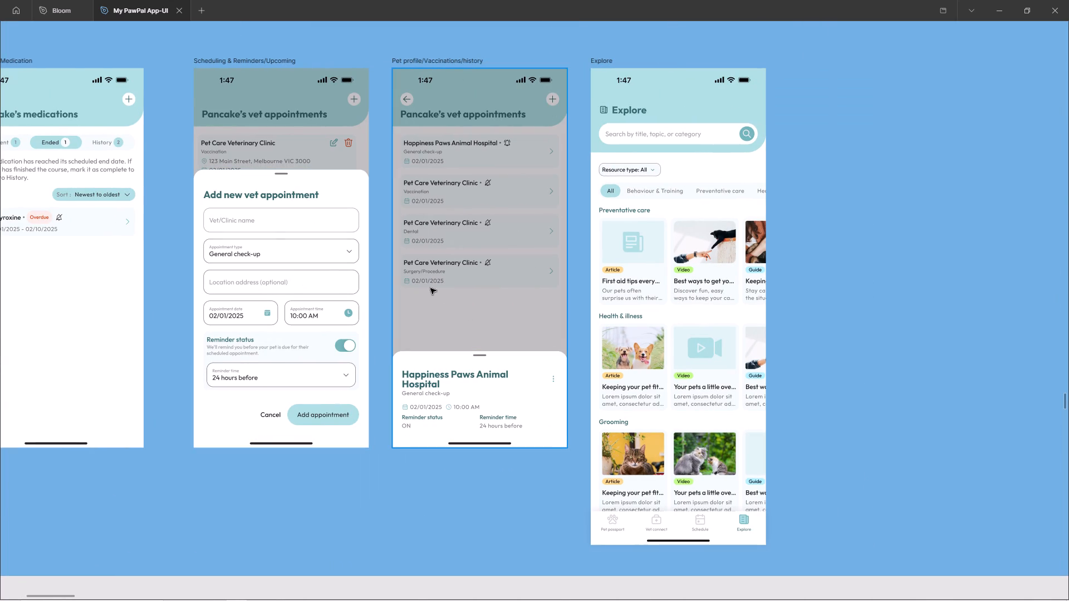
ctrl+click(331, 275)
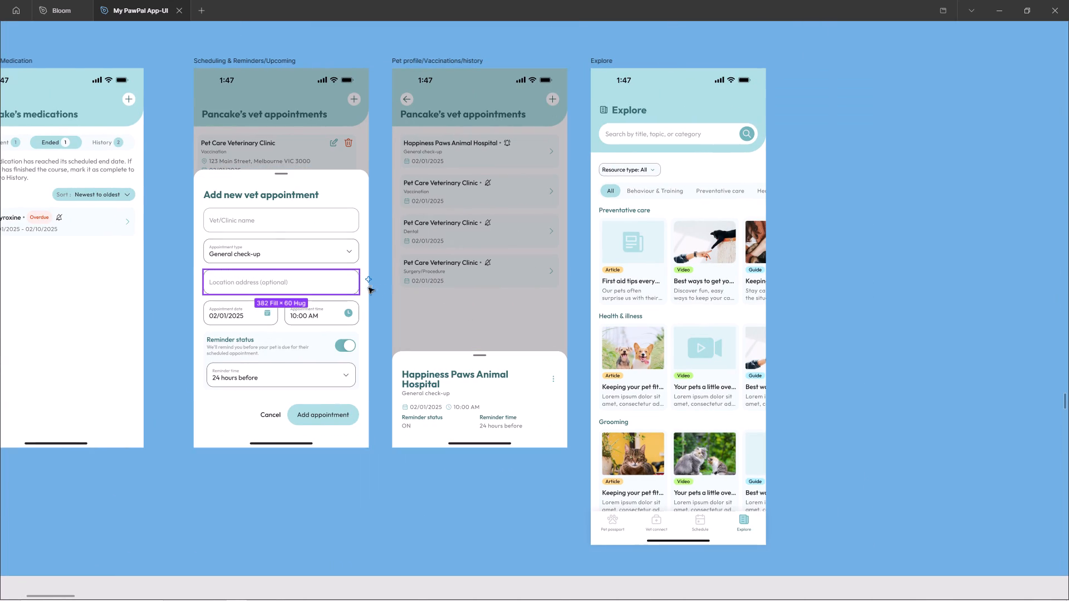
click(384, 329)
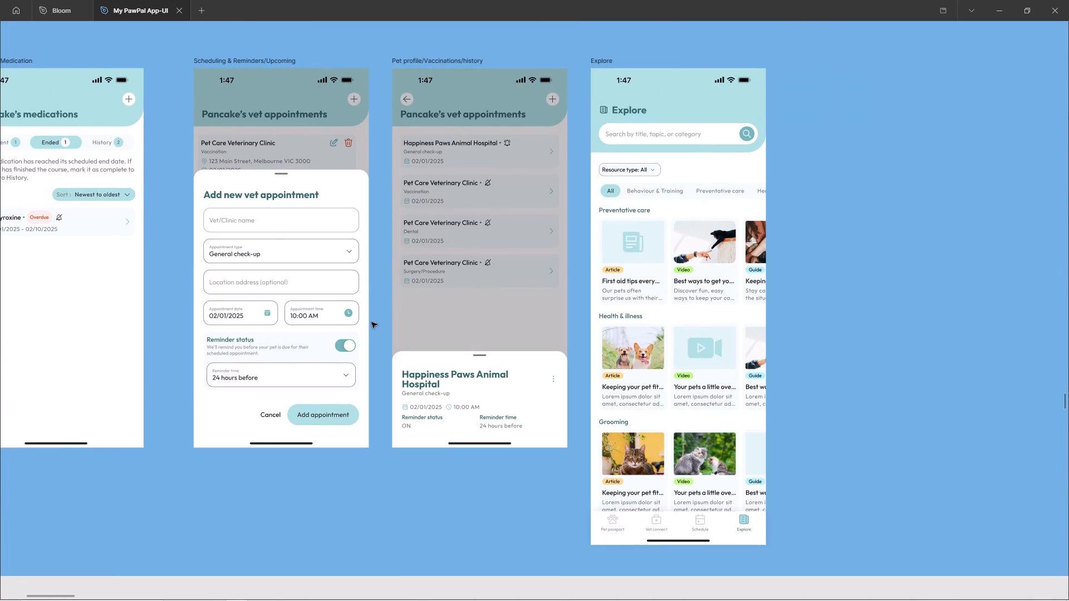
click(436, 373)
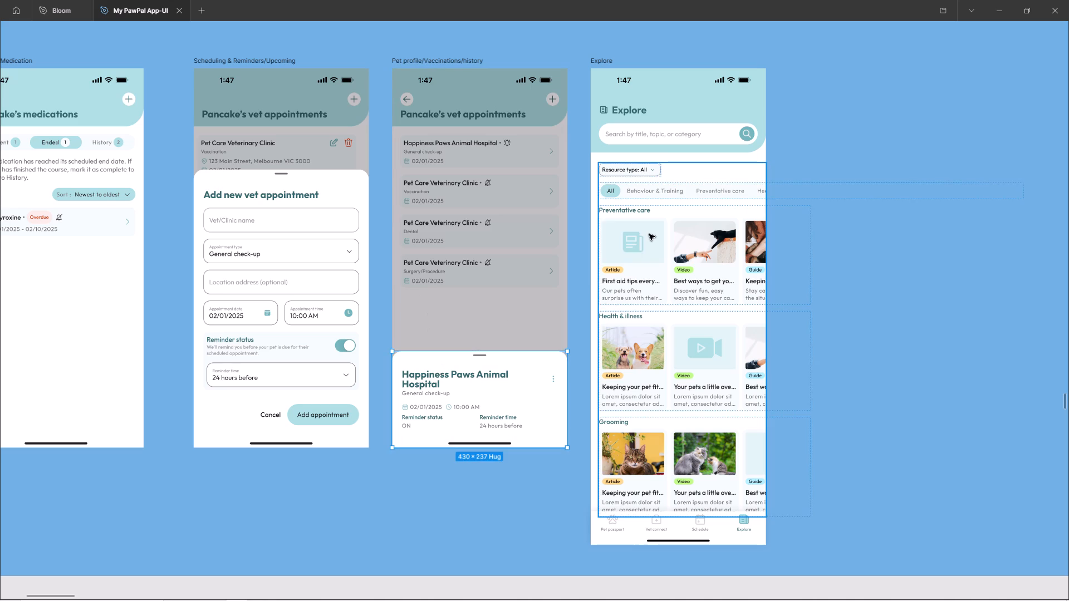
click(649, 234)
click(801, 228)
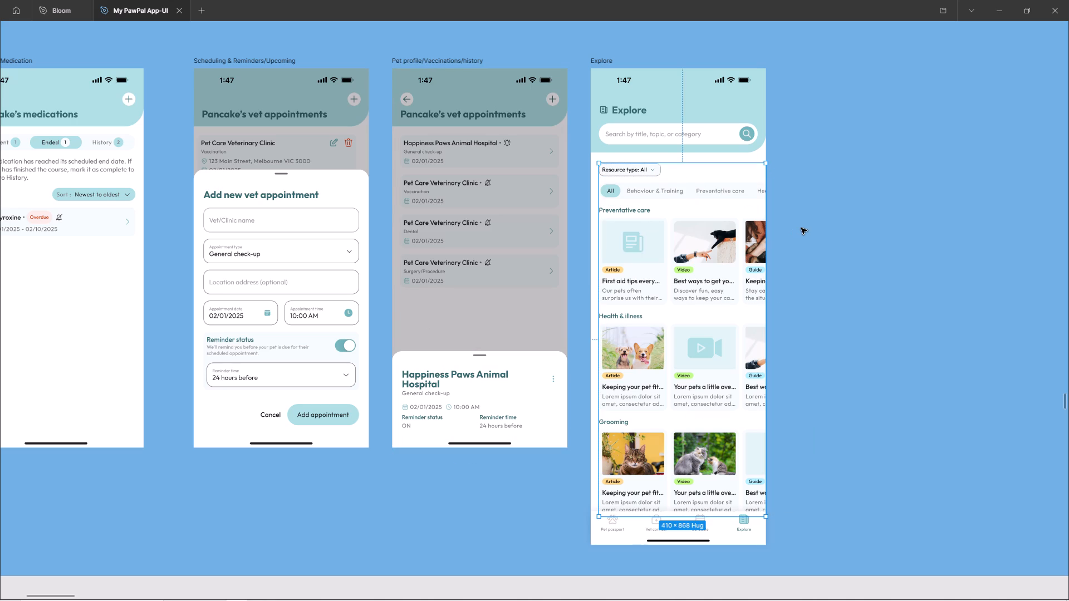
ctrl+scroll(724, 225, down, 3)
shift+scroll(361, 251, up, 5)
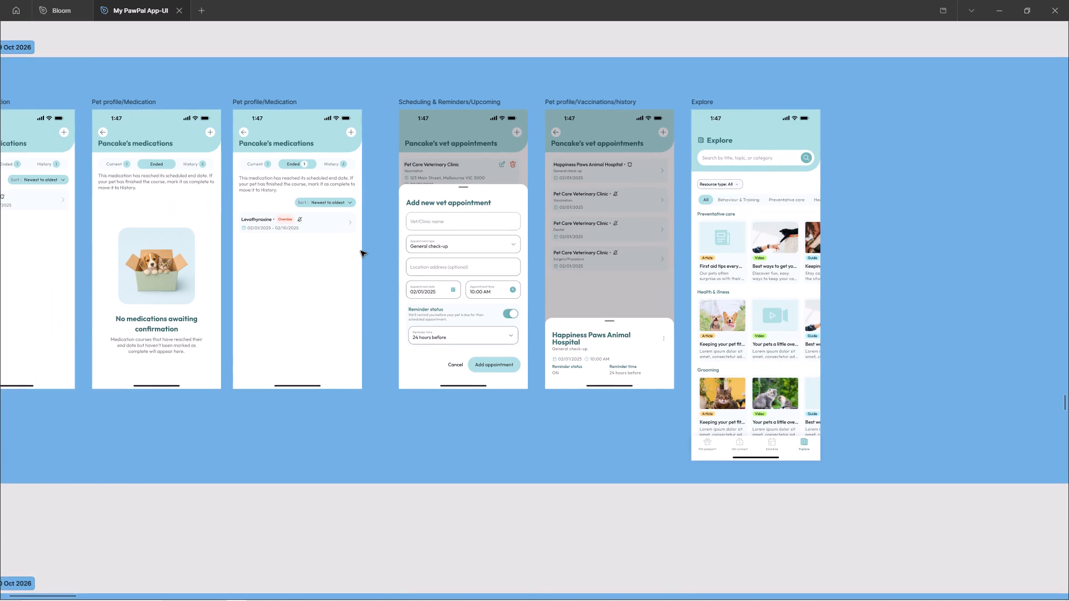
ctrl+scroll(265, 218, down, 10)
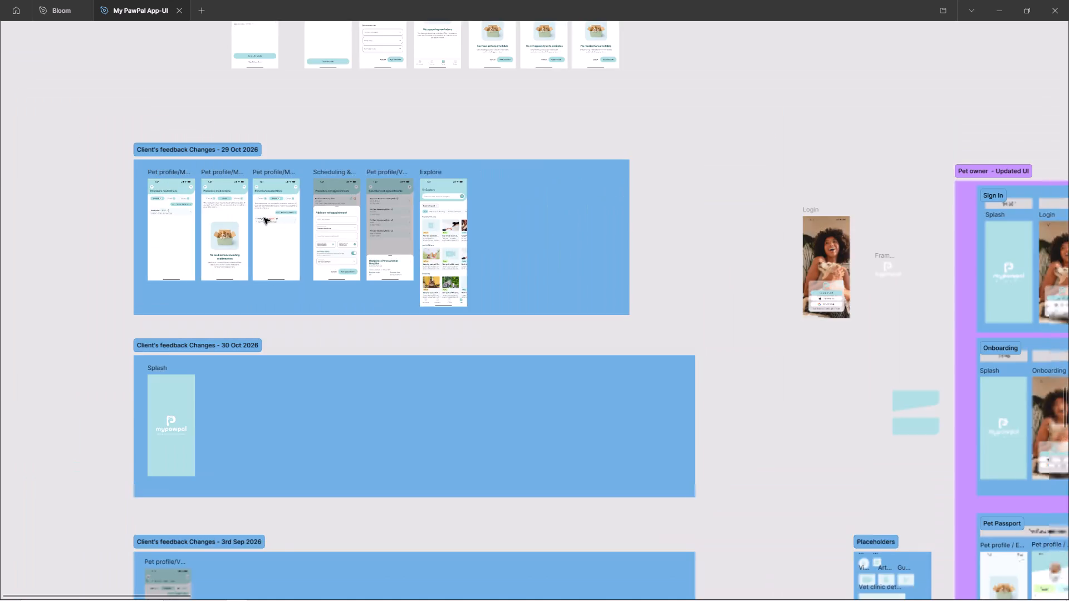
Hide the divider line below the reminder type field on the Vaccination, Vet appointment and Medication empty-state Add new reminder sheets.
ctrl+scroll(264, 218, down, 4)
scroll(360, 245, up, 5)
ctrl+scroll(585, 79, up, 4)
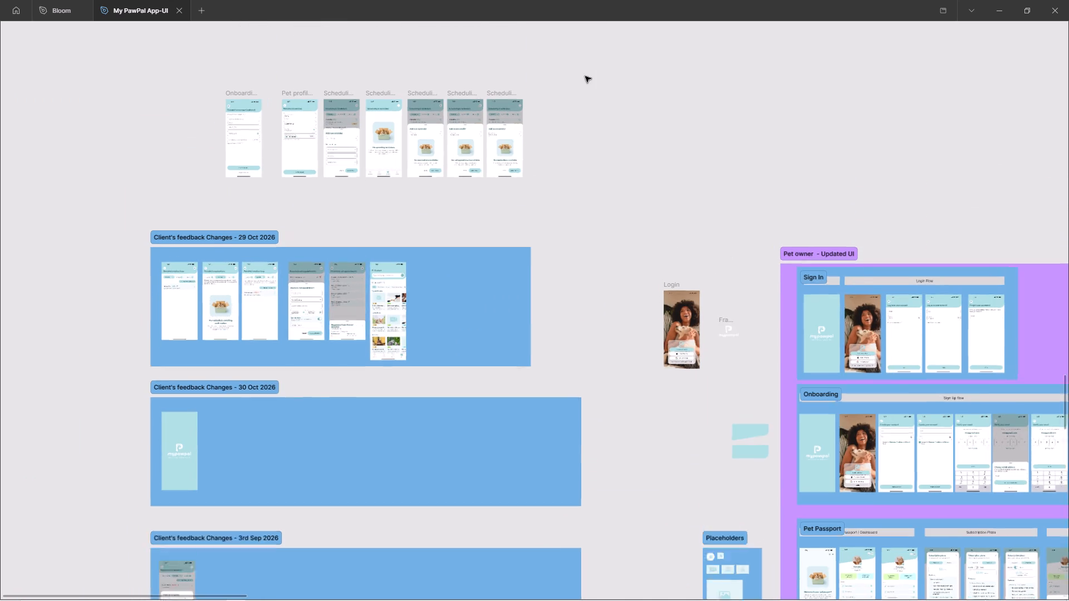
ctrl+scroll(585, 76, up, 9)
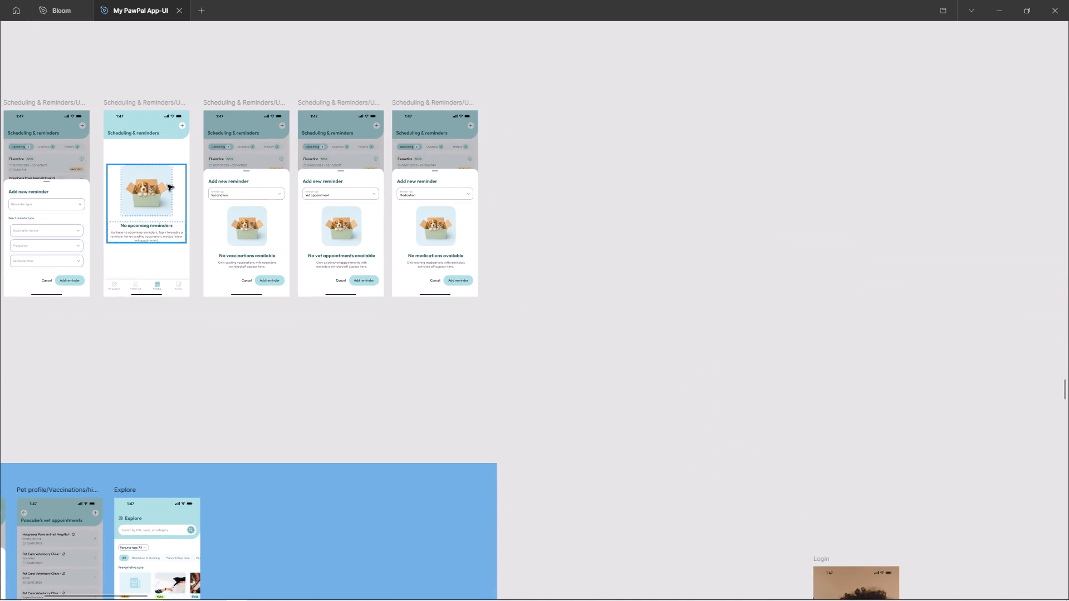
ctrl+scroll(168, 185, up, 8)
ctrl+scroll(251, 178, down, 3)
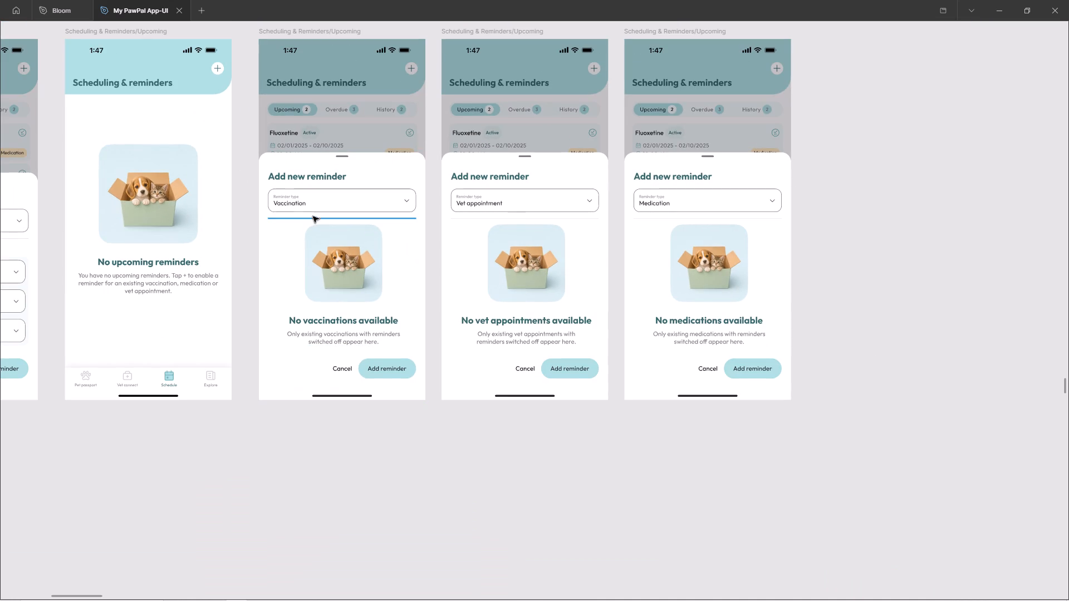
ctrl+click(313, 216)
ctrl+shift+click(519, 216)
key(ctrl+z)
ctrl+shift+click(523, 219)
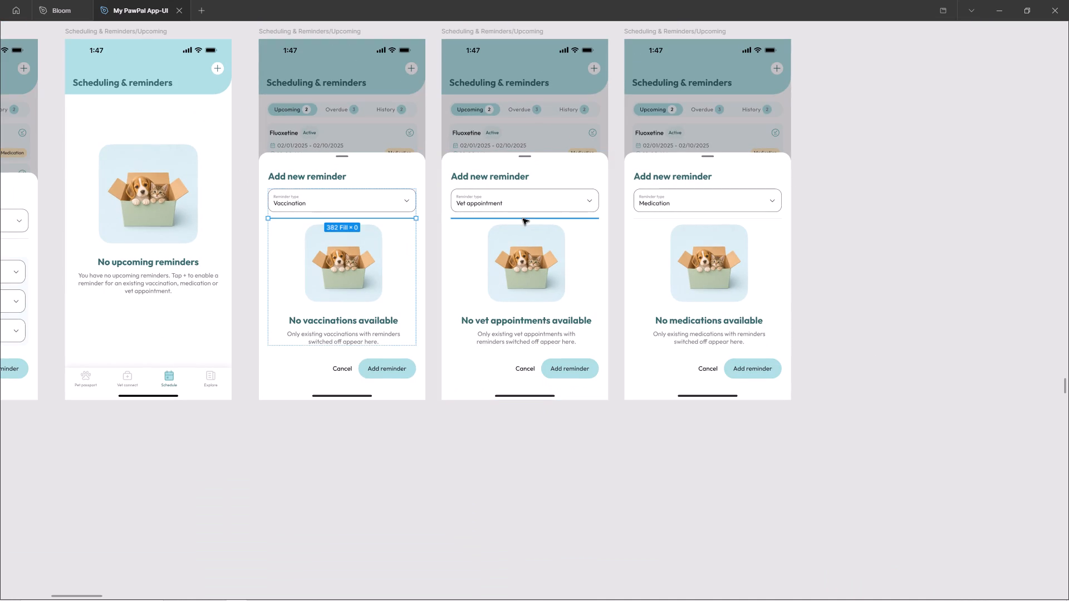
ctrl+shift+click(679, 219)
key(ctrl+shift+h)
click(504, 386)
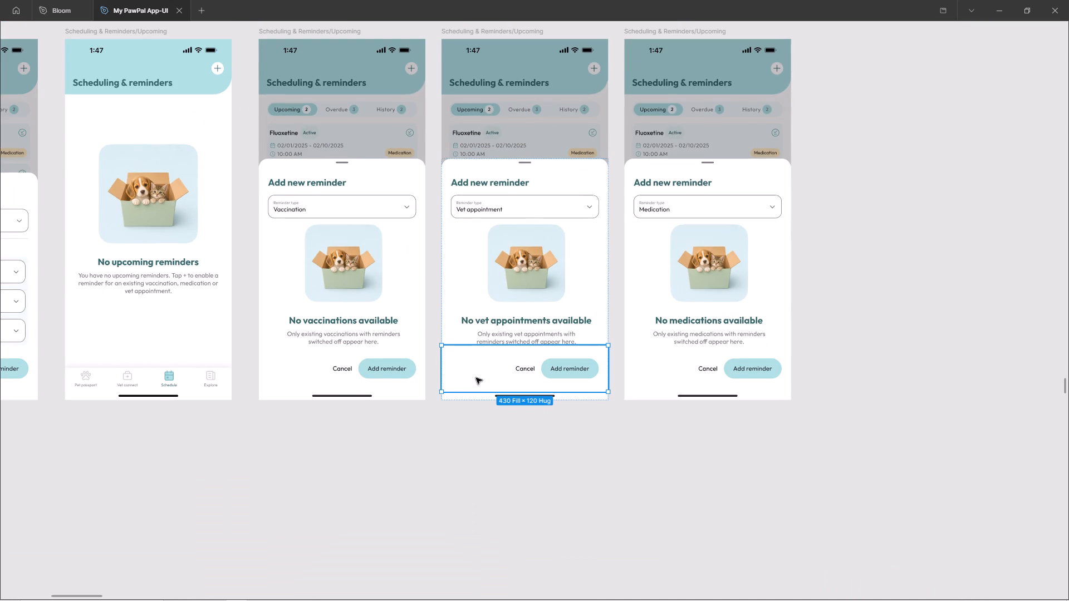
click(429, 441)
On the Vaccination reminder sheet, try a 24 gap between the reminder type field and the empty state, and settle on 34.
click(413, 270)
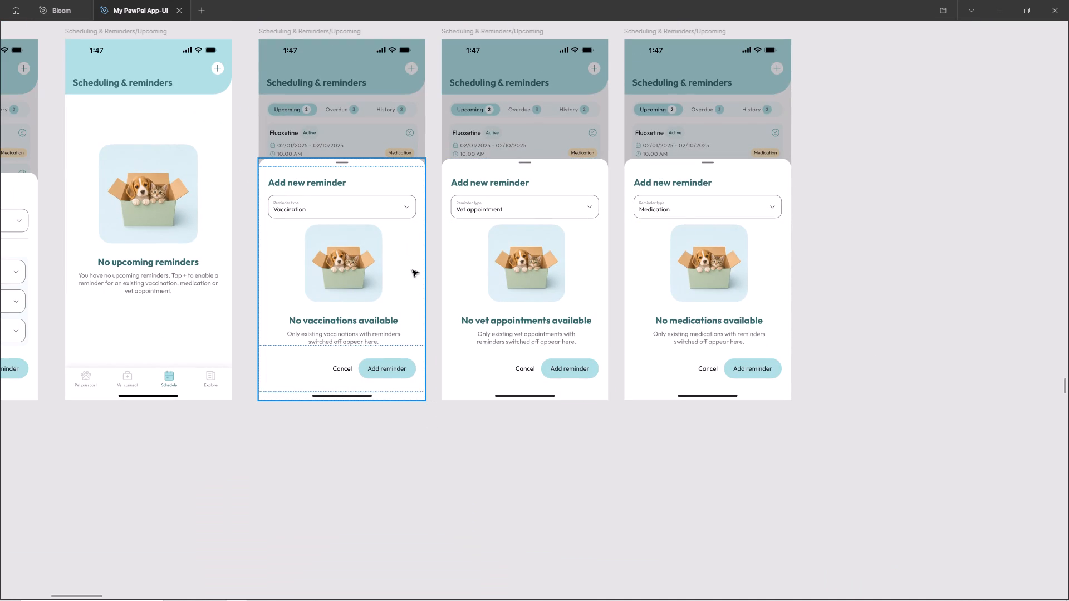
key(ctrl+backslash)
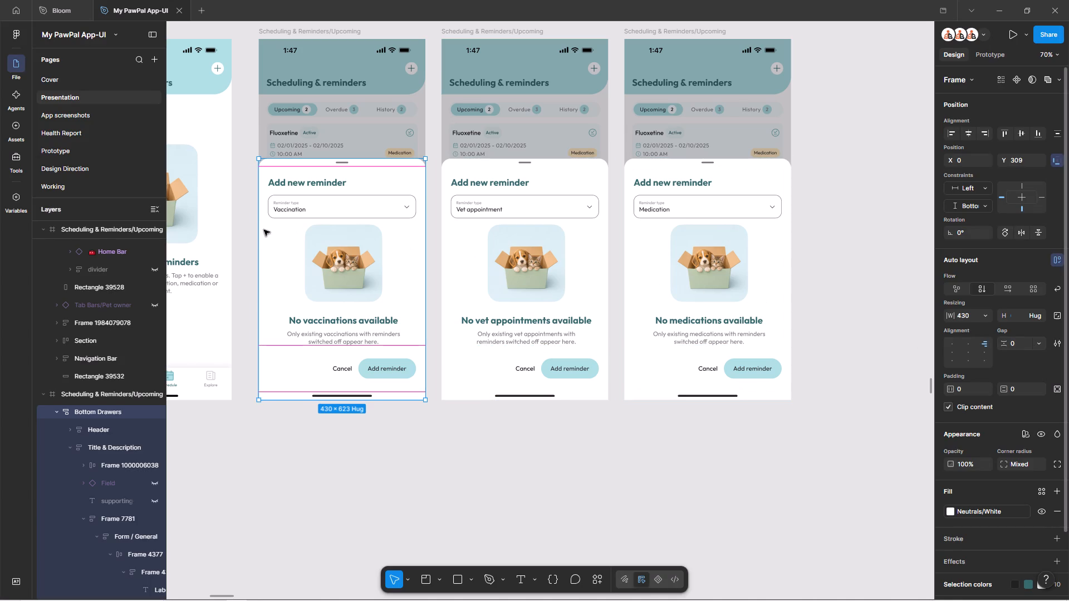
click(252, 228)
double_click(286, 239)
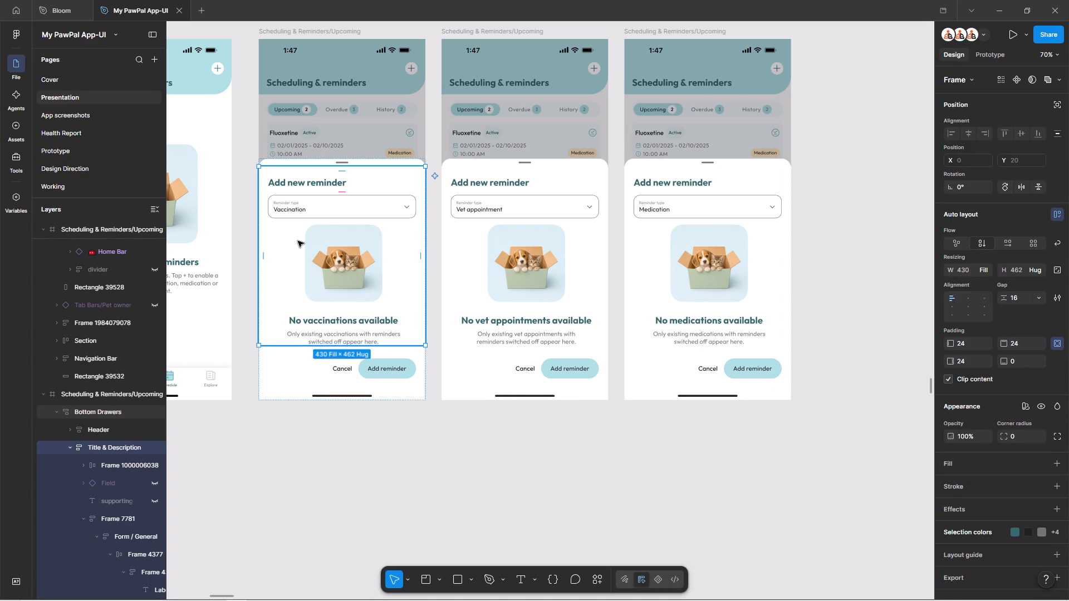
double_click(339, 242)
click(1019, 297)
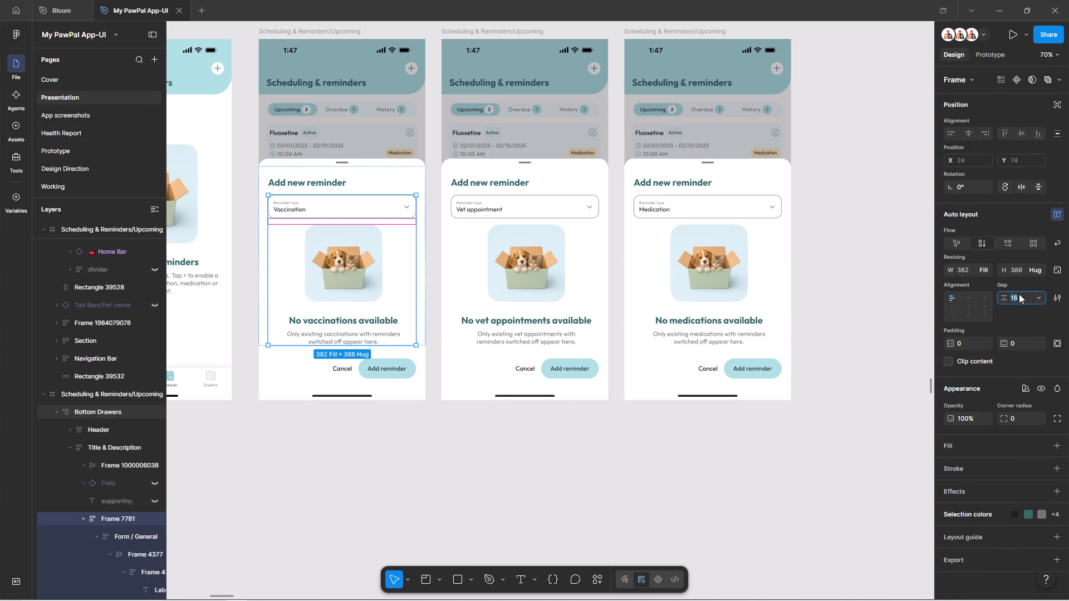
text(24)
key(Return)
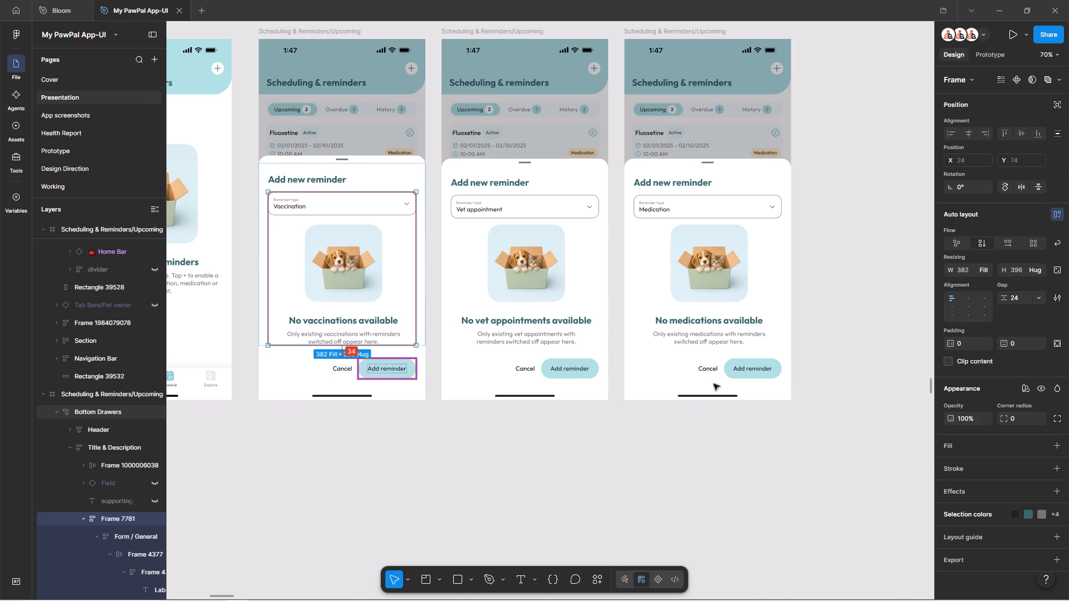
click(1028, 298)
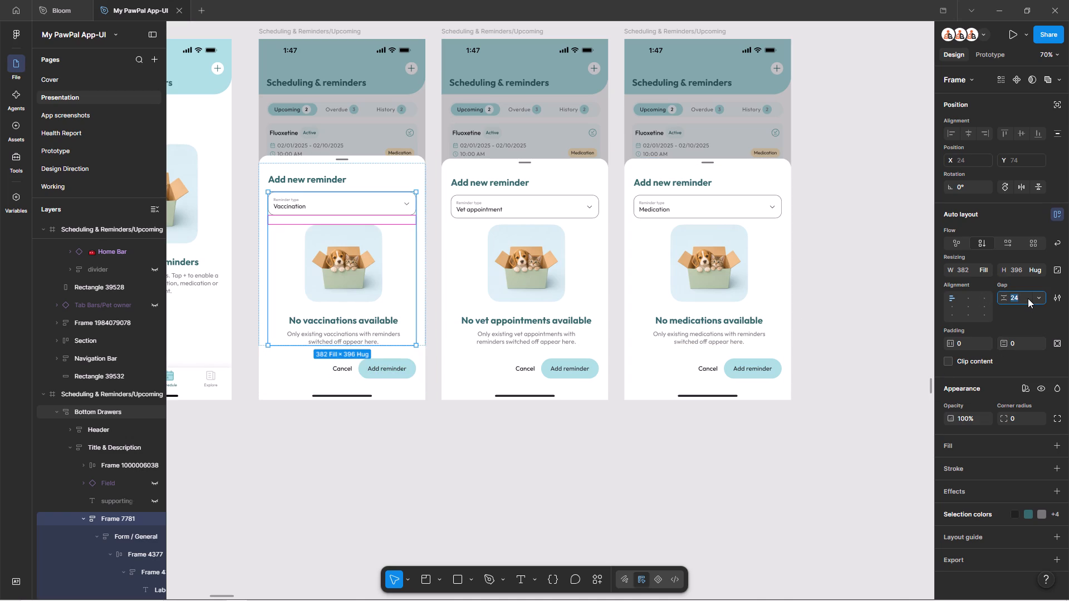
text(34)
key(Return)
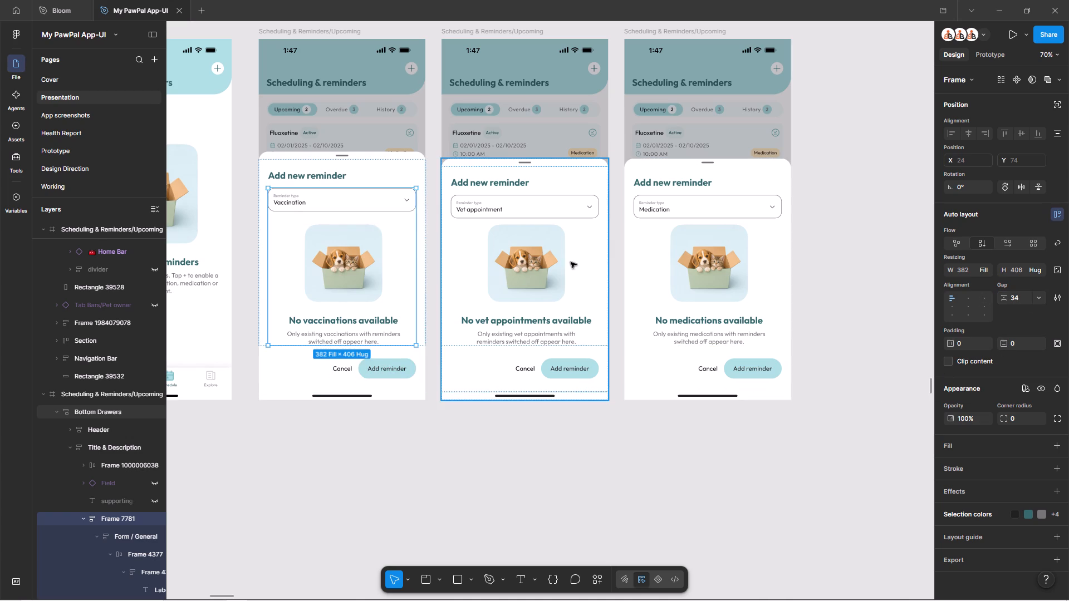
Set the gap between the reminder type field and the empty state to 34 on the Vet appointment reminder sheet.
double_click(560, 262)
double_click(551, 257)
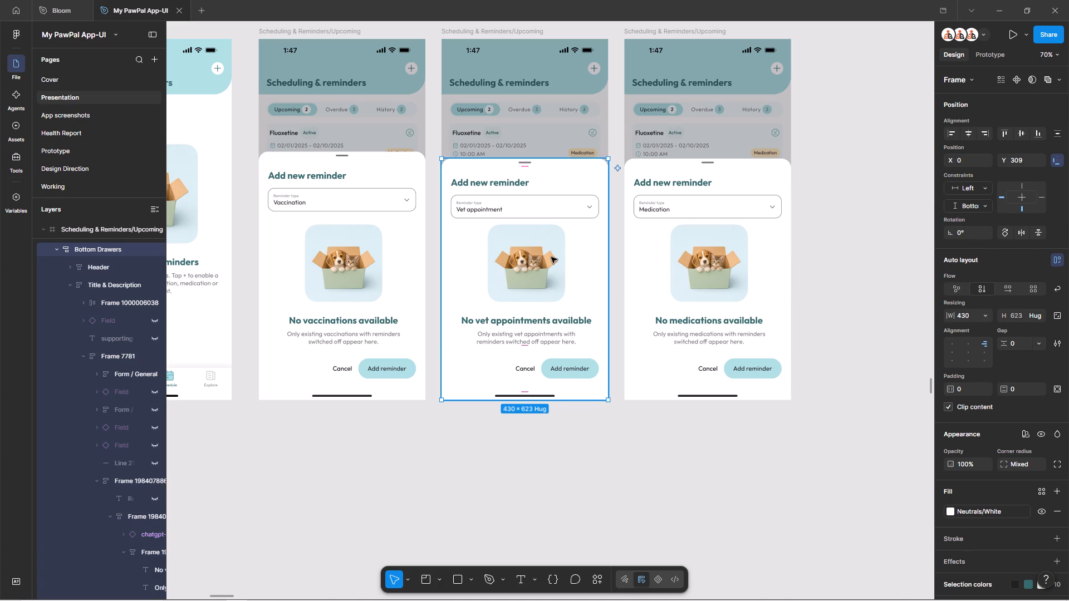
double_click(533, 247)
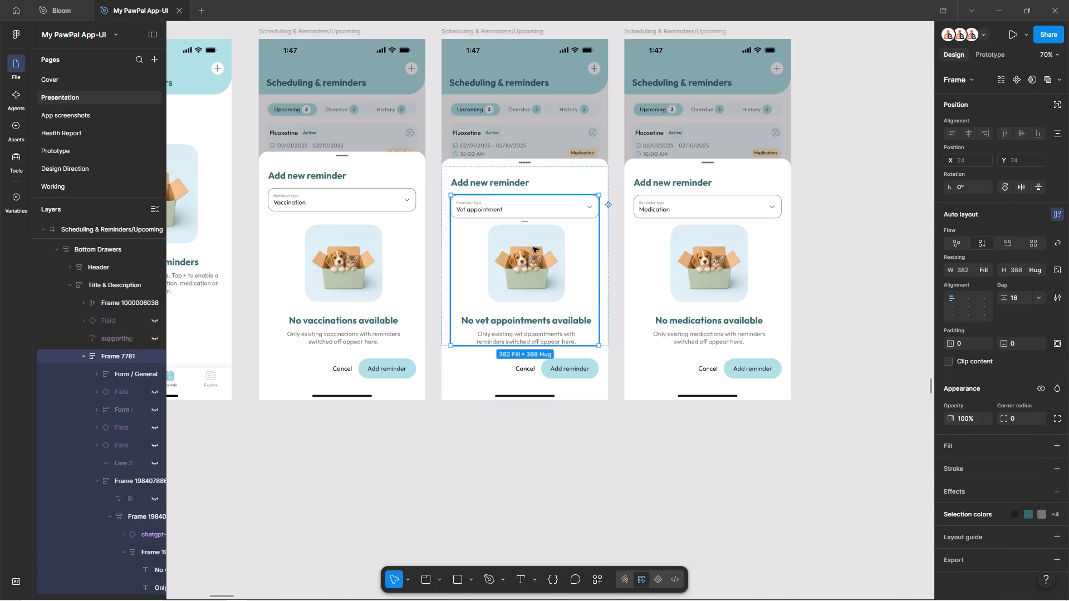
click(1025, 299)
text(34)
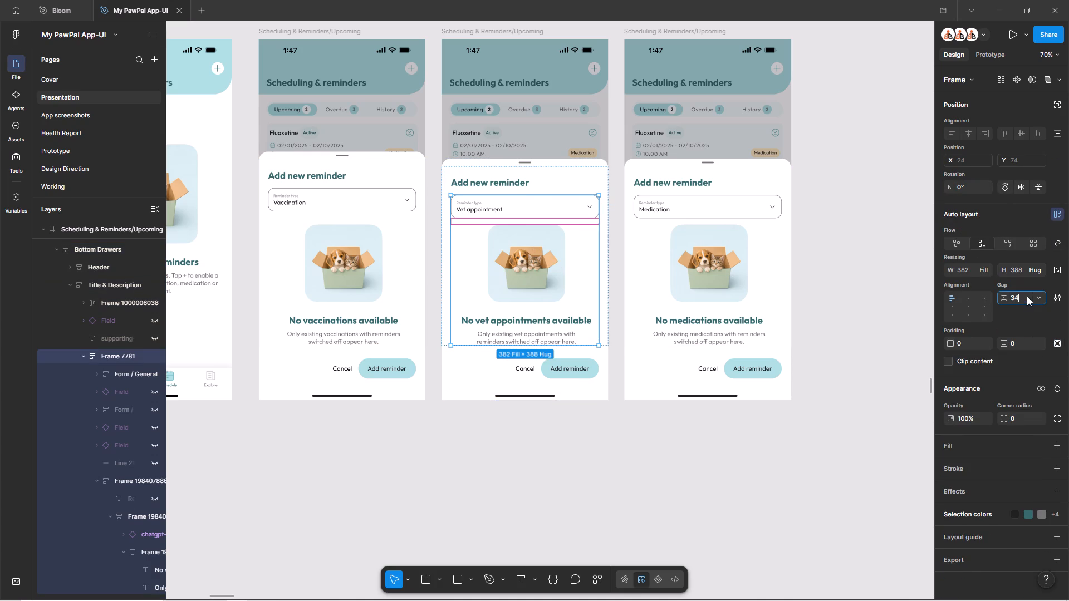
key(Return)
Set the gap between the reminder type field and the empty state to 34 on the Medication reminder sheet.
triple_click(779, 264)
double_click(761, 264)
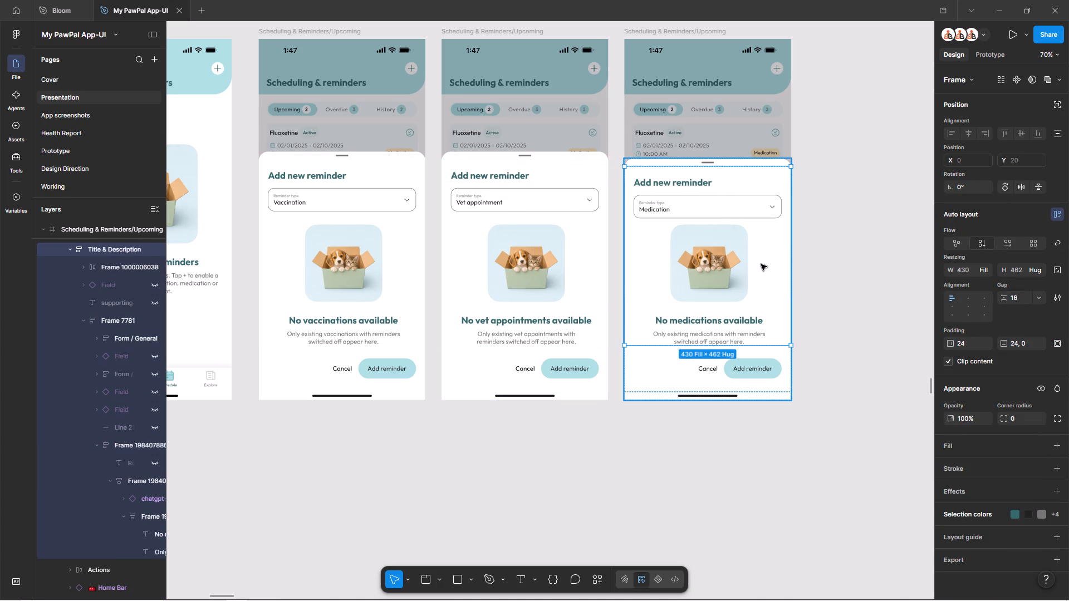
click(1016, 294)
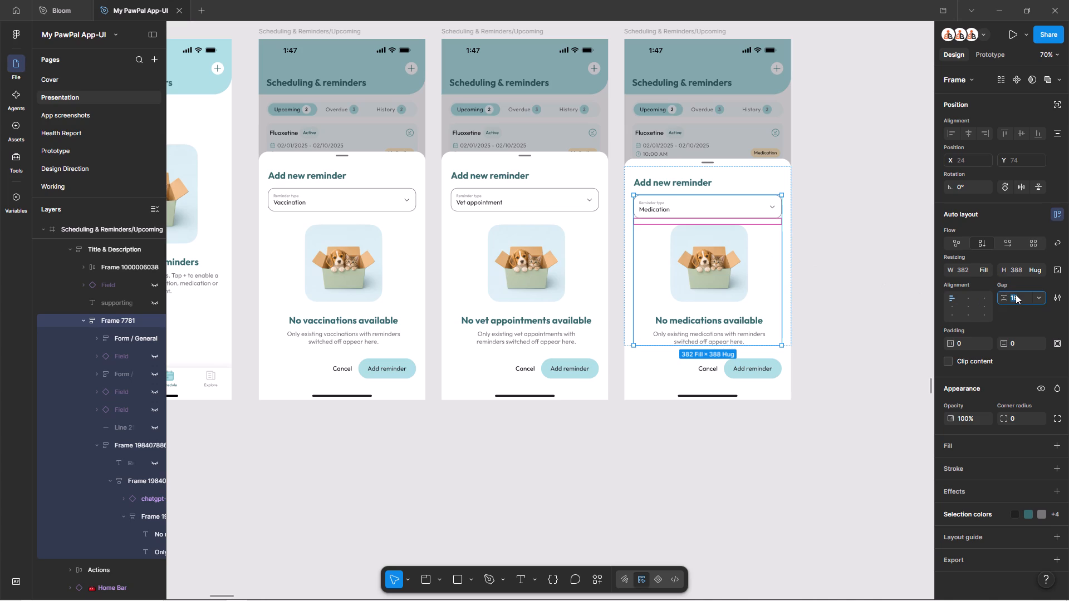
text(34)
key(Return)
key(ctrl+backslash)
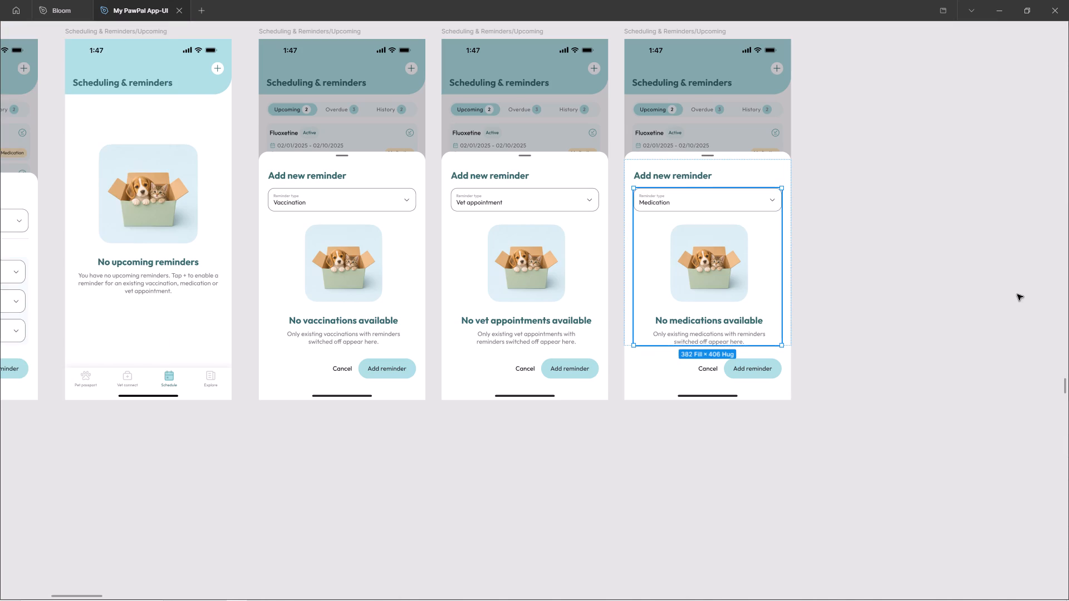
click(923, 341)
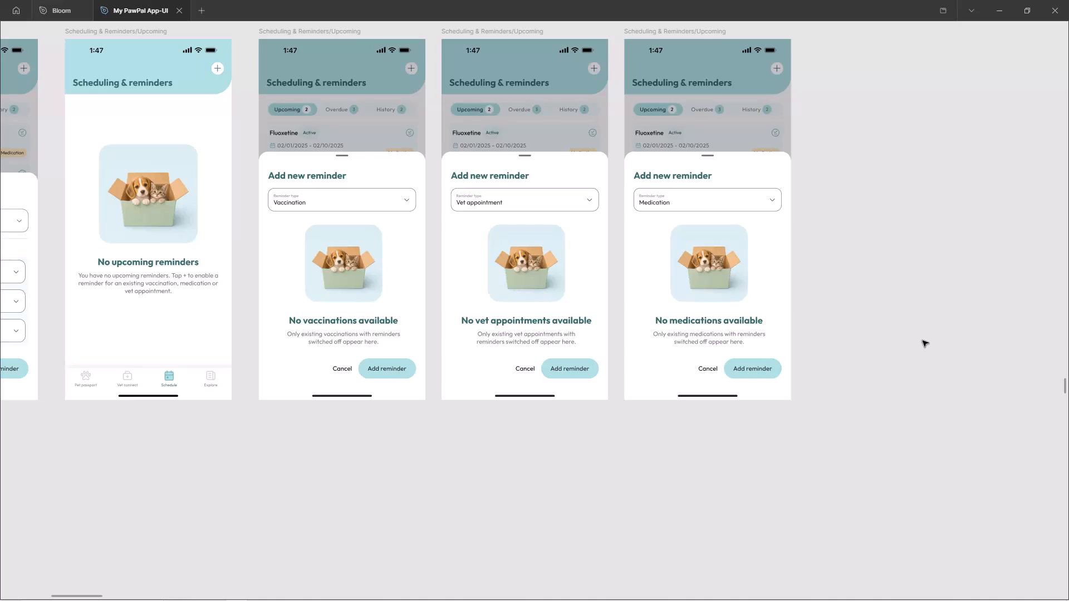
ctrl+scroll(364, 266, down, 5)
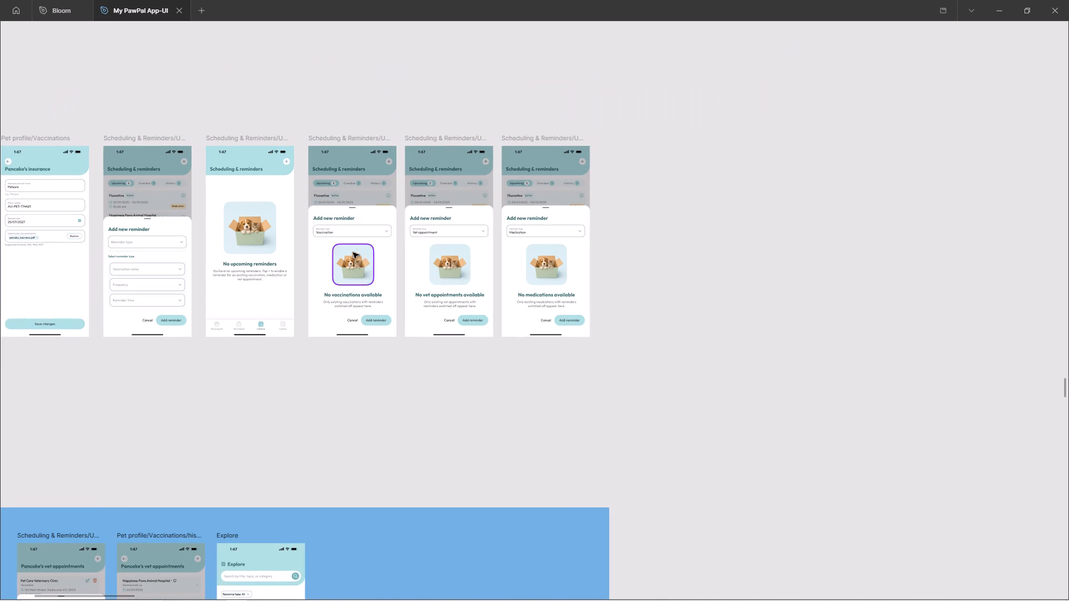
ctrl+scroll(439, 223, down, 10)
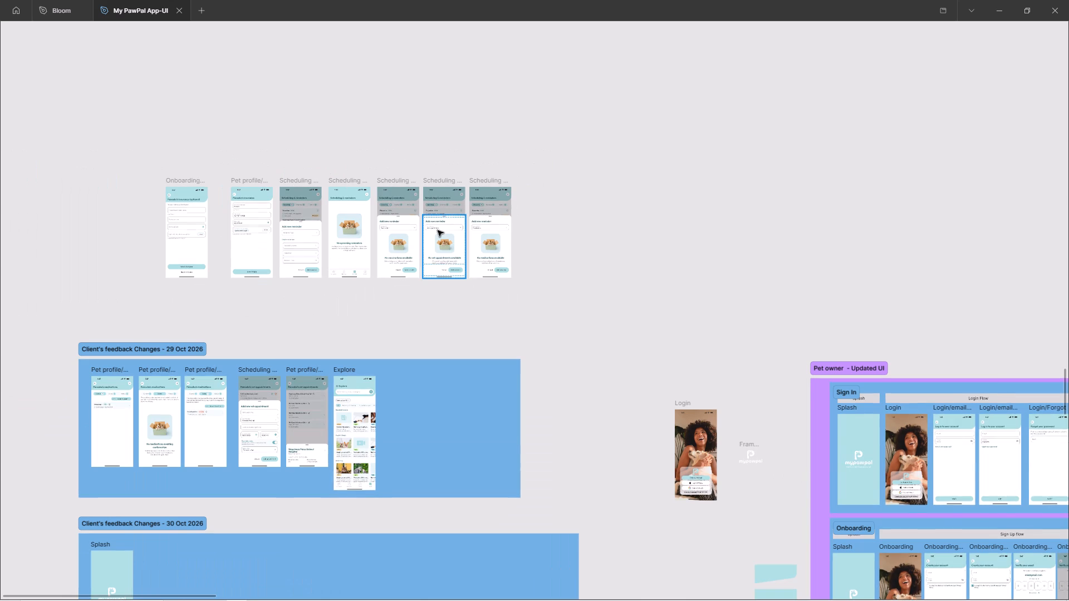
Check the Vaccination, Vet appointment and Medication empty-state sheets in Figma against the item 3 empty-state messages in the Basecamp feedback.
key(alt+Tab)
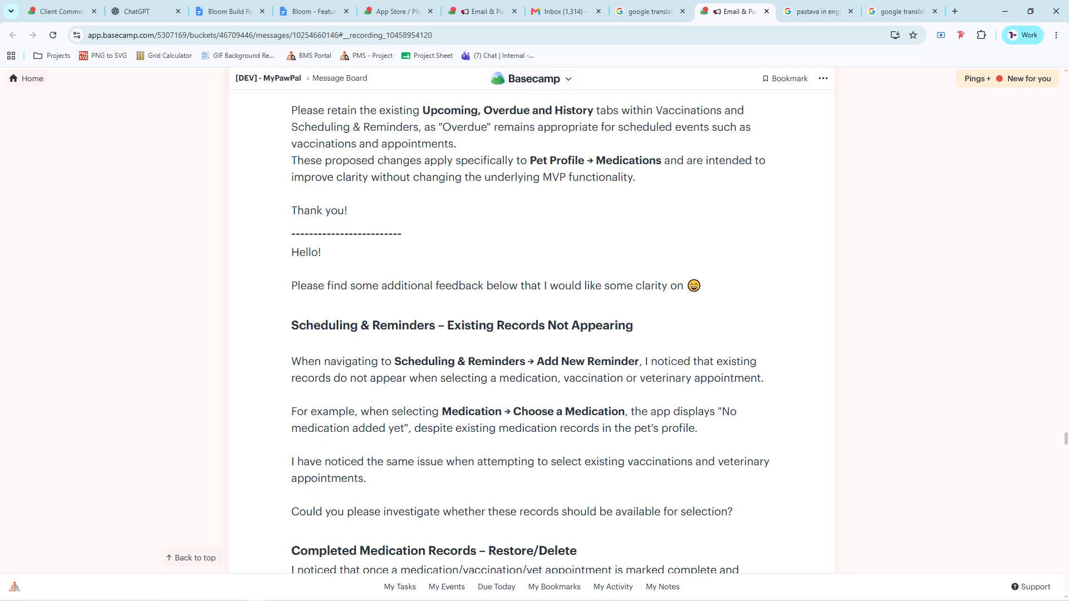
scroll(489, 375, down, 13)
scroll(489, 367, down, 8)
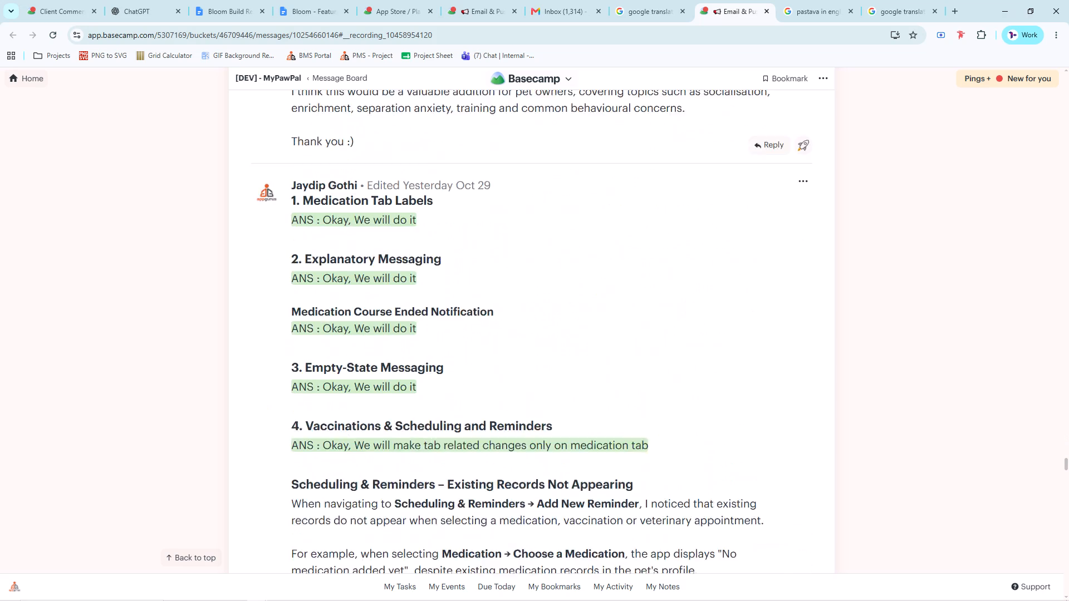
scroll(489, 367, down, 20)
scroll(489, 367, down, 20)
scroll(489, 367, down, 8)
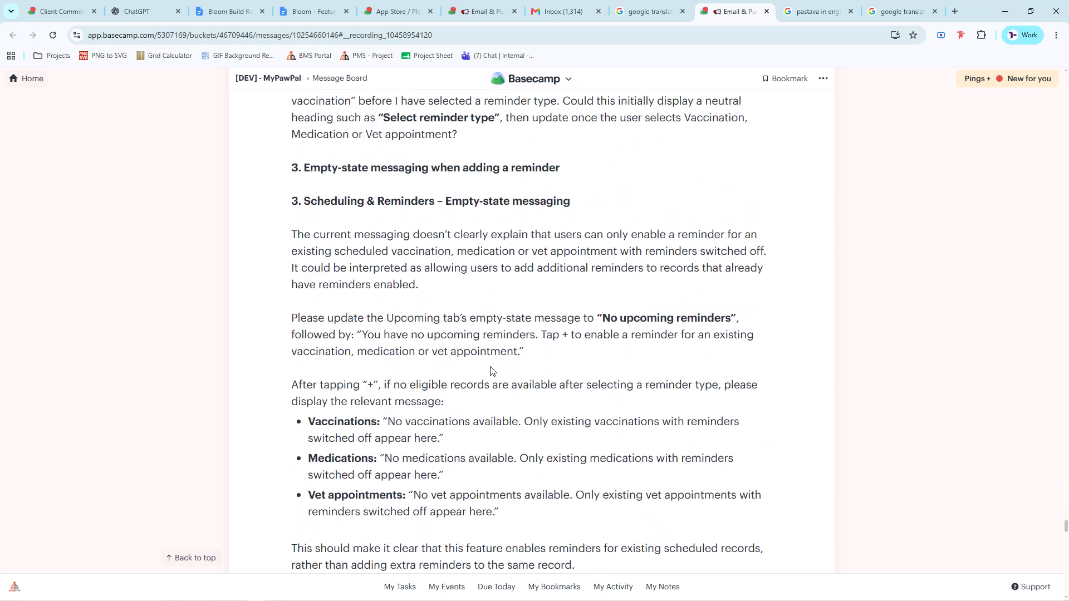
scroll(490, 366, up, 7)
scroll(490, 366, down, 8)
scroll(429, 385, down, 2)
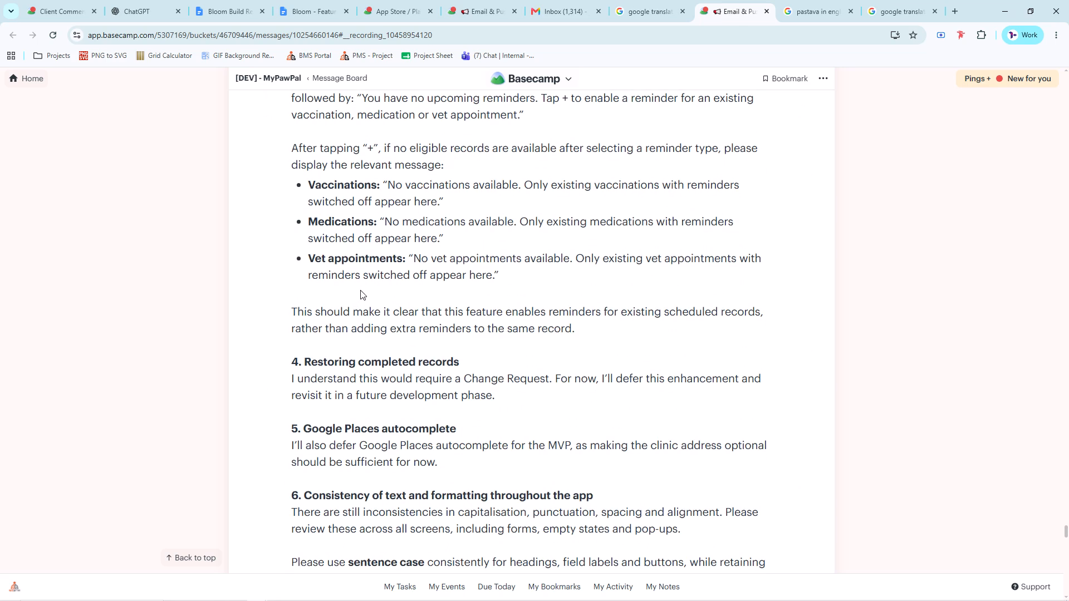
click(340, 312)
click(371, 311)
click(399, 311)
key(alt+Tab)
ctrl+scroll(375, 248, up, 2)
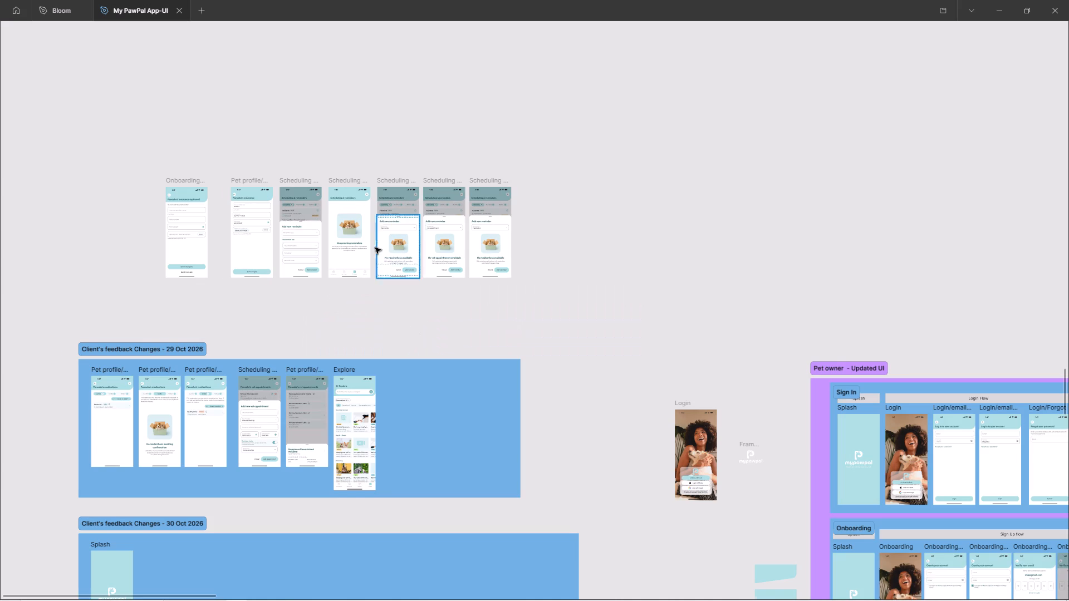
ctrl+scroll(375, 248, up, 9)
ctrl+scroll(444, 250, down, 1)
ctrl+scroll(444, 250, up, 7)
ctrl+scroll(501, 281, down, 1)
ctrl+scroll(501, 281, up, 5)
ctrl+scroll(501, 283, down, 1)
ctrl+scroll(501, 283, up, 3)
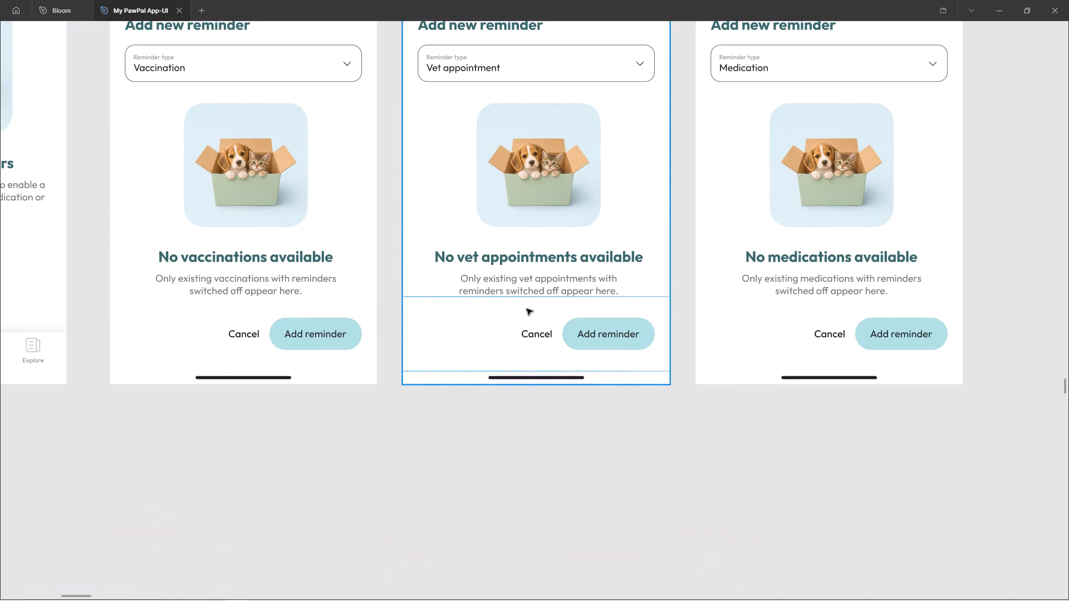
key(alt+Tab)
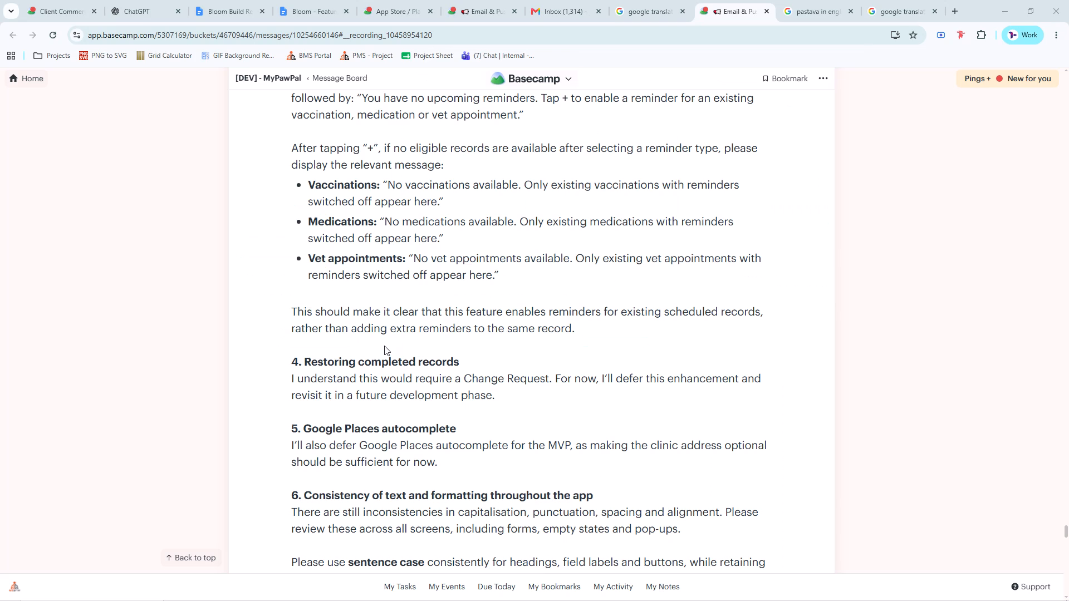
key(alt+Tab)
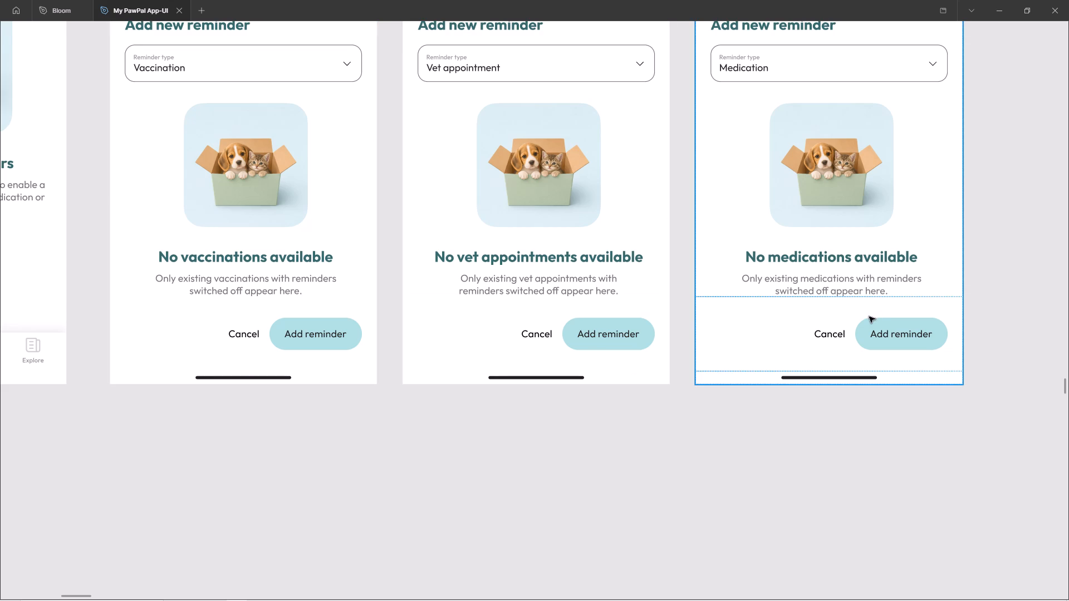
Return to Basecamp and read the closing note of feedback item 3 on enabling reminders for existing scheduled records.
key(alt+Tab)
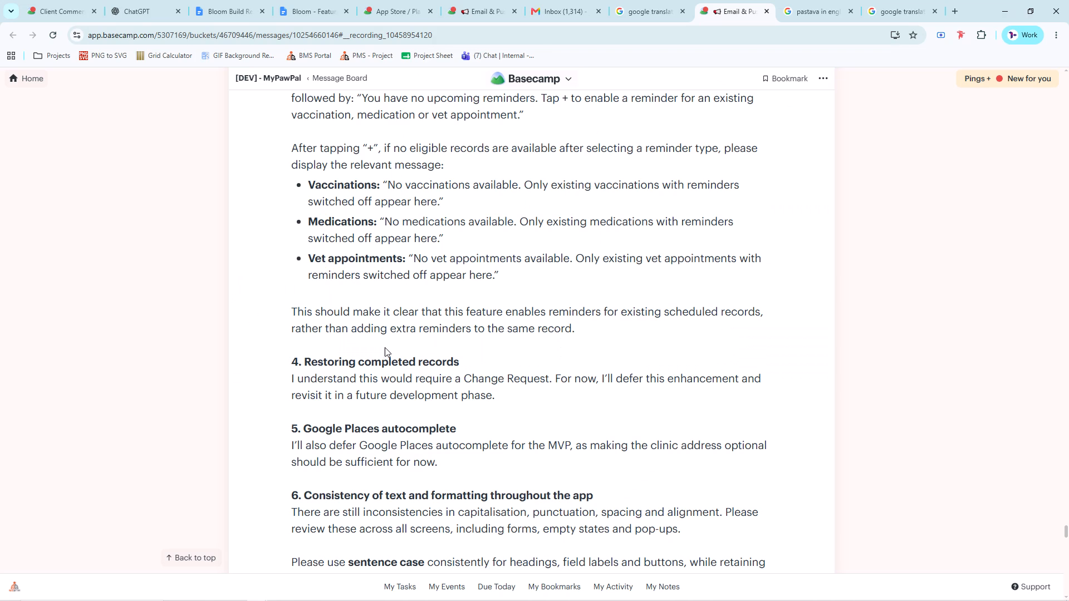
drag(355, 312, 382, 309)
drag(388, 309, 454, 314)
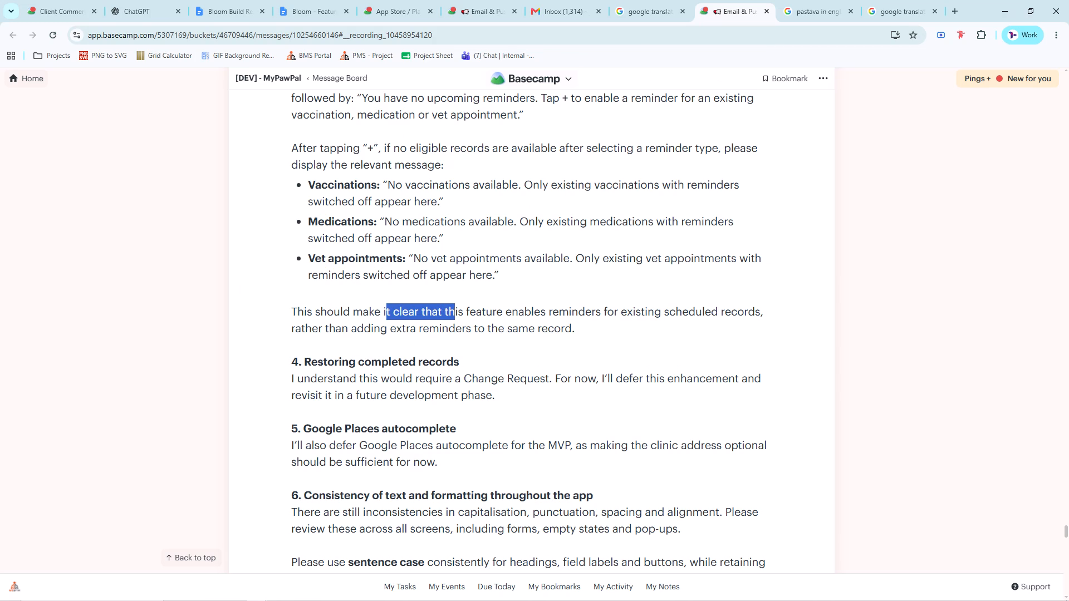
drag(454, 314, 638, 319)
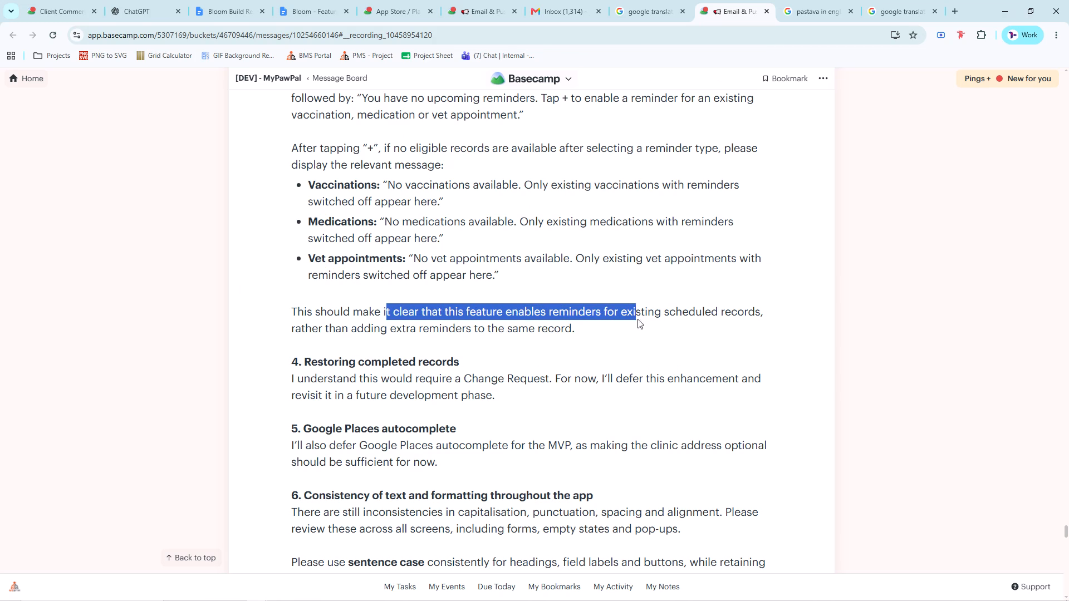
drag(638, 319, 749, 316)
click(332, 329)
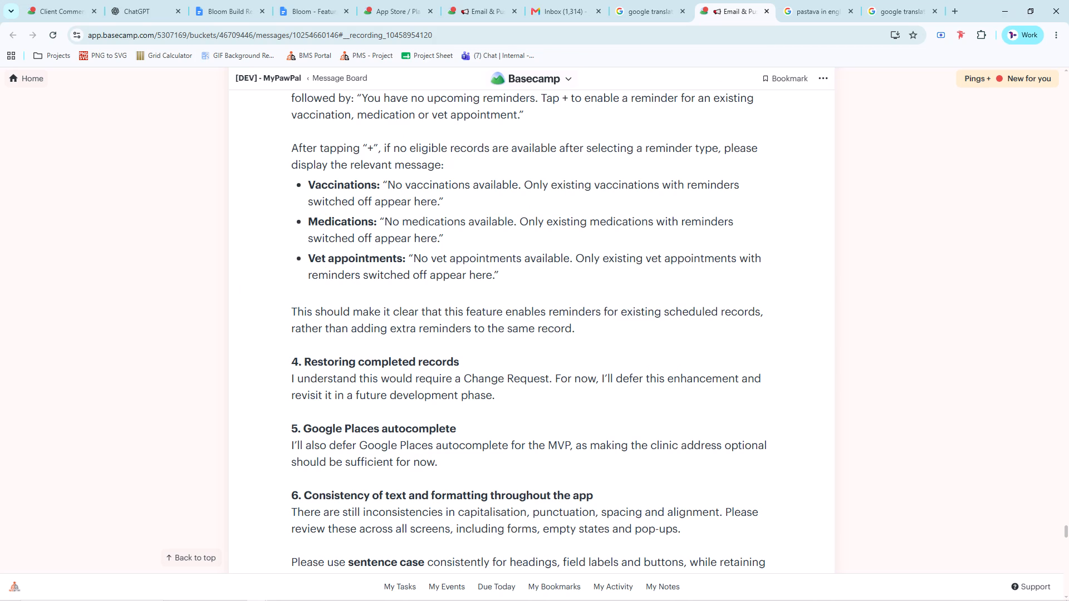
click(362, 324)
click(411, 330)
click(458, 327)
click(508, 321)
click(565, 321)
Read feedback item 4 on restoring completed records to see whether it calls for a design change.
scroll(562, 331, down, 1)
click(380, 319)
click(370, 324)
click(410, 321)
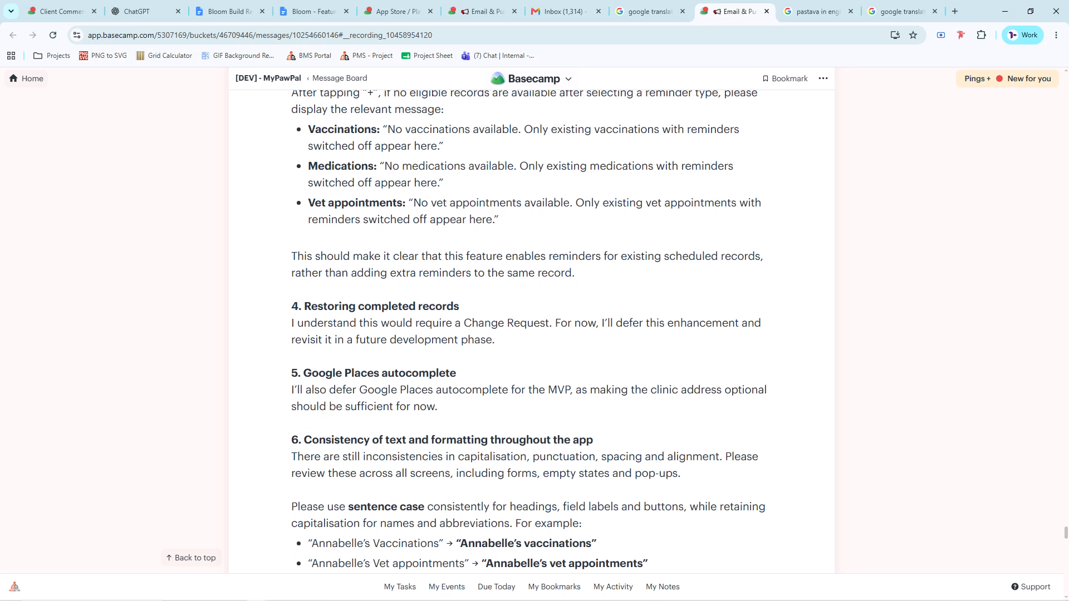
click(434, 319)
click(486, 322)
click(522, 327)
double_click(580, 324)
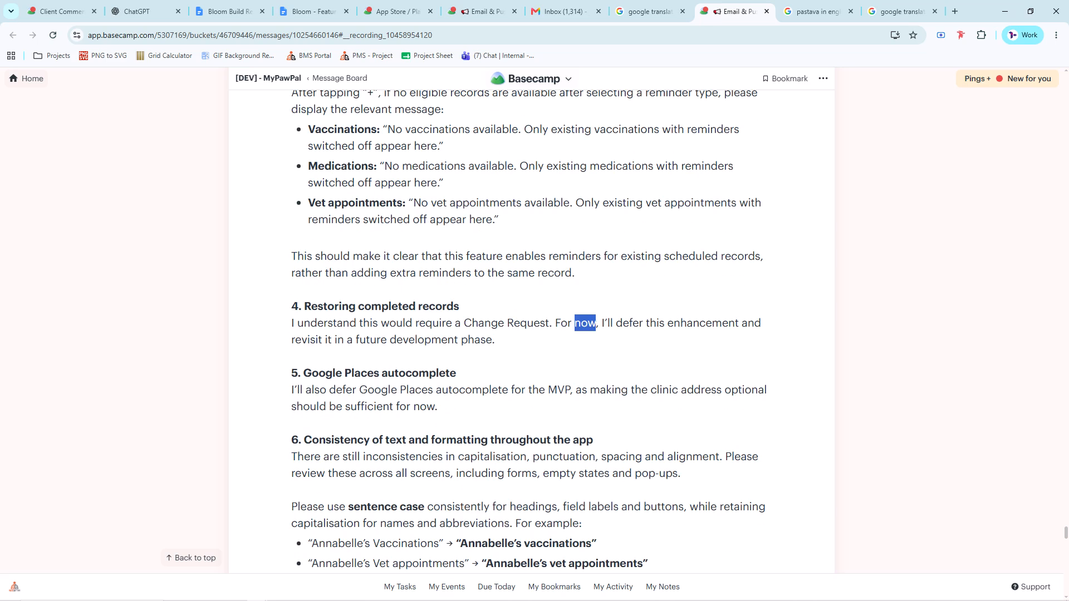
click(446, 325)
click(536, 330)
click(599, 329)
click(630, 326)
click(655, 326)
click(694, 326)
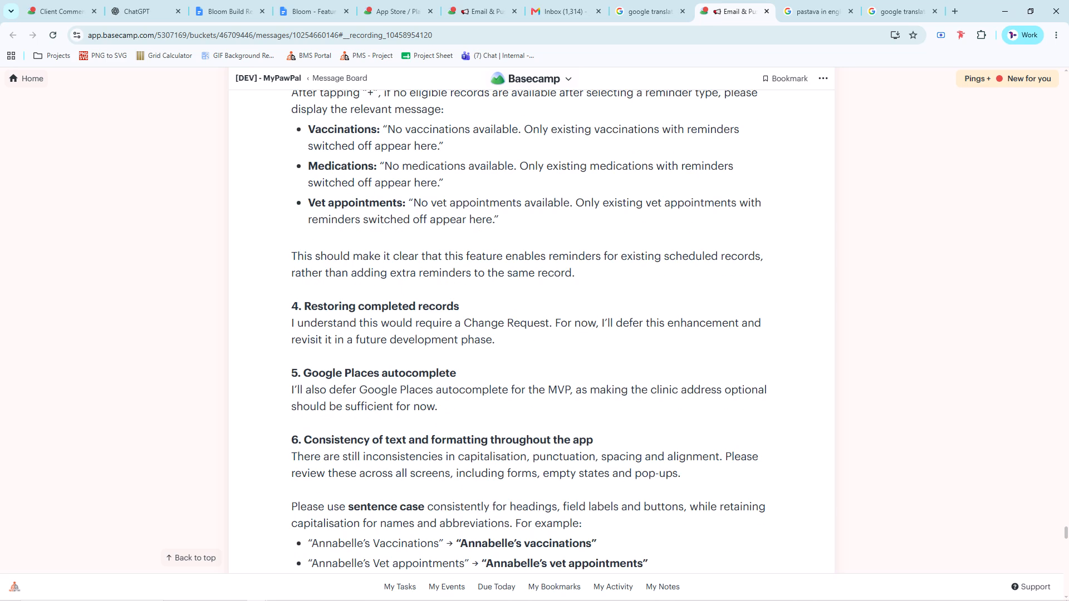
click(732, 327)
click(758, 327)
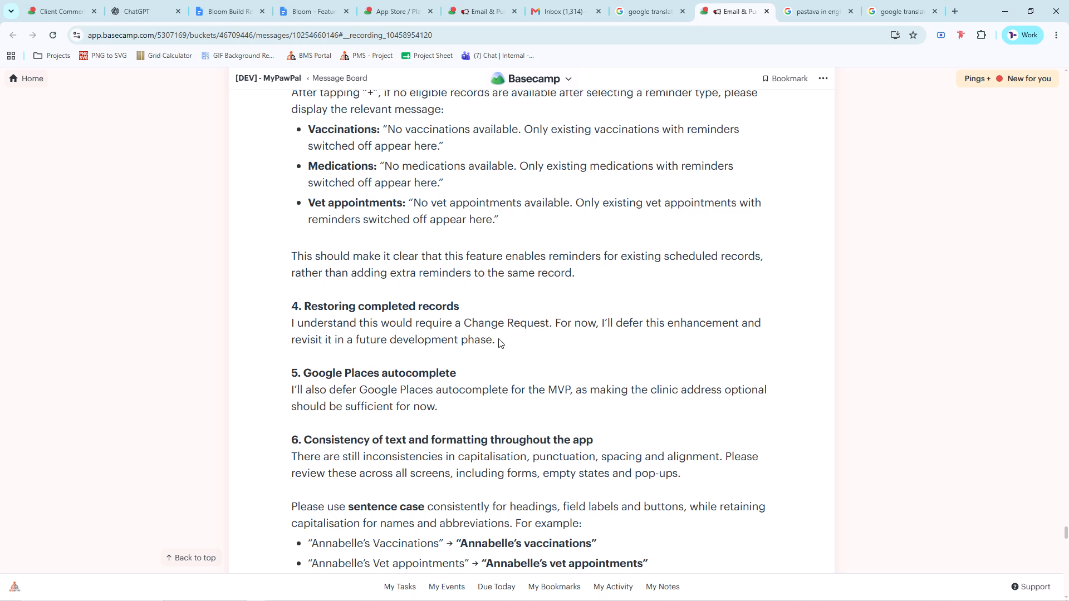
Review feedback items 5 to 7, covering Google Places autocomplete, text and formatting consistency, and the Scheduling & Reminders Undo action.
scroll(498, 338, down, 2)
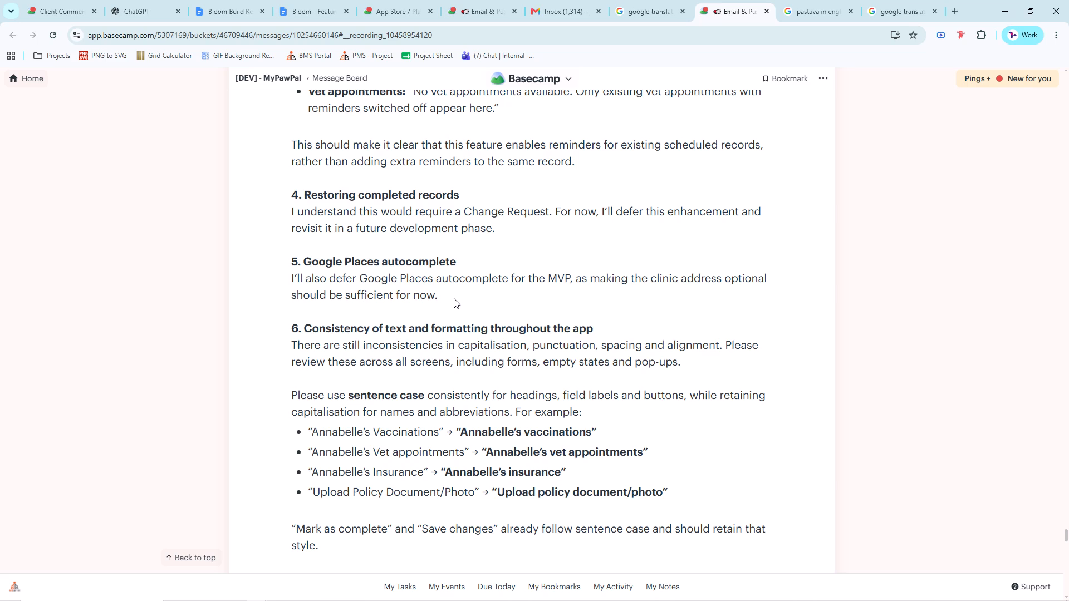
scroll(455, 298, down, 1)
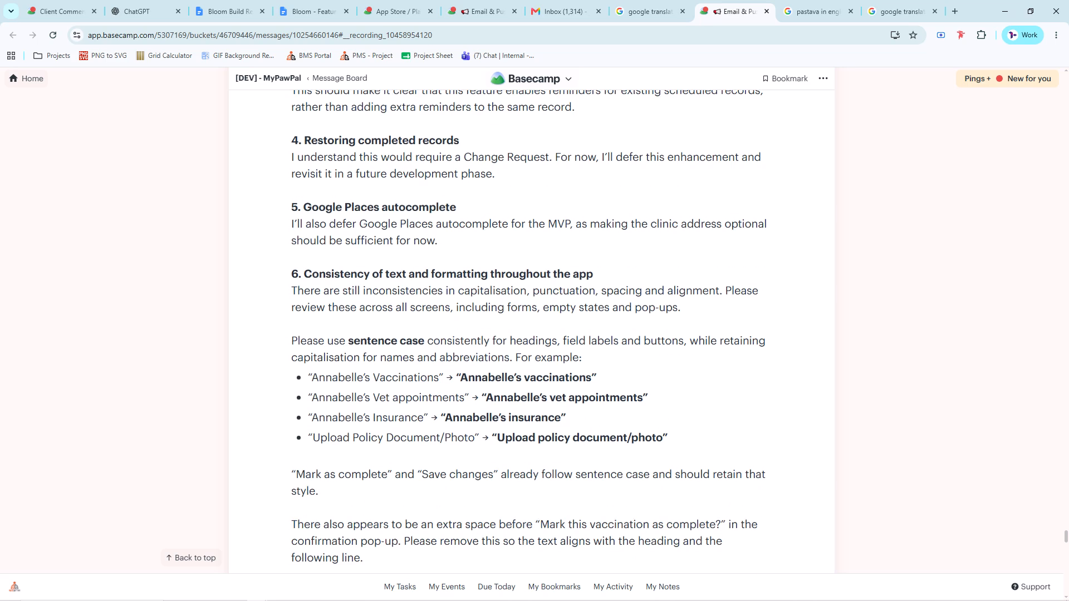
drag(307, 269, 431, 273)
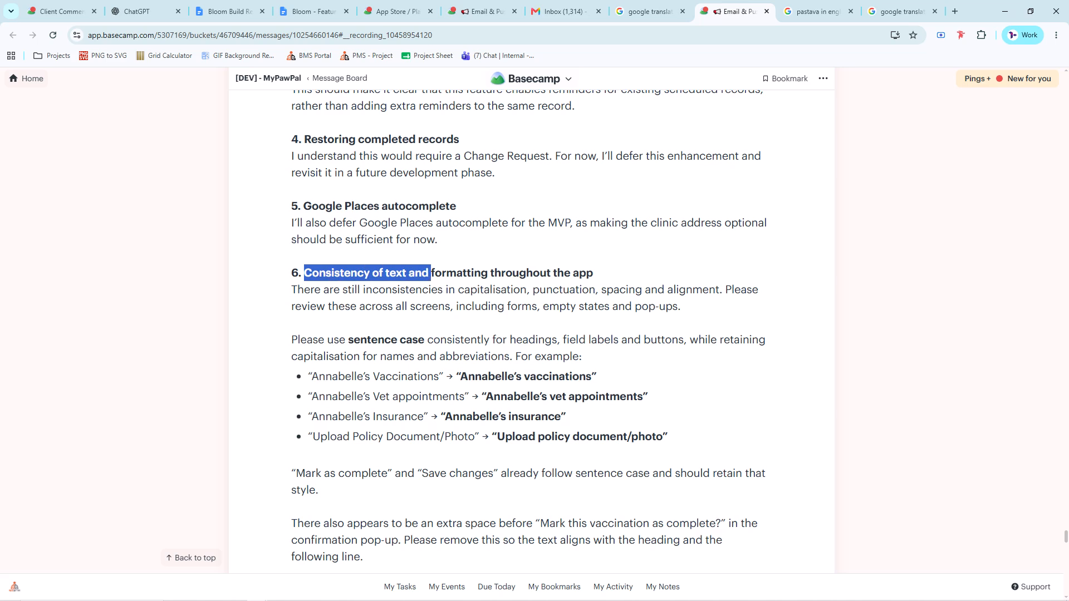
drag(431, 273, 585, 278)
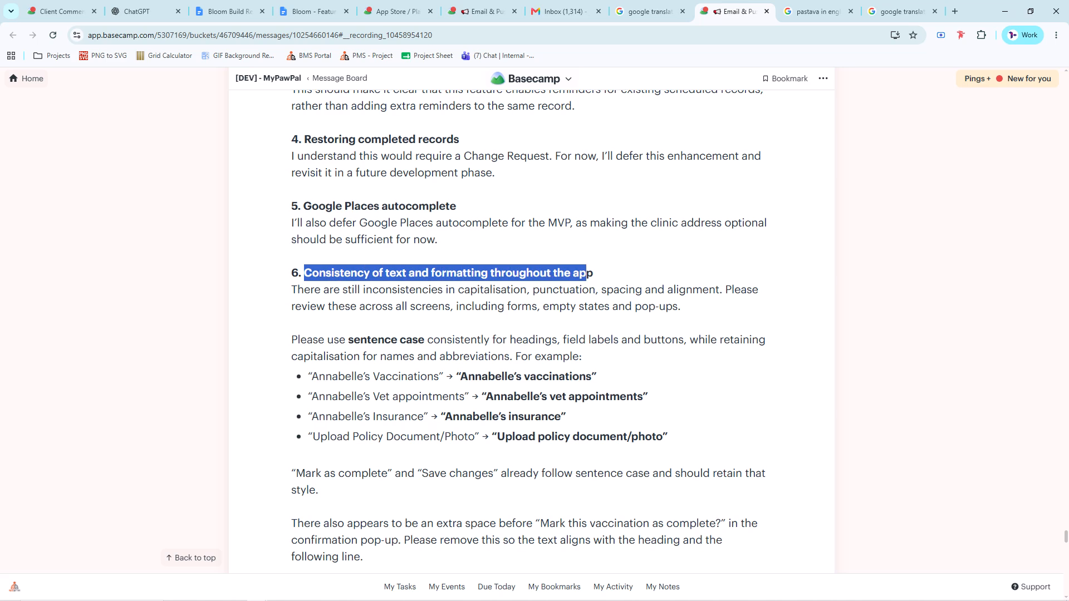
scroll(353, 308, down, 2)
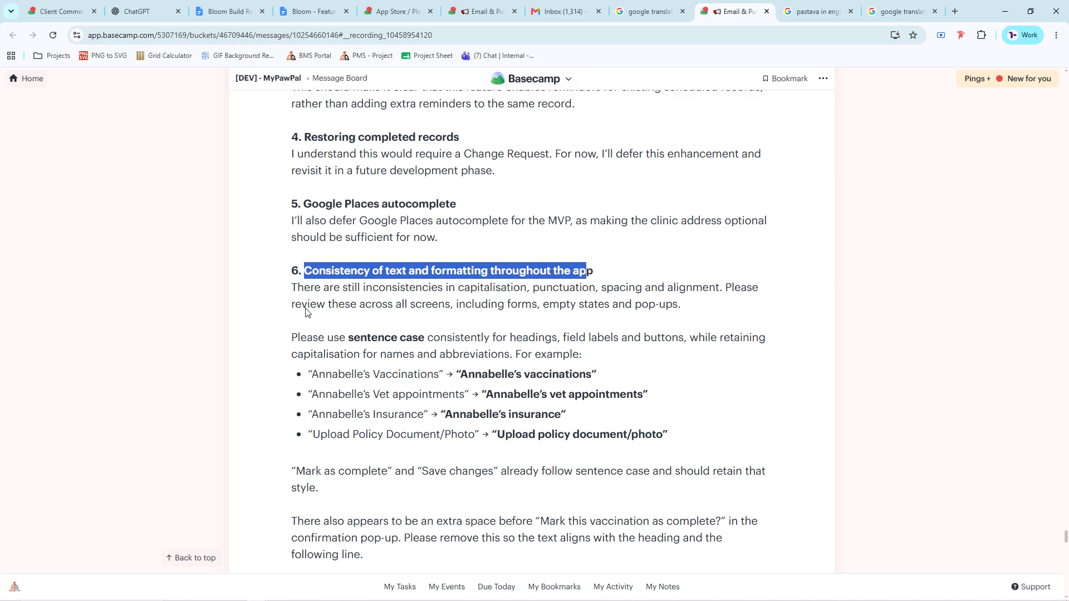
scroll(305, 308, down, 4)
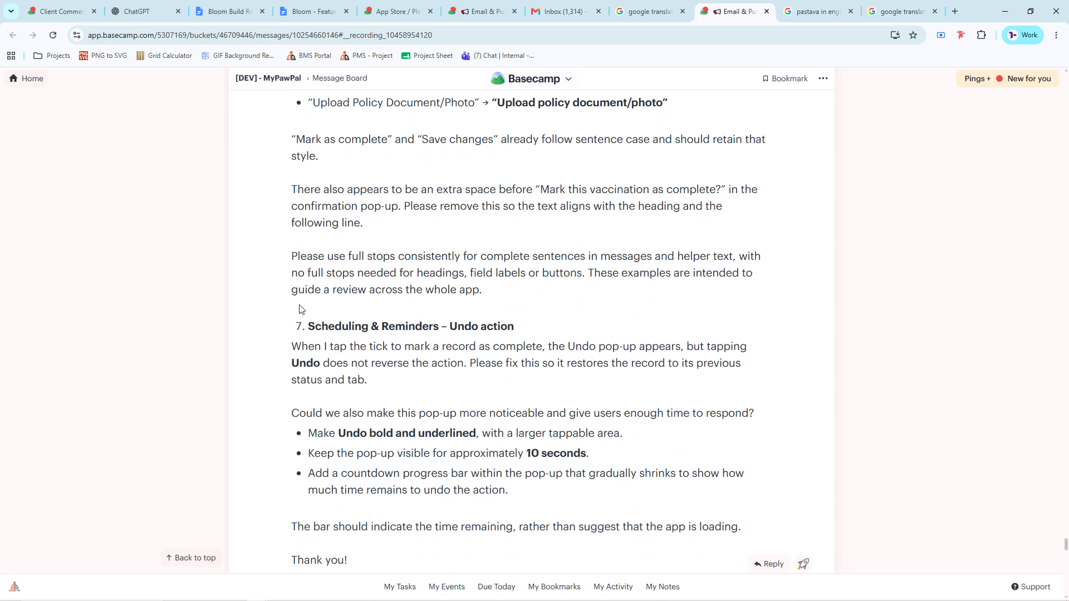
drag(311, 329, 519, 332)
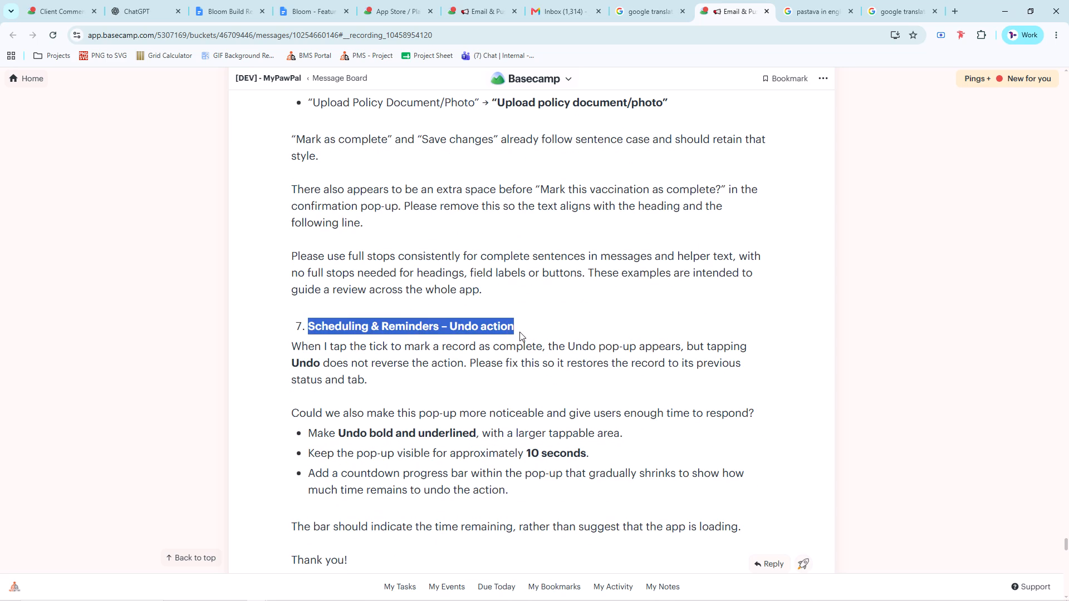
drag(519, 332, 532, 334)
scroll(531, 334, down, 2)
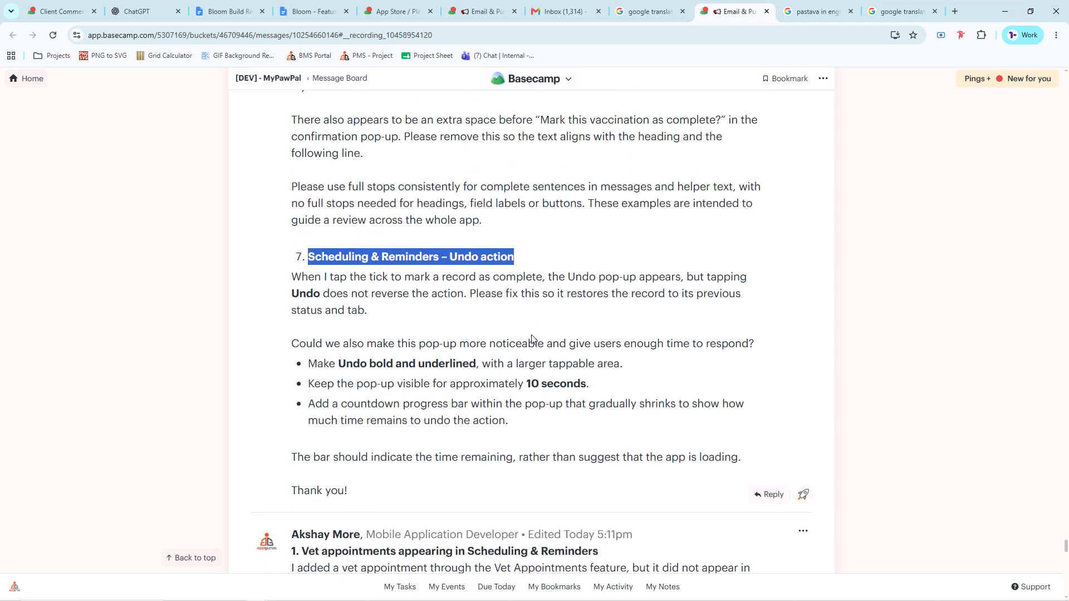
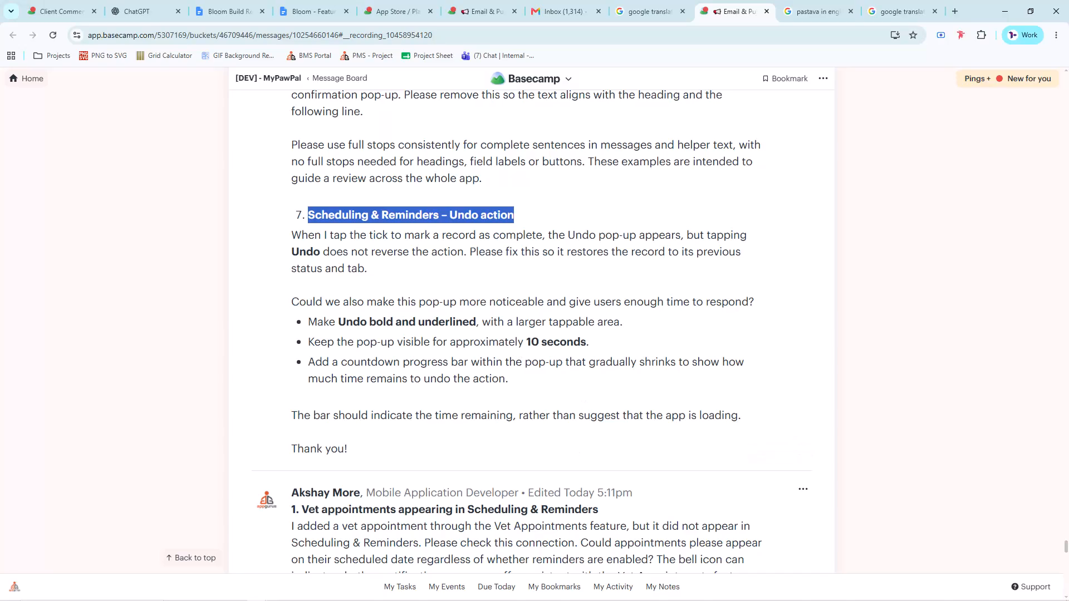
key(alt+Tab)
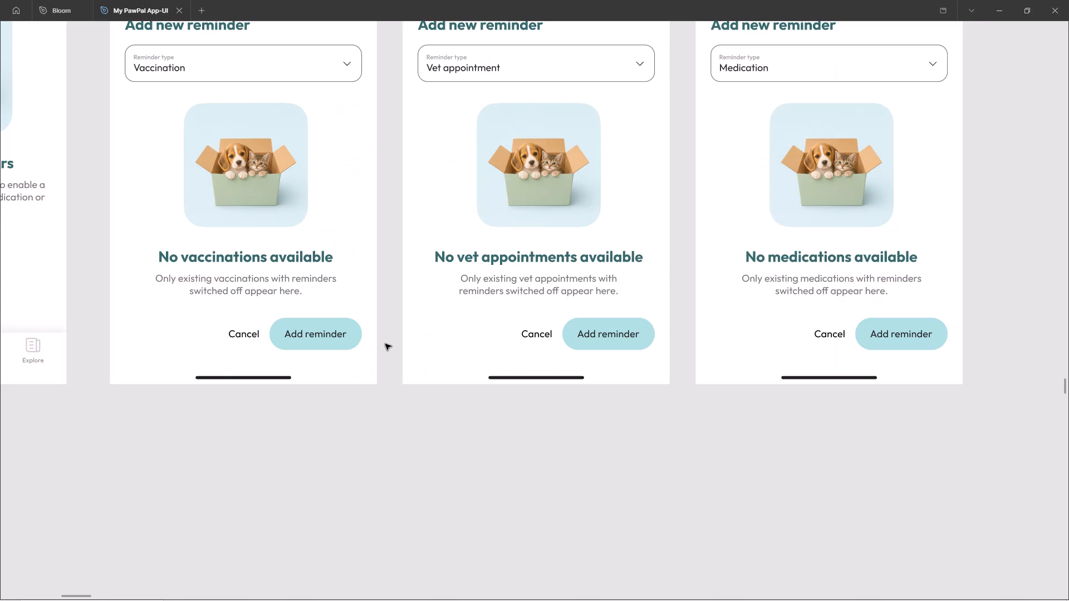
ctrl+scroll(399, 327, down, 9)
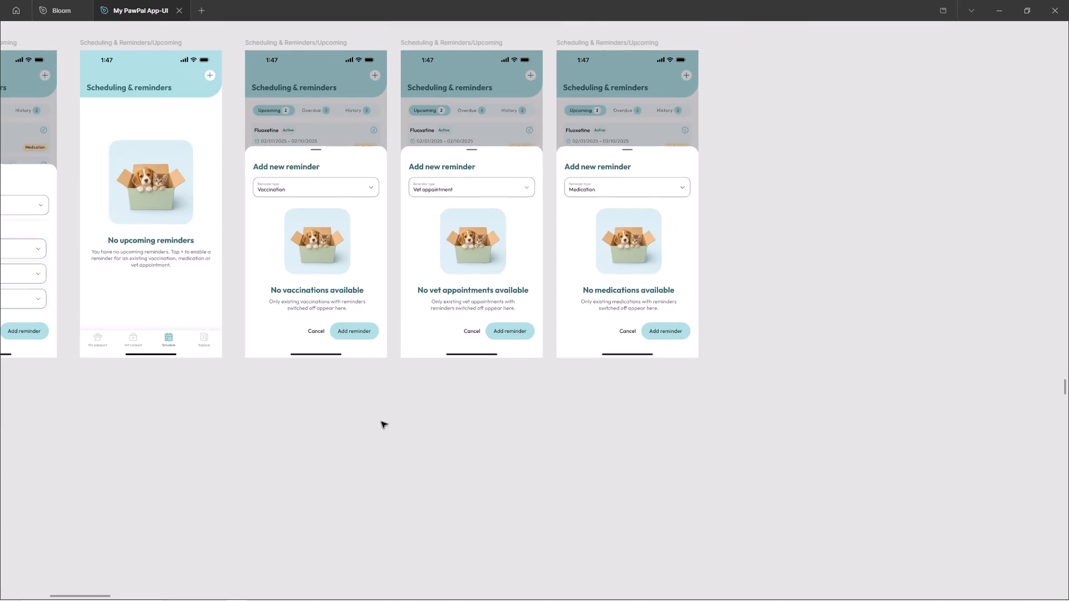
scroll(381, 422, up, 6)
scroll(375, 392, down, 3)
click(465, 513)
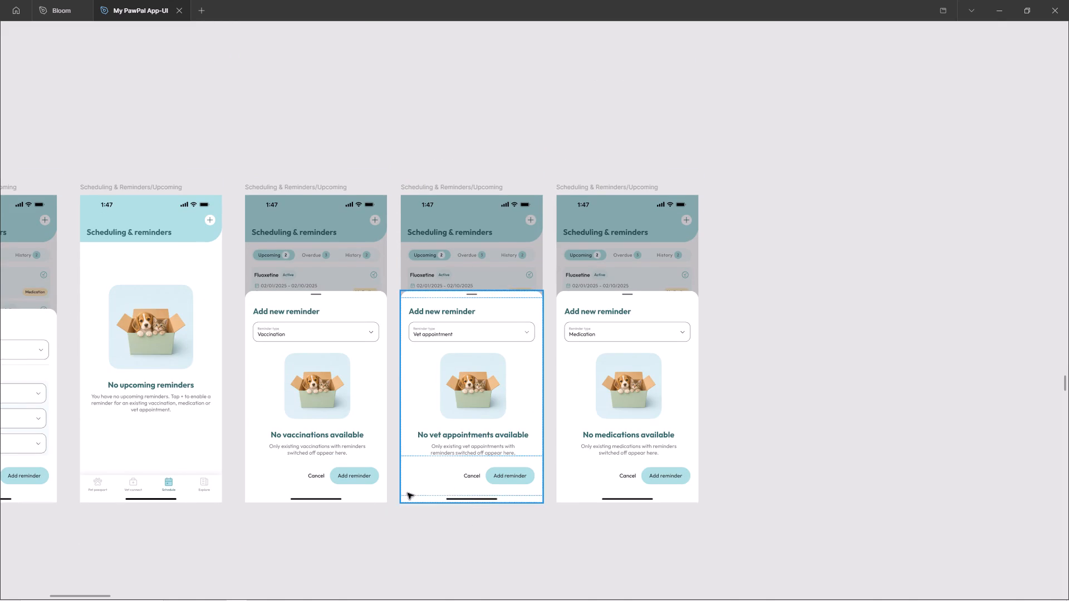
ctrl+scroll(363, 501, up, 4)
In Basecamp, read the opening paragraph of feedback item 7 on the Undo pop-up shown when a record is marked complete.
key(alt+Tab)
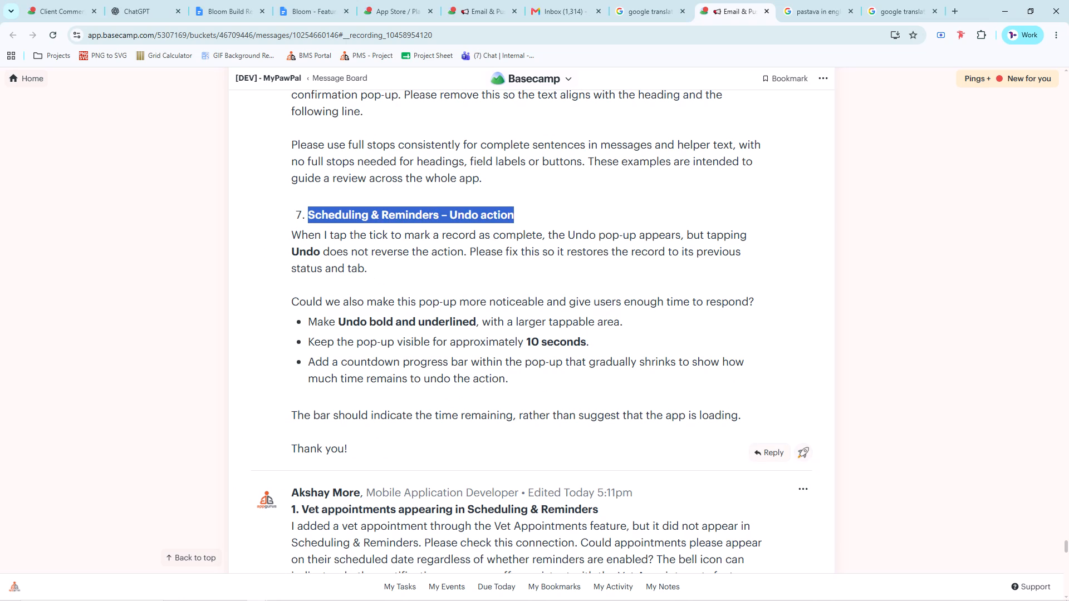
click(370, 237)
click(390, 235)
click(404, 234)
click(456, 234)
click(497, 234)
click(527, 229)
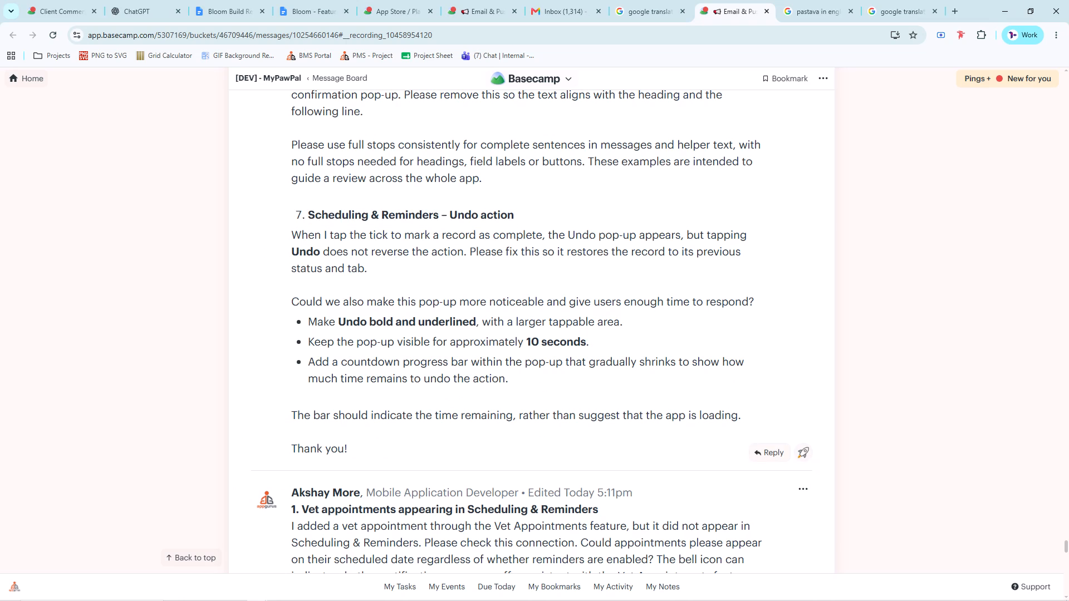
click(570, 235)
click(661, 229)
click(684, 230)
click(670, 241)
click(693, 239)
click(751, 232)
click(310, 253)
click(344, 252)
click(393, 252)
click(428, 253)
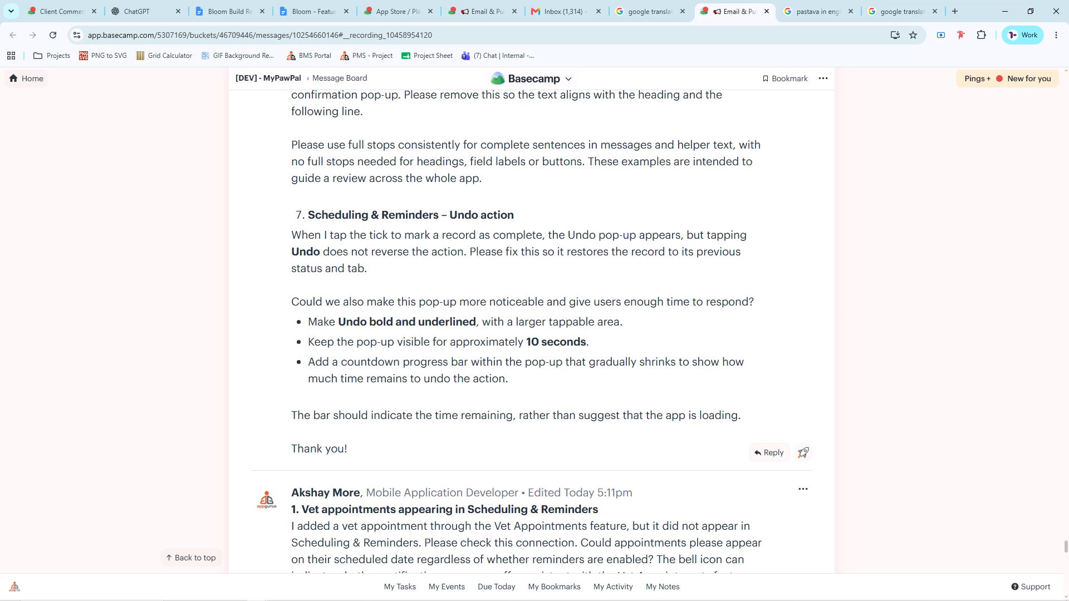
click(503, 255)
click(536, 252)
click(559, 252)
click(587, 257)
click(612, 256)
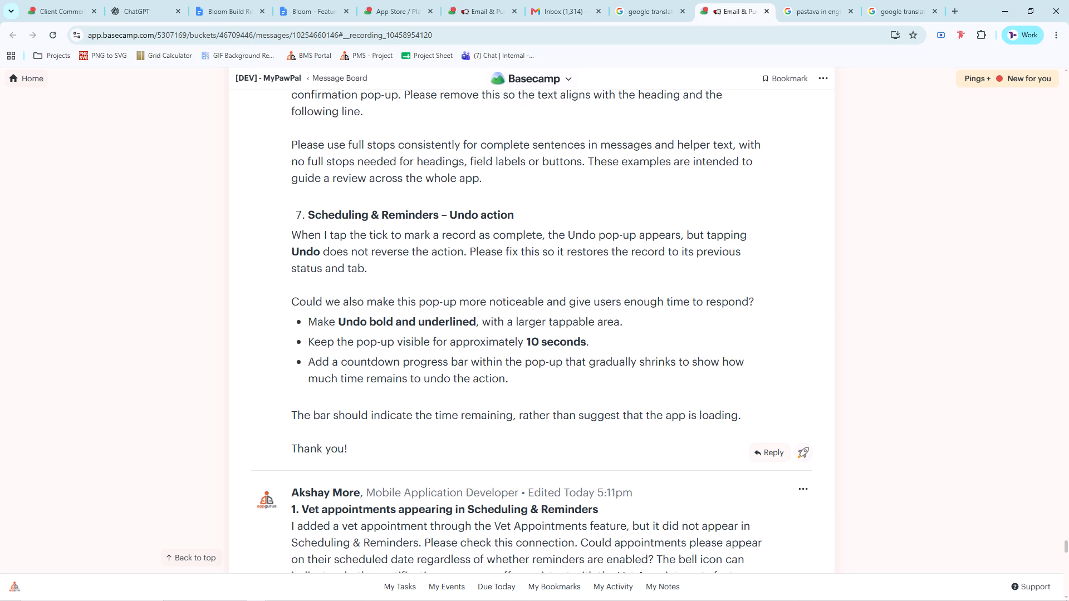
click(627, 253)
click(663, 254)
click(703, 255)
click(728, 252)
click(388, 286)
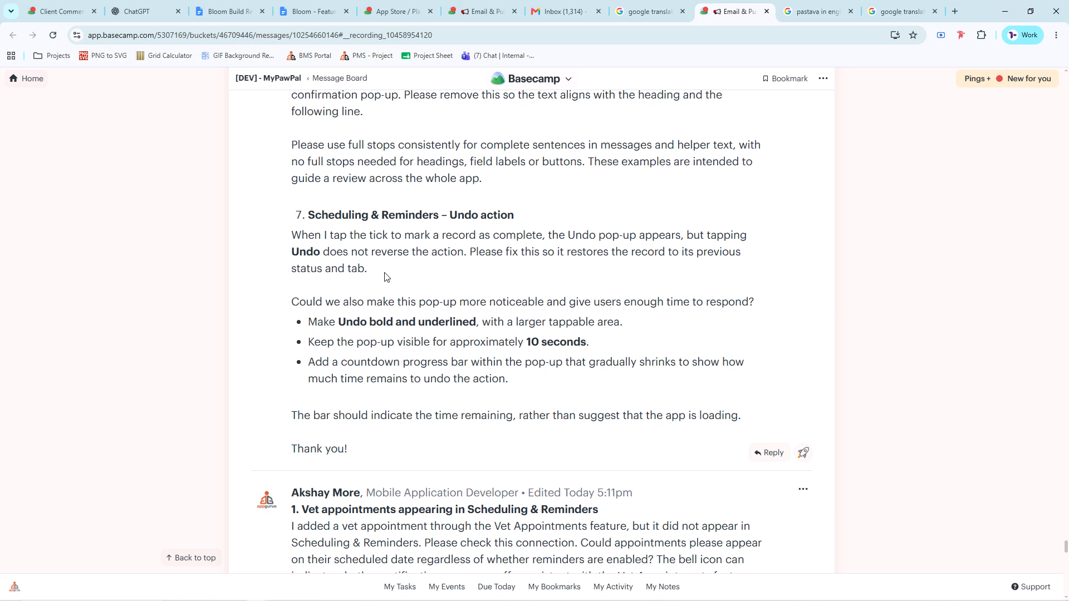
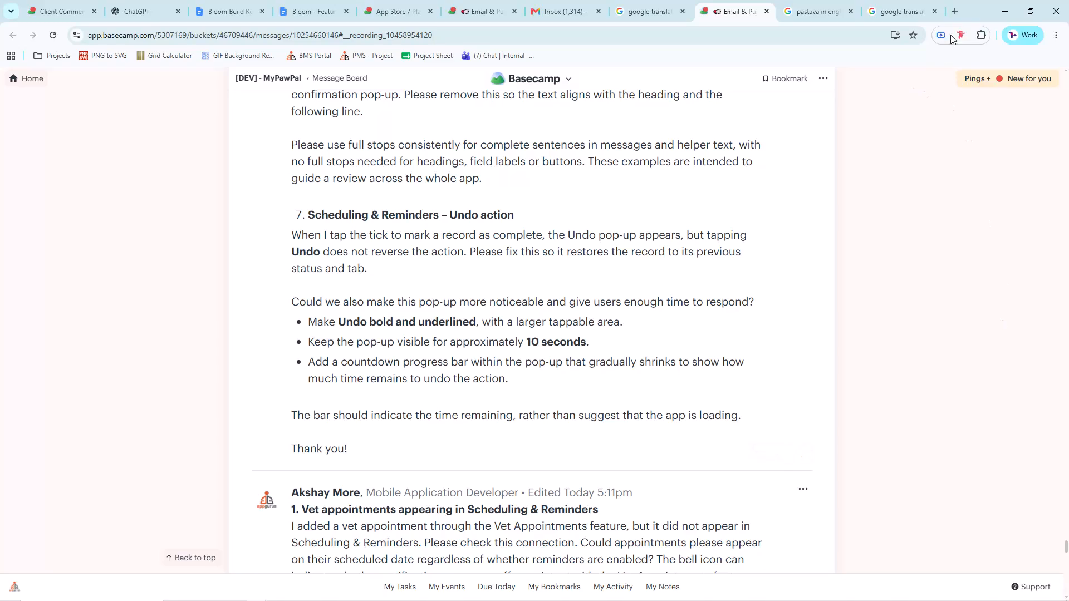
Search the web for "karanja food" in a new tab and read the expanded AI overview of the results.
click(960, 8)
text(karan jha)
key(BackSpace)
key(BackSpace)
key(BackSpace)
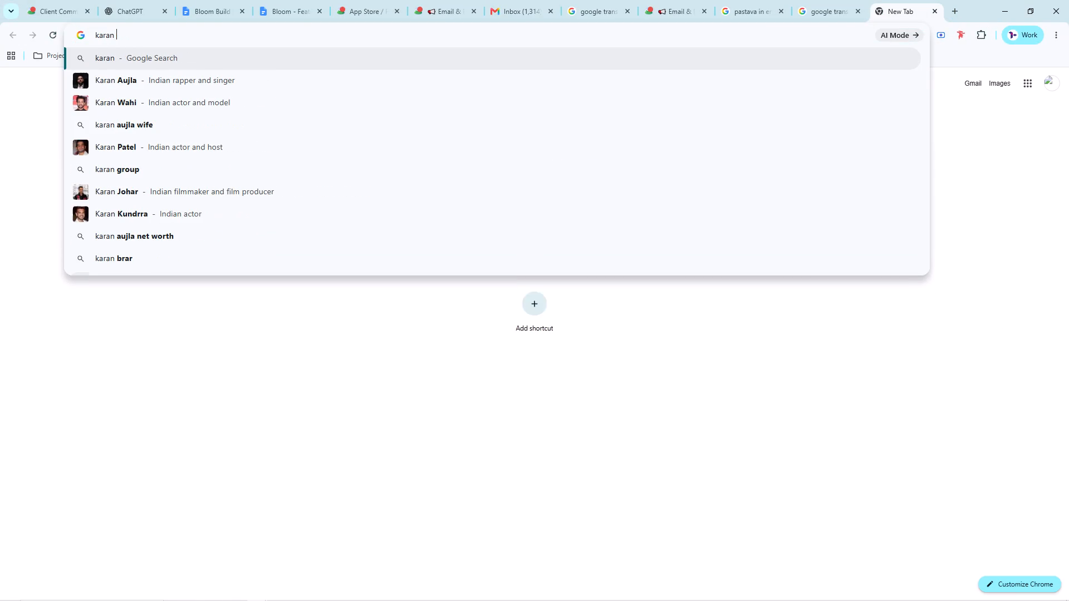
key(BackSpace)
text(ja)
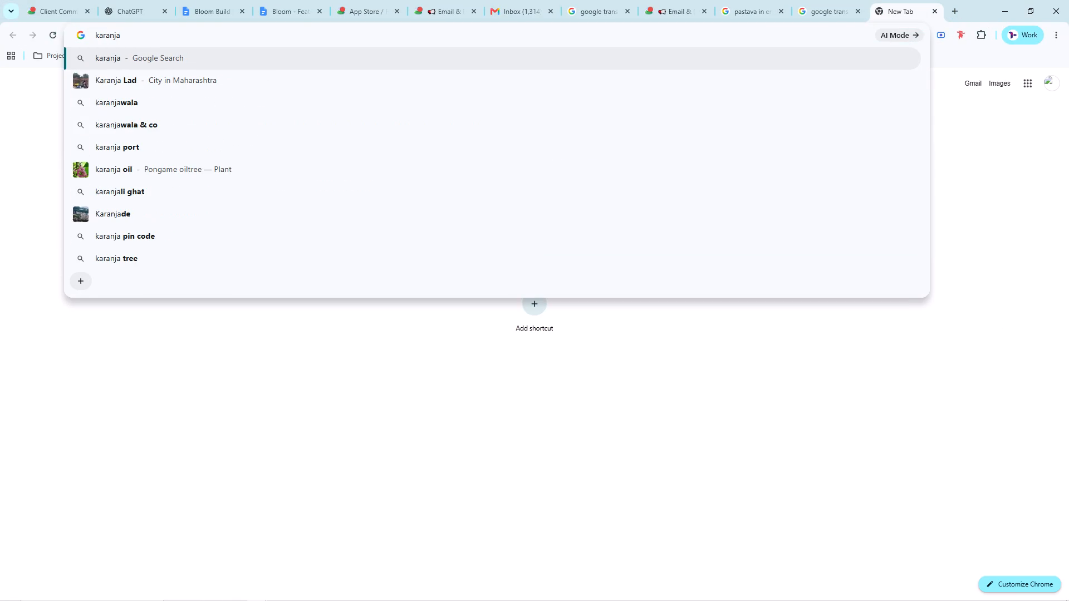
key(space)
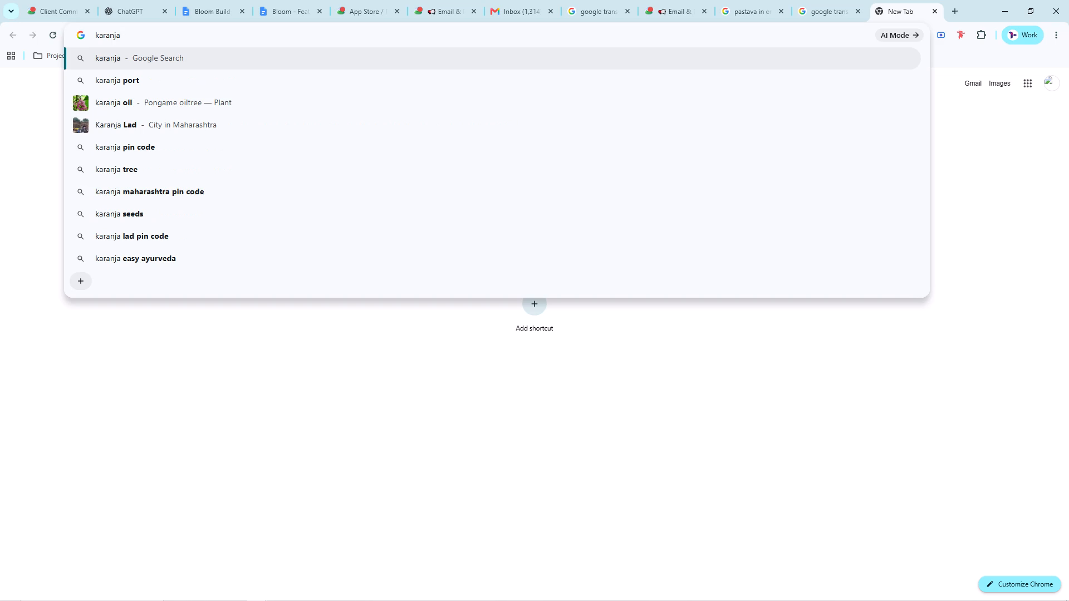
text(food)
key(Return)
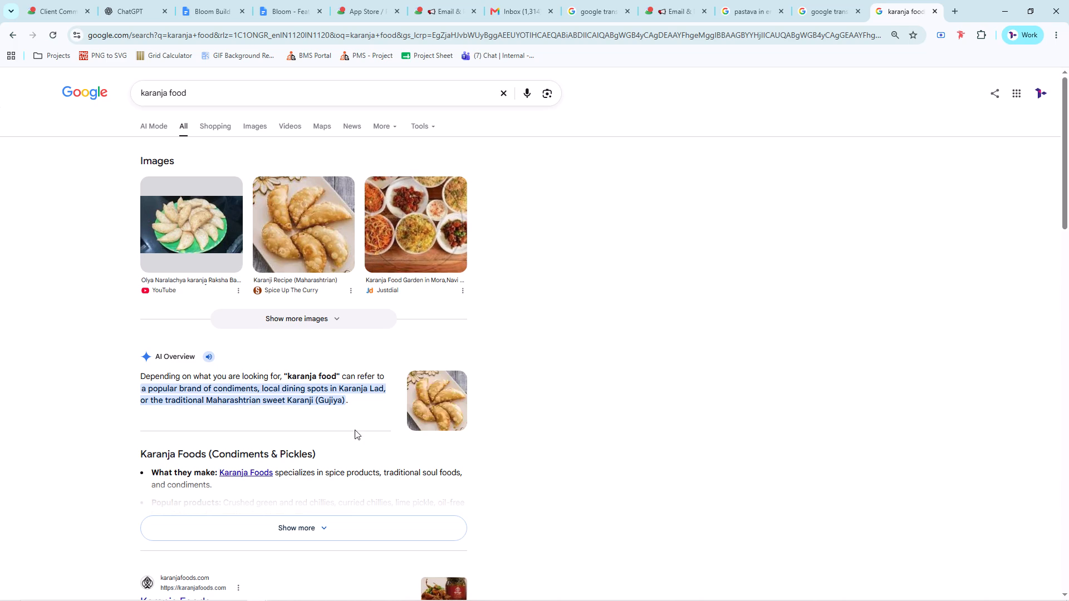
click(317, 526)
scroll(323, 490, down, 1)
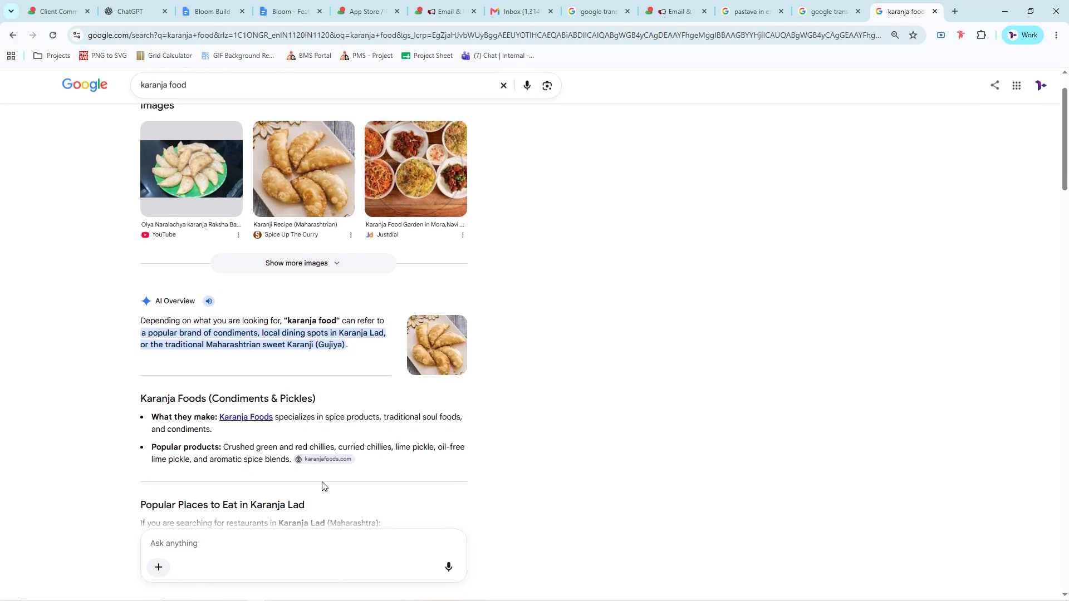
scroll(322, 480, up, 4)
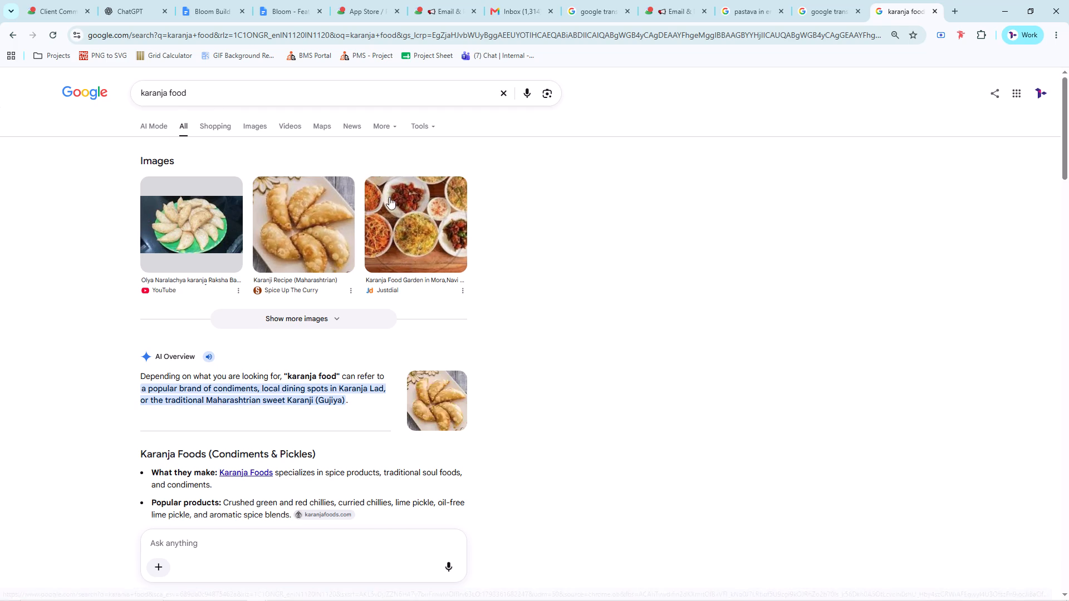
Browse the image results for "karanja food" and close the search tab.
click(253, 127)
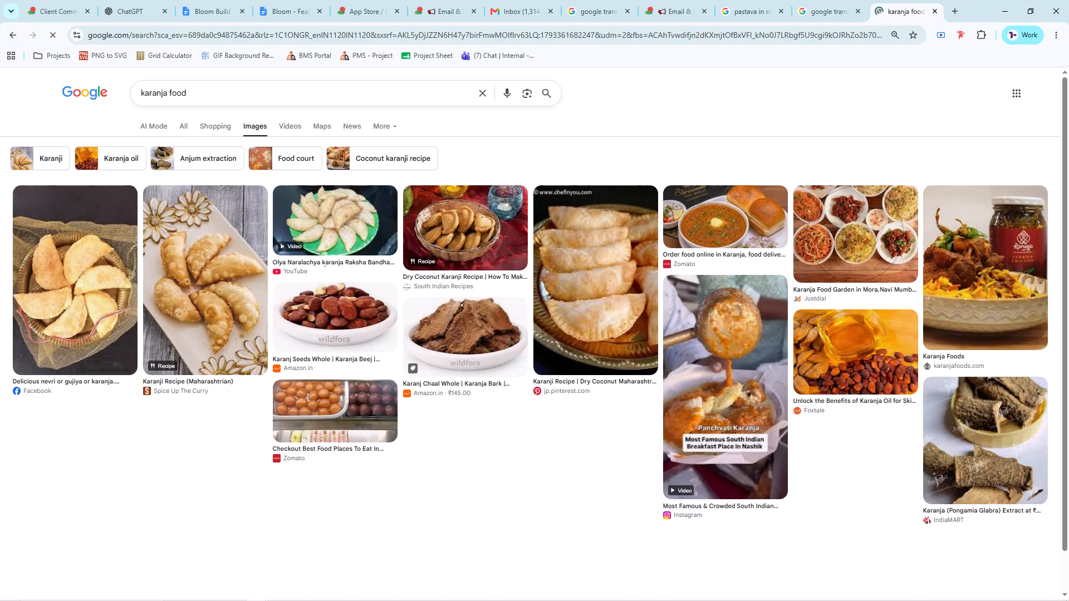
scroll(468, 297, down, 4)
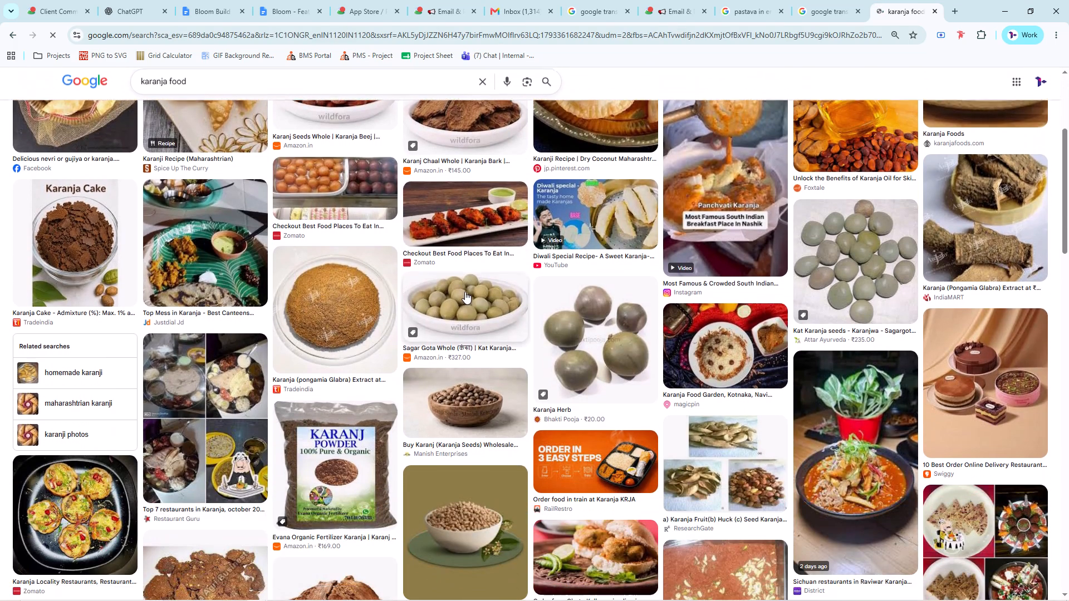
scroll(470, 269, up, 10)
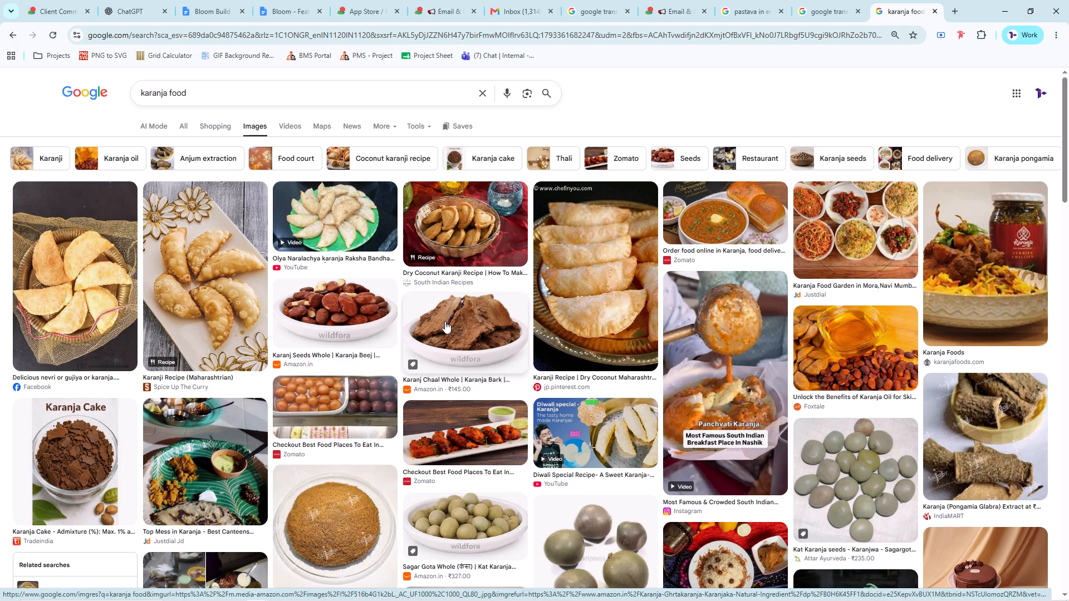
key(ctrl+w)
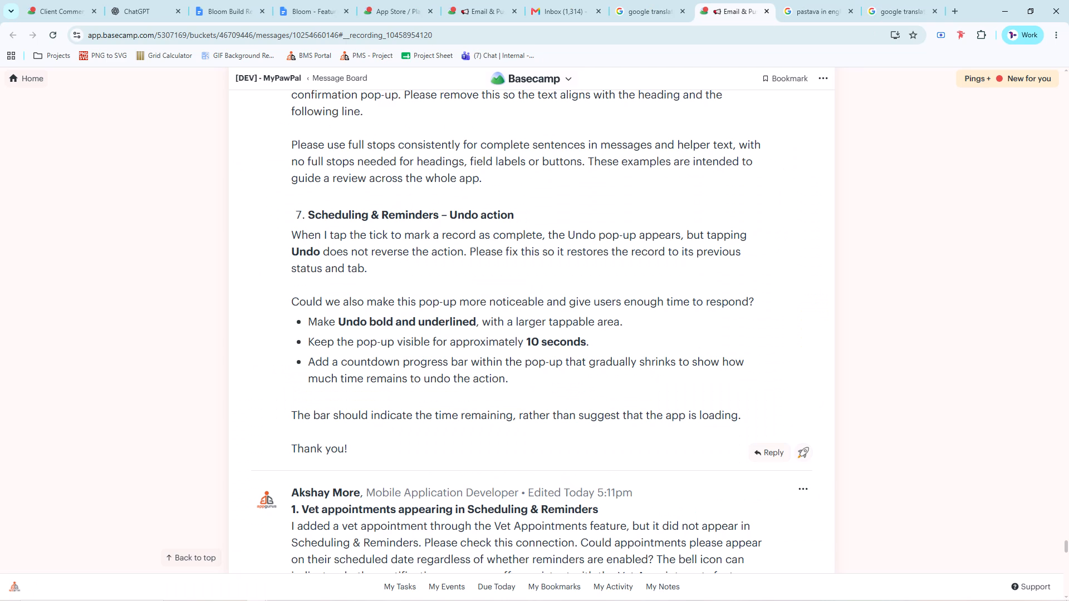
Switch to the My PawPal App-UI file in Figma.
key(alt+Tab)
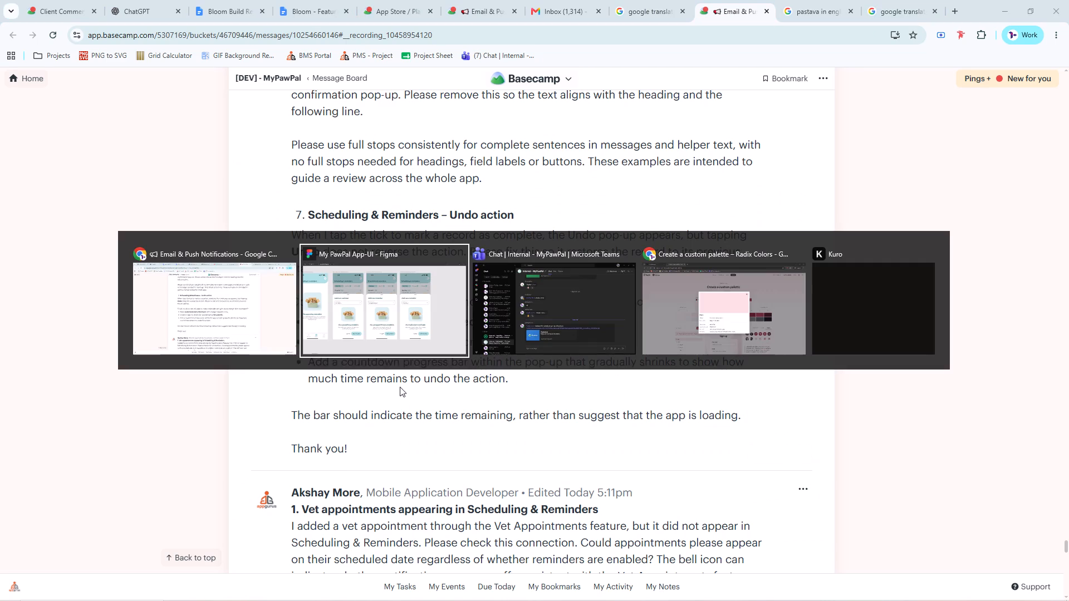